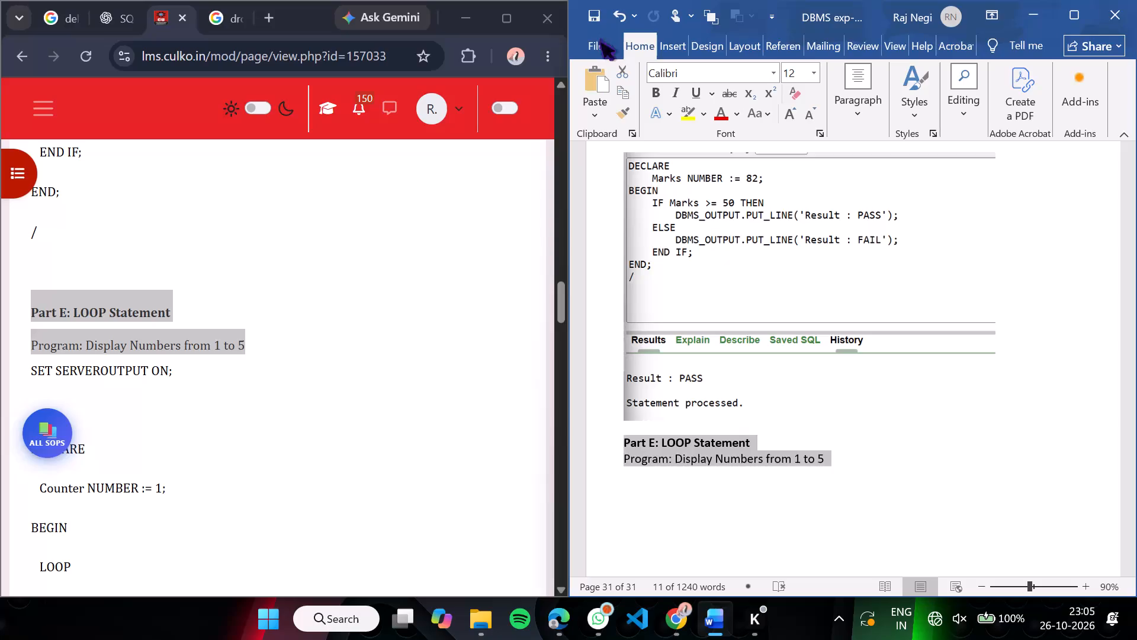
Start a new line below "Program: Display Numbers from 1 to 5" in the Word document.
{"action": "left_click", "coordinate": [409, 347]}
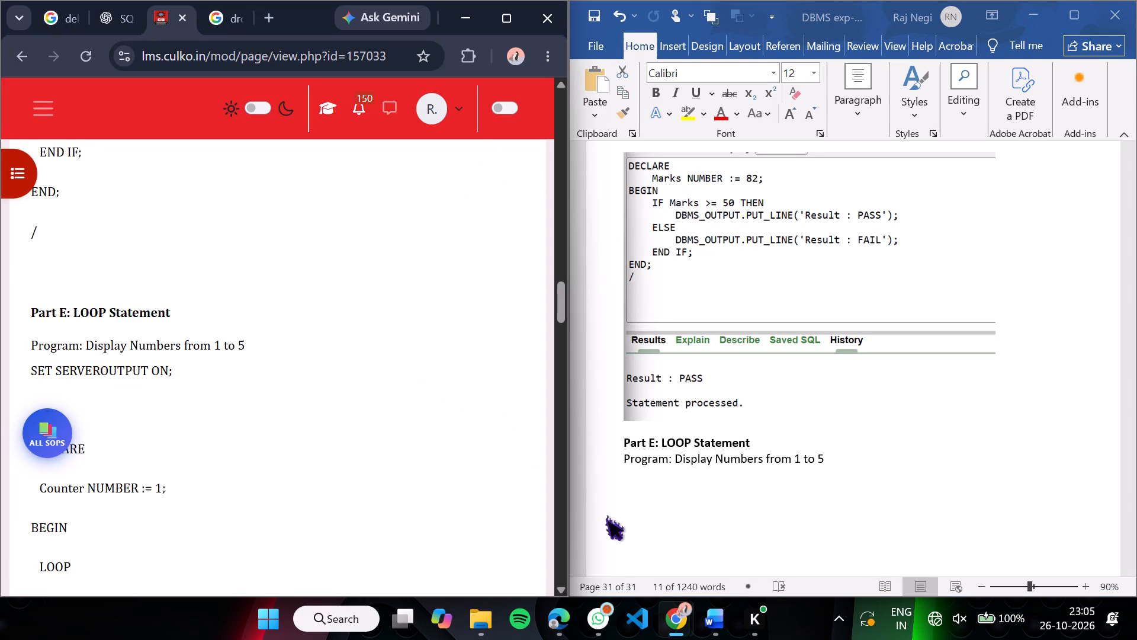
{"action": "scroll", "coordinate": [714, 478], "scroll_direction": "down", "scroll_amount": 1}
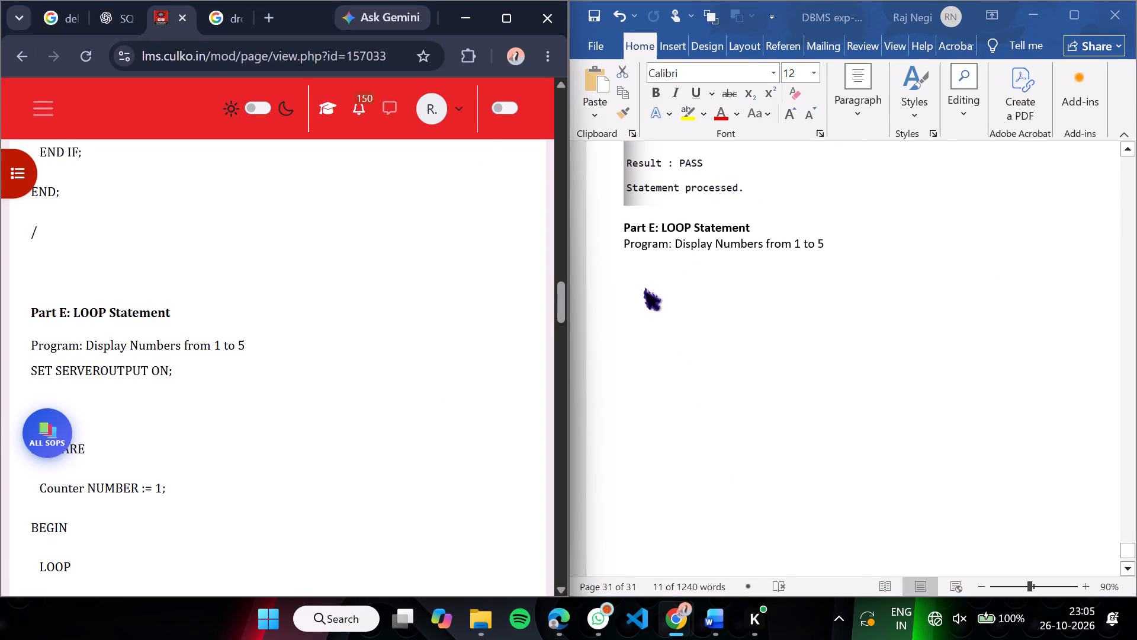
{"action": "left_click", "coordinate": [633, 259]}
{"action": "left_click", "coordinate": [826, 241]}
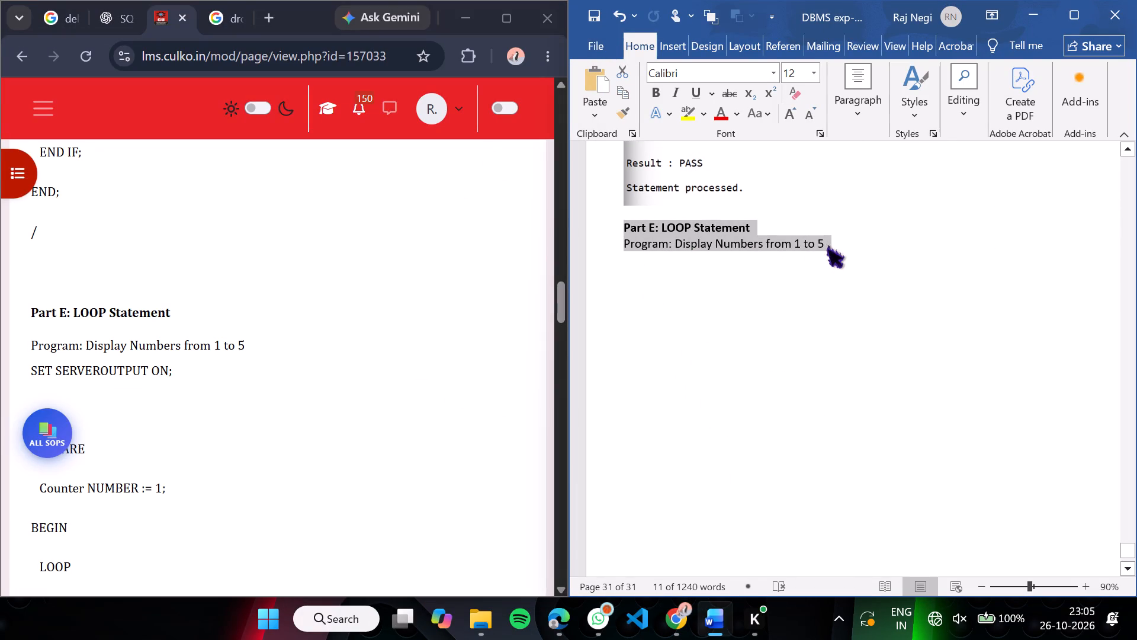
{"action": "key", "text": "Return"}
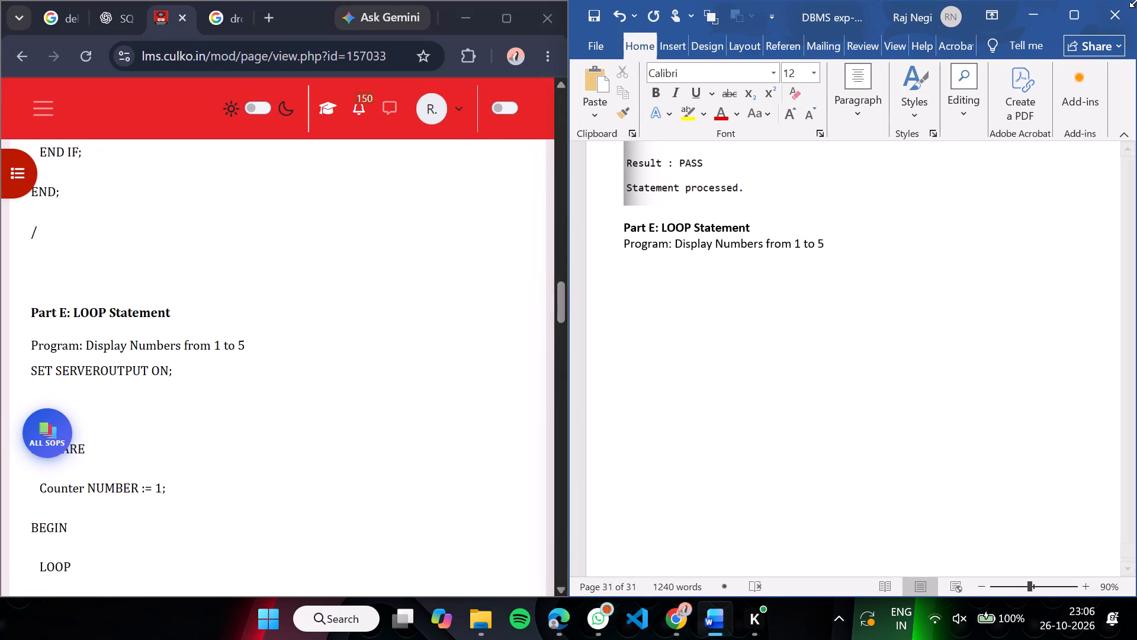
{"action": "left_click", "coordinate": [1062, 11]}
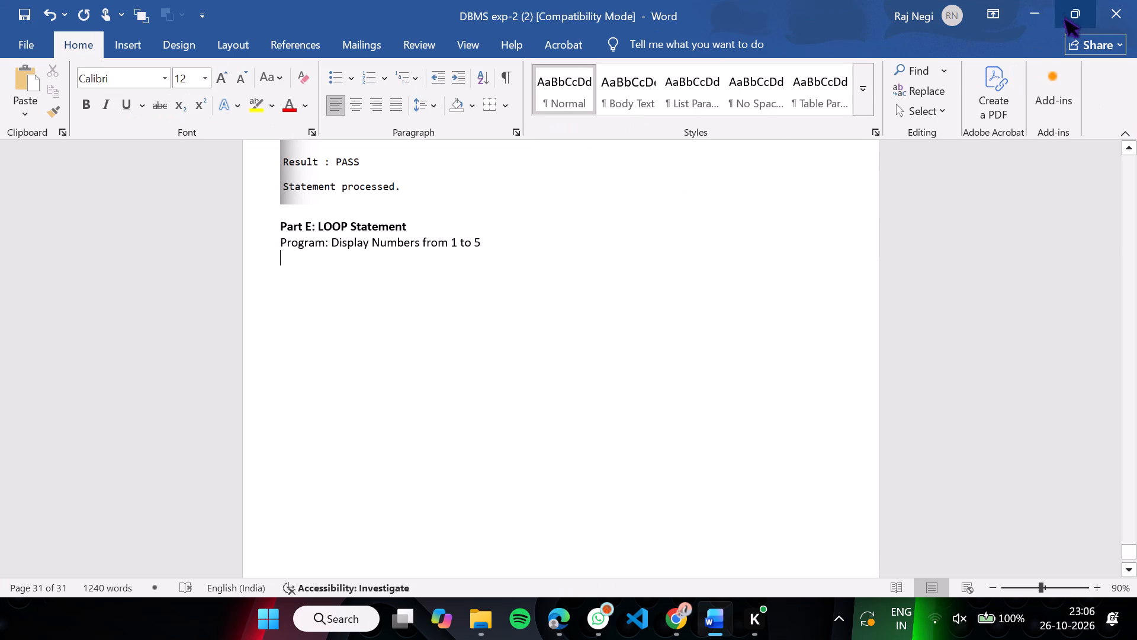
{"action": "left_click", "coordinate": [139, 47]}
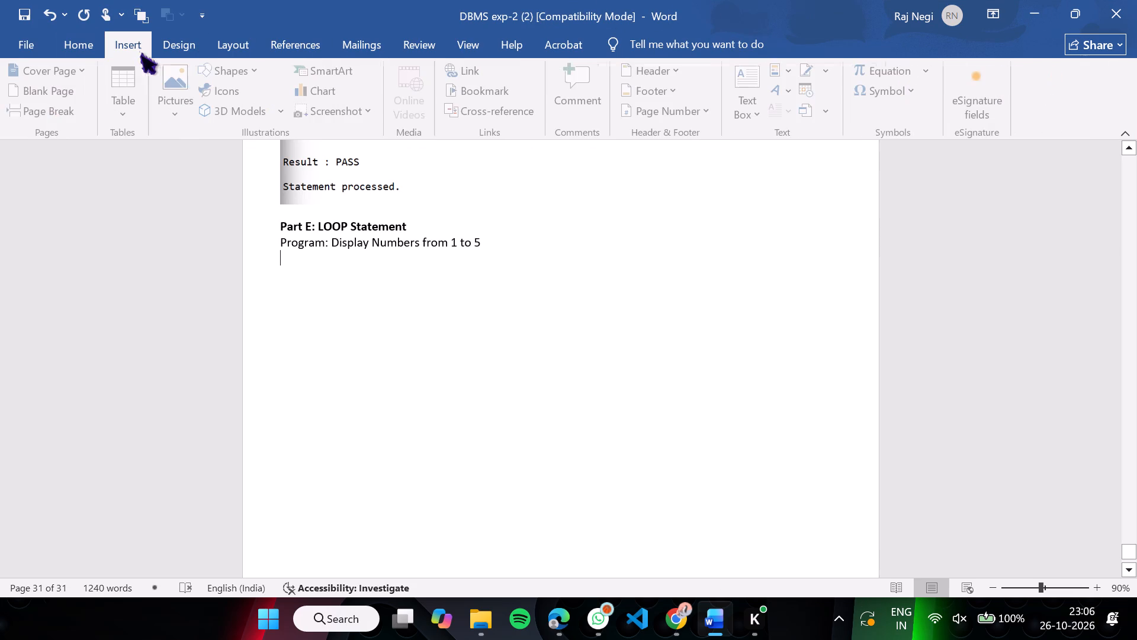
{"action": "left_click", "coordinate": [178, 98]}
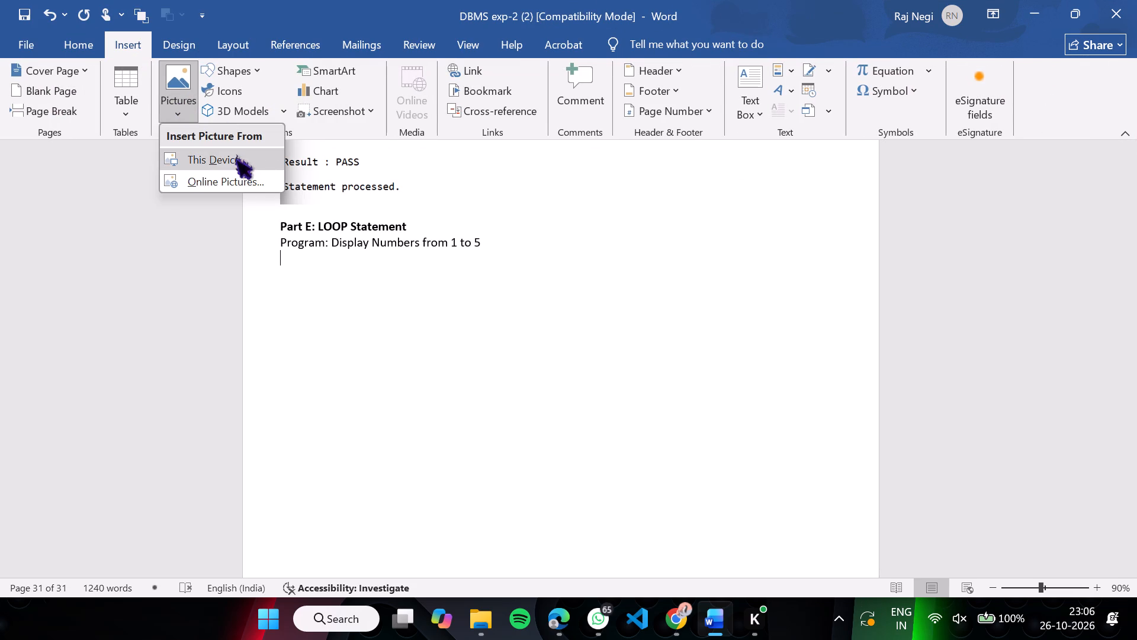
{"action": "left_click", "coordinate": [235, 152]}
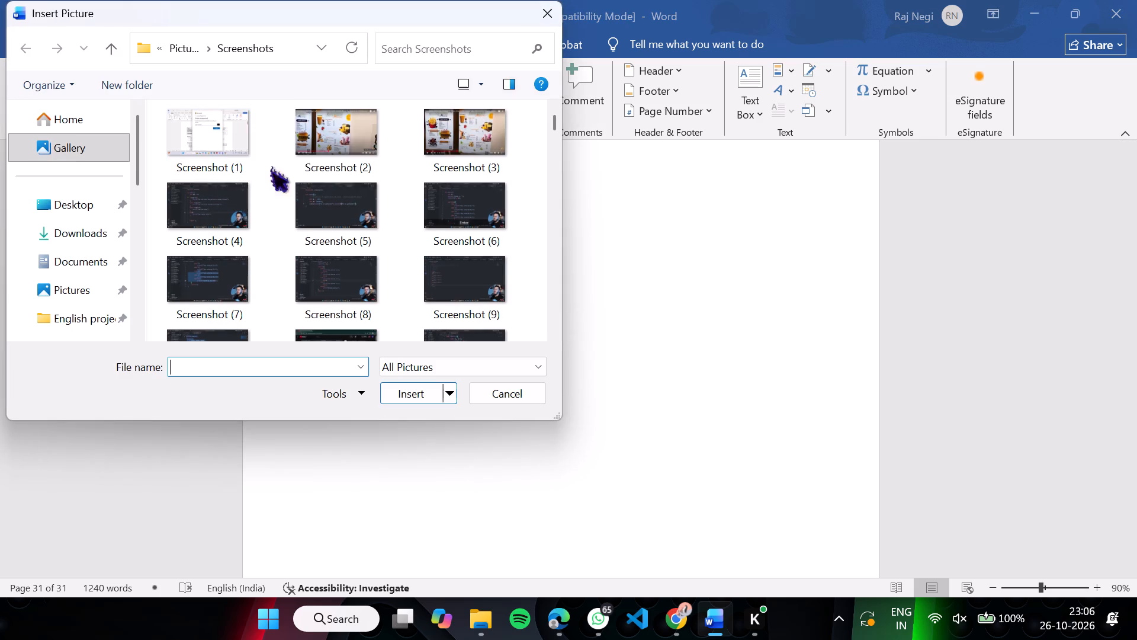
{"action": "scroll", "coordinate": [375, 231], "scroll_direction": "down", "scroll_amount": 20}
{"action": "scroll", "coordinate": [375, 231], "scroll_direction": "down", "scroll_amount": 20}
{"action": "scroll", "coordinate": [375, 231], "scroll_direction": "down", "scroll_amount": 20}
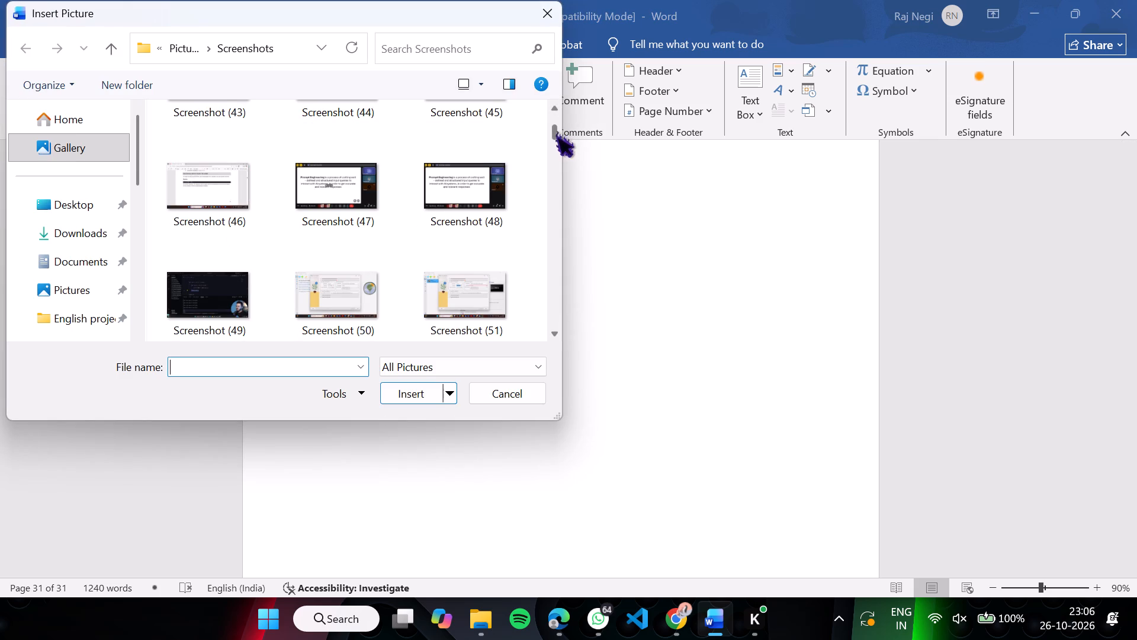
{"action": "left_click_drag", "start_coordinate": [555, 130], "coordinate": [553, 309]}
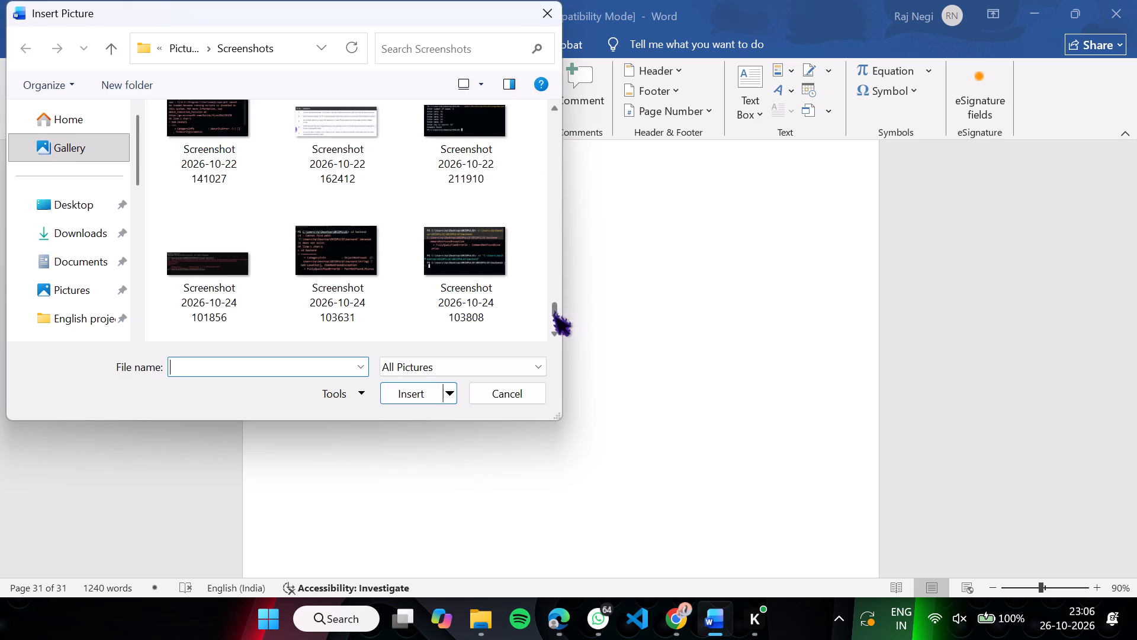
{"action": "left_click_drag", "start_coordinate": [553, 309], "coordinate": [553, 311]}
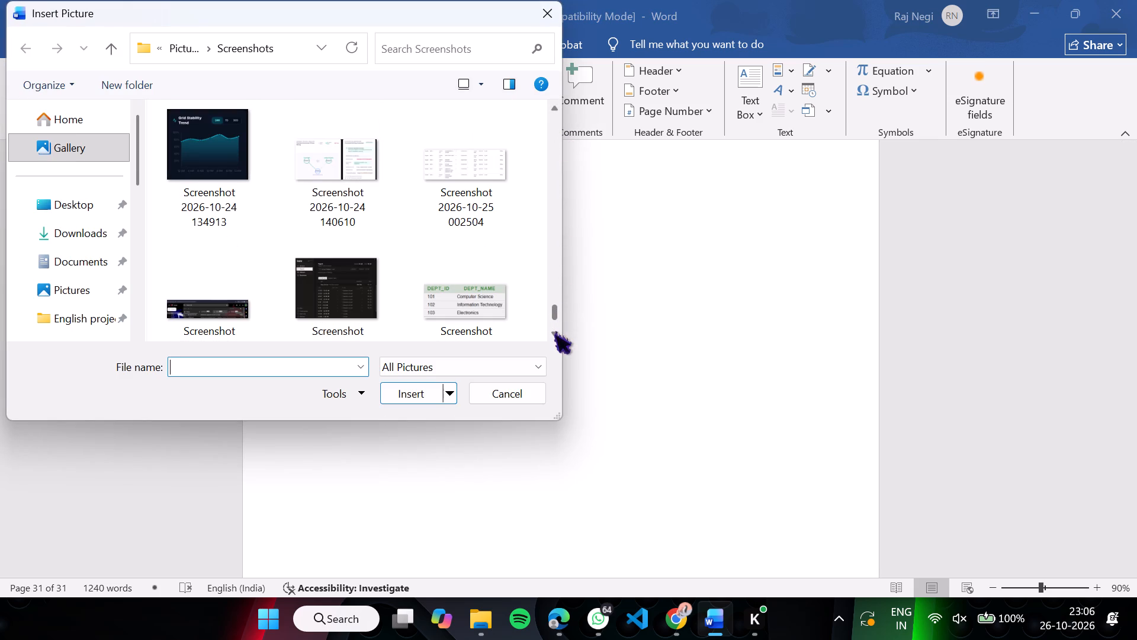
{"action": "triple_click", "coordinate": [554, 331]}
{"action": "triple_click", "coordinate": [554, 331]}
{"action": "double_click", "coordinate": [554, 331]}
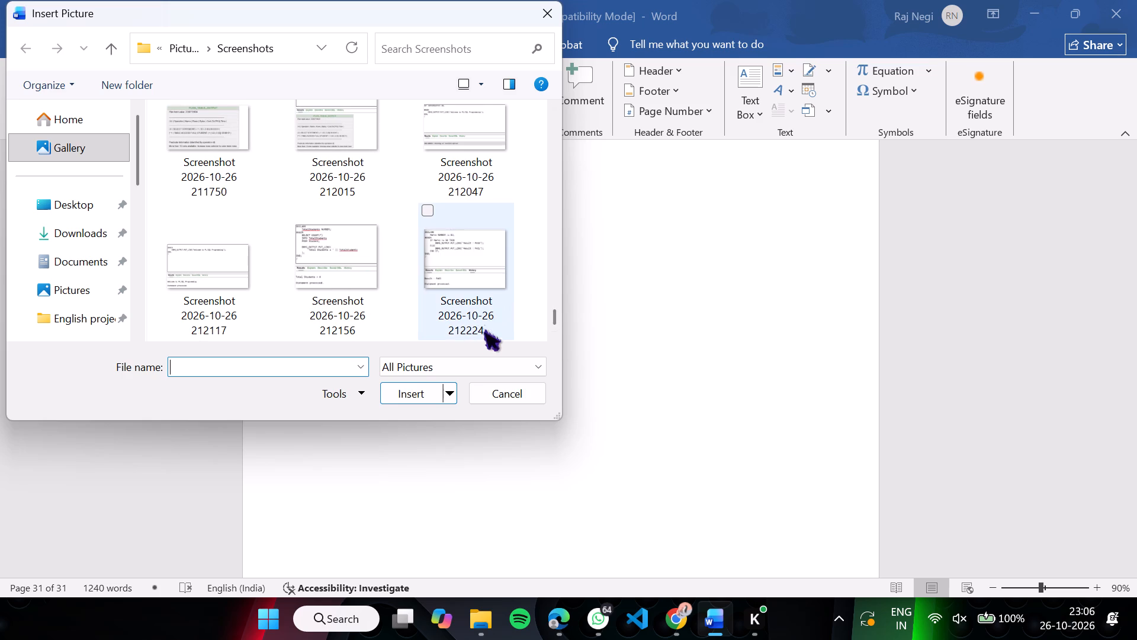
{"action": "left_click", "coordinate": [555, 337]}
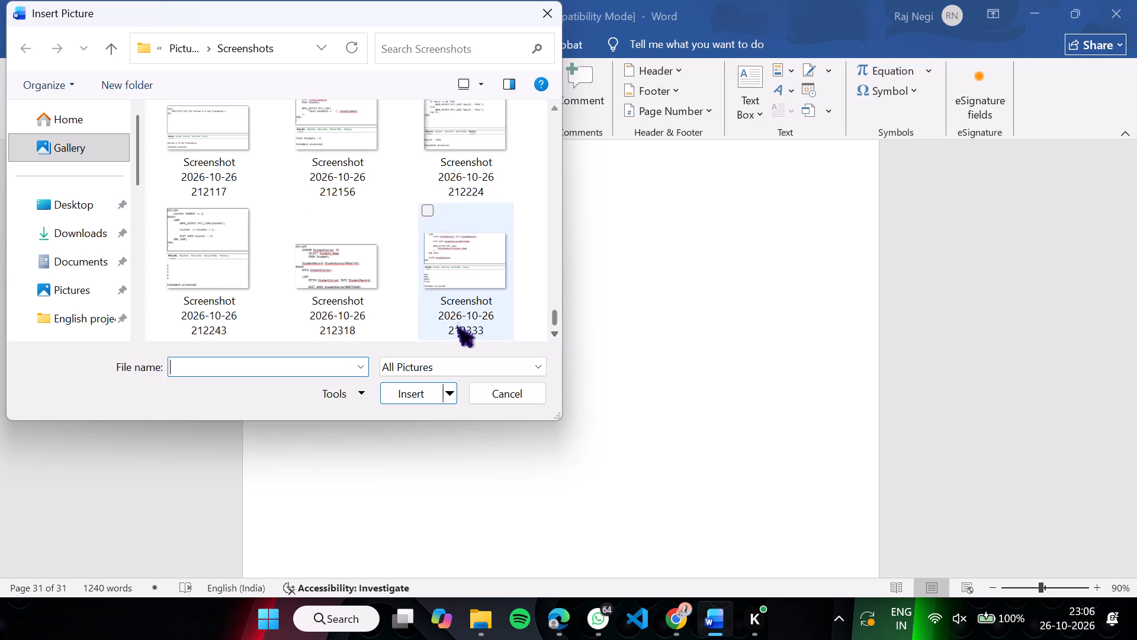
{"action": "double_click", "coordinate": [176, 270]}
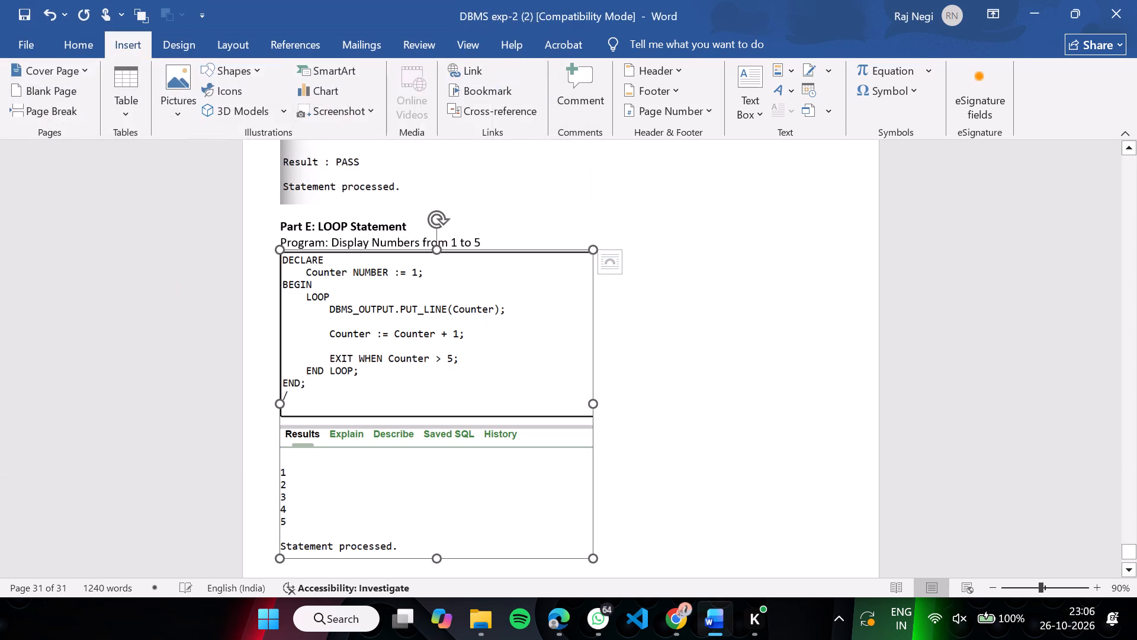
Place the document beside the browser again and start a new line after the inserted loop screenshot.
{"action": "left_click", "coordinate": [721, 417]}
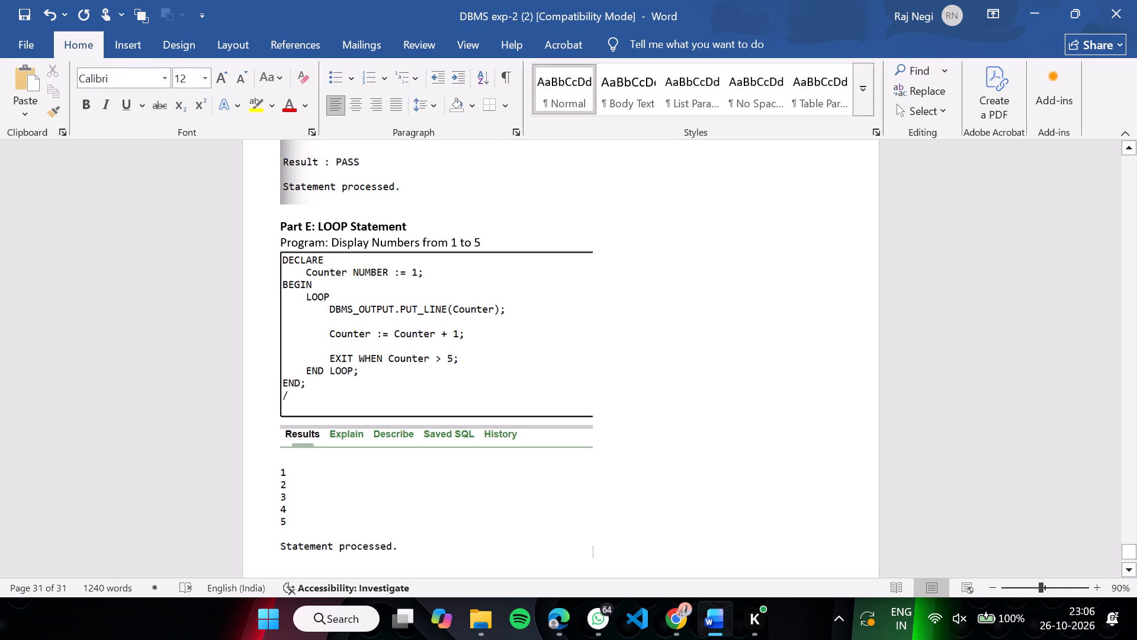
{"action": "left_click", "coordinate": [721, 417]}
{"action": "key", "text": "super+Right"}
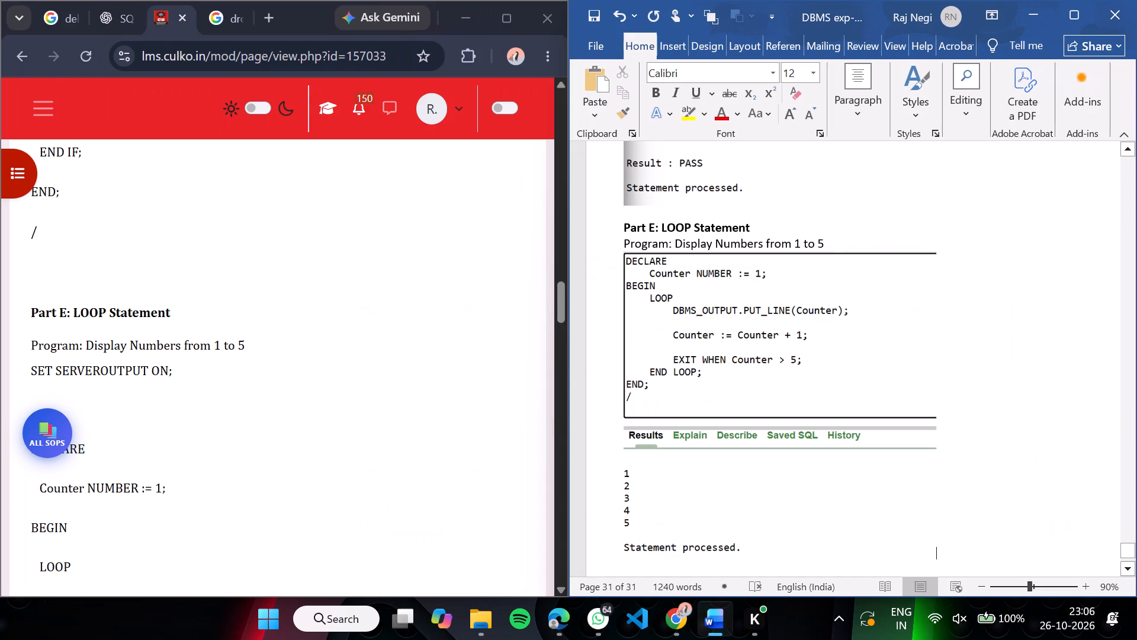
{"action": "scroll", "coordinate": [723, 347], "scroll_direction": "up", "scroll_amount": 3}
{"action": "scroll", "coordinate": [723, 347], "scroll_direction": "down", "scroll_amount": 1}
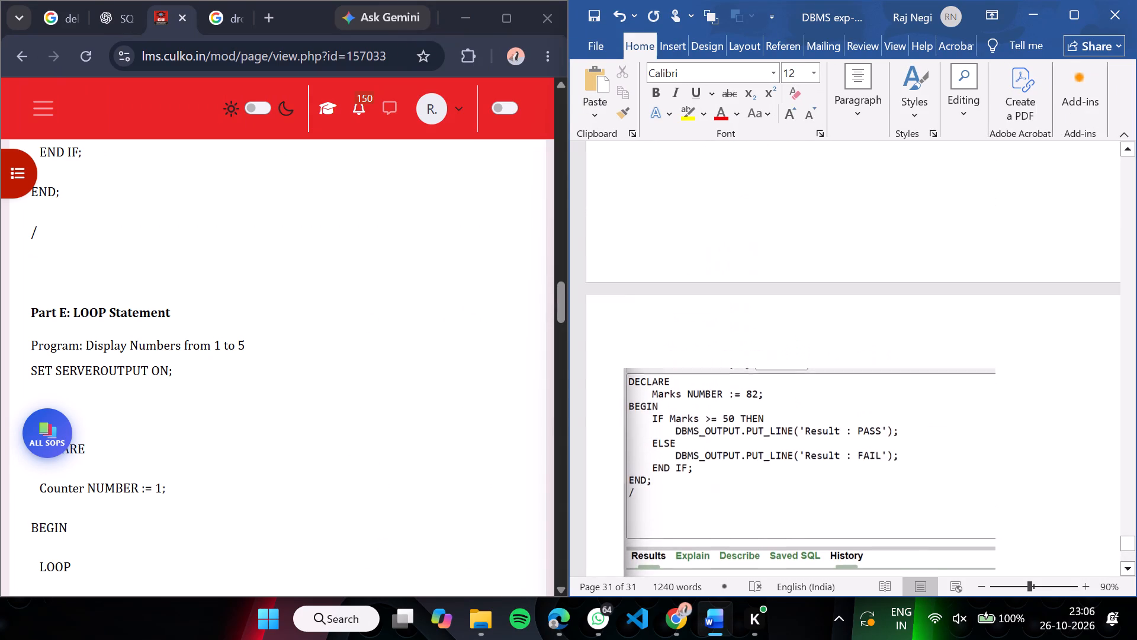
{"action": "scroll", "coordinate": [723, 347], "scroll_direction": "down", "scroll_amount": 4}
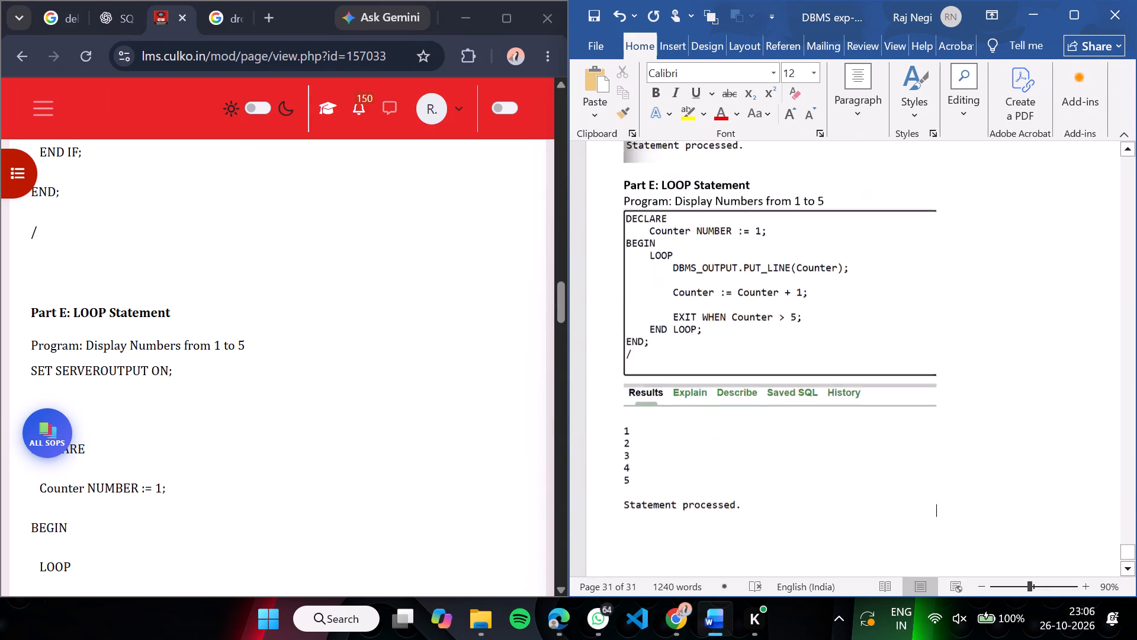
{"action": "key", "text": "Return"}
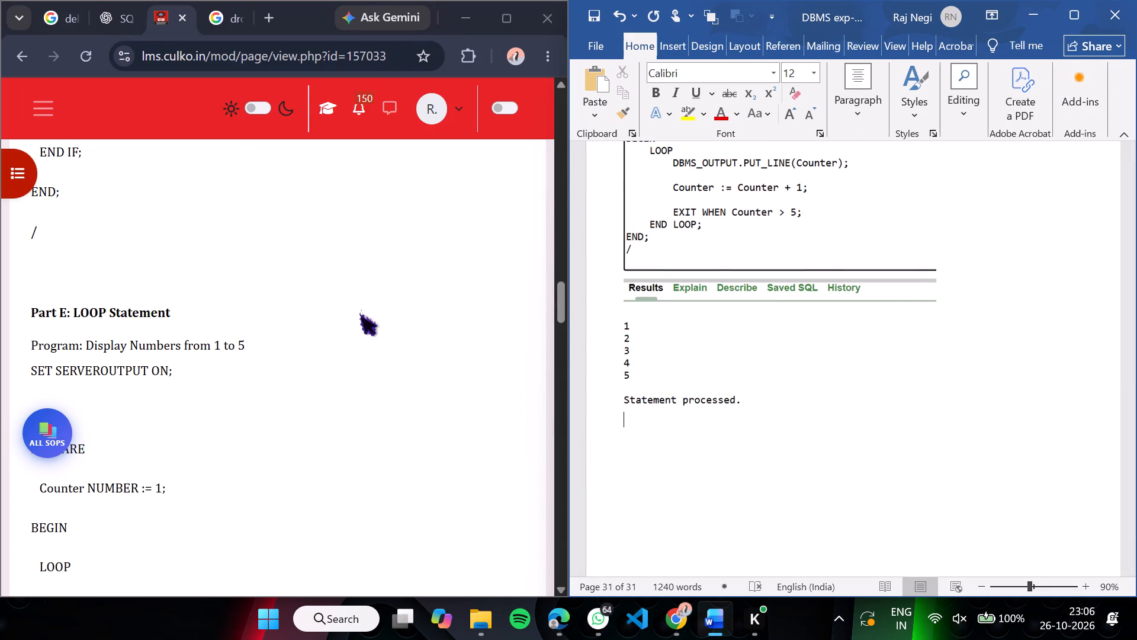
Copy the "Part F: CURSOR" heading and its "Program: Display All Student Names" line from the Chrome page into Word below the loop screenshot.
{"action": "scroll", "coordinate": [454, 330], "scroll_direction": "down", "scroll_amount": 4}
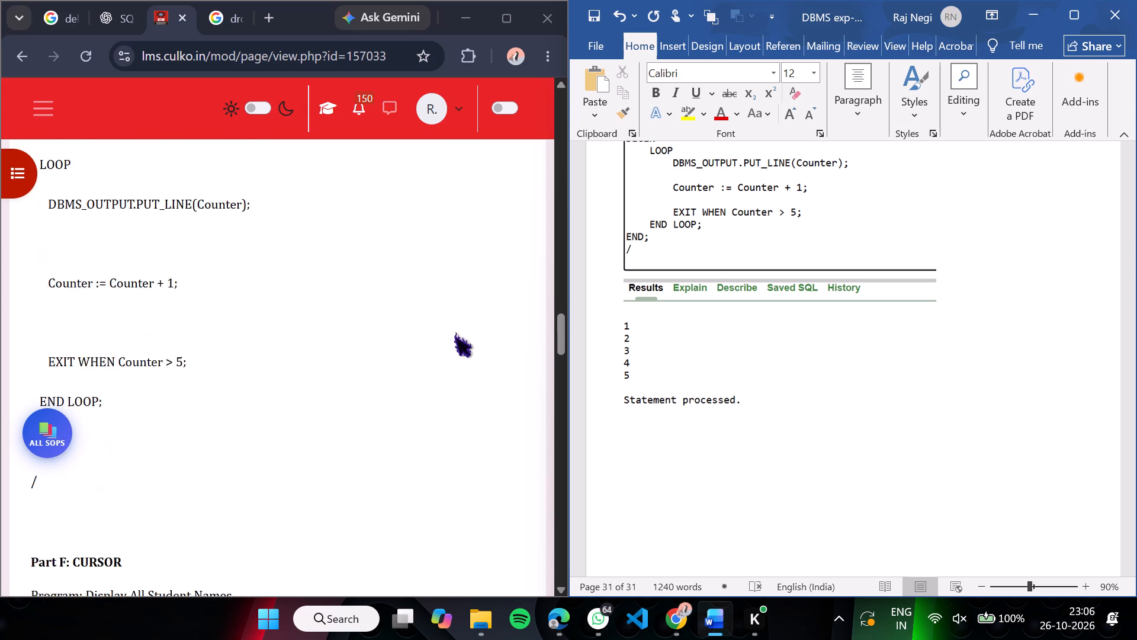
{"action": "scroll", "coordinate": [454, 330], "scroll_direction": "down", "scroll_amount": 3}
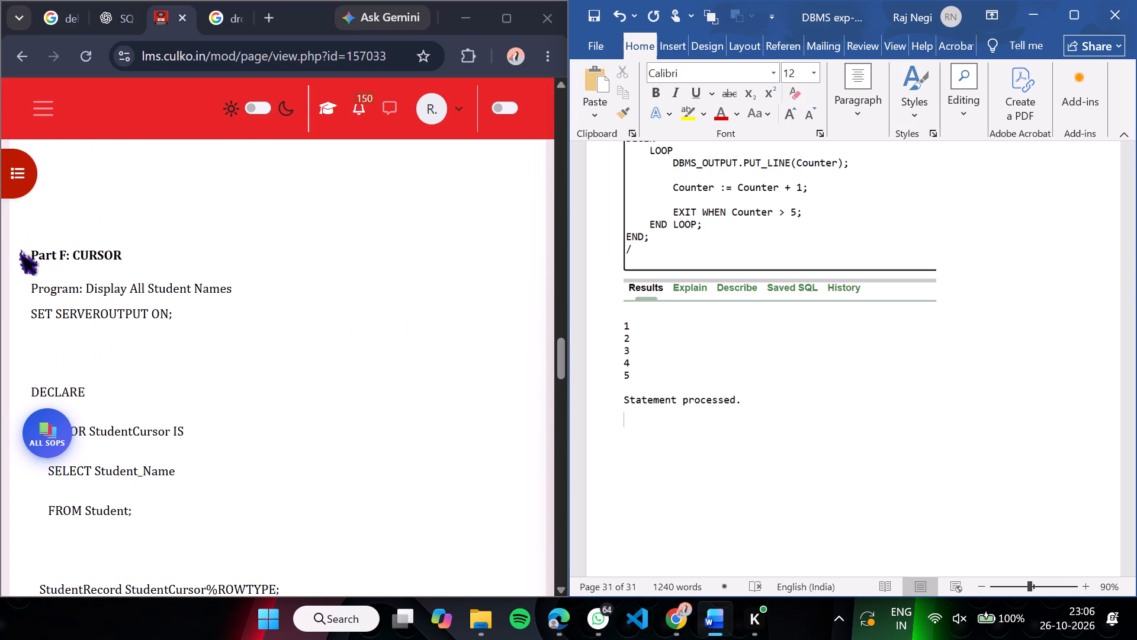
{"action": "left_click", "coordinate": [33, 253]}
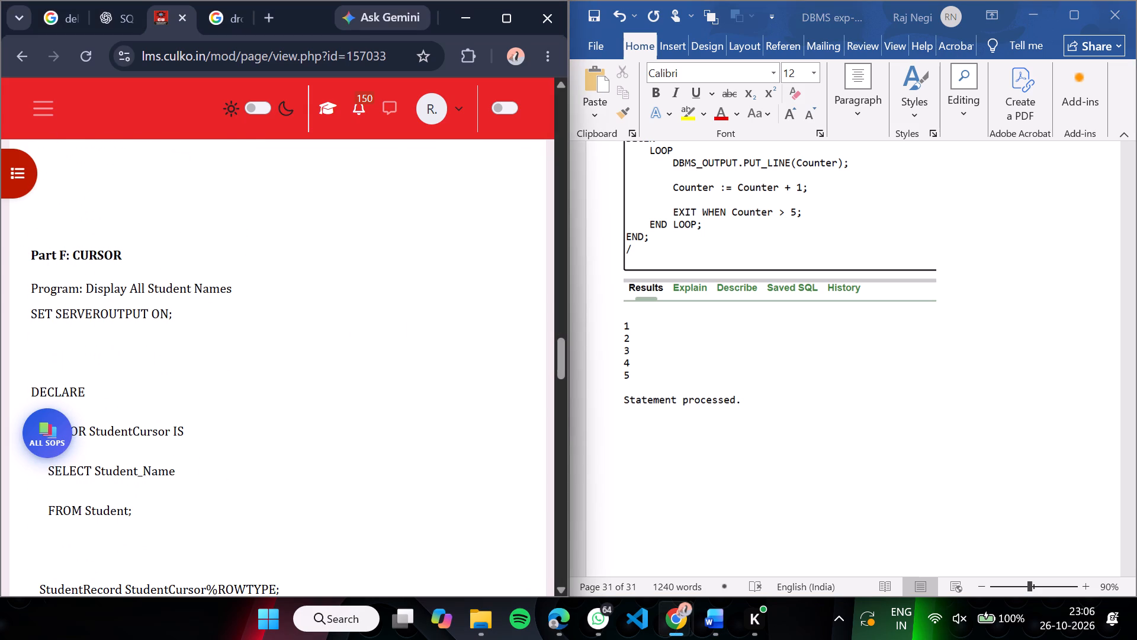
{"action": "left_click_drag", "start_coordinate": [28, 254], "coordinate": [139, 300]}
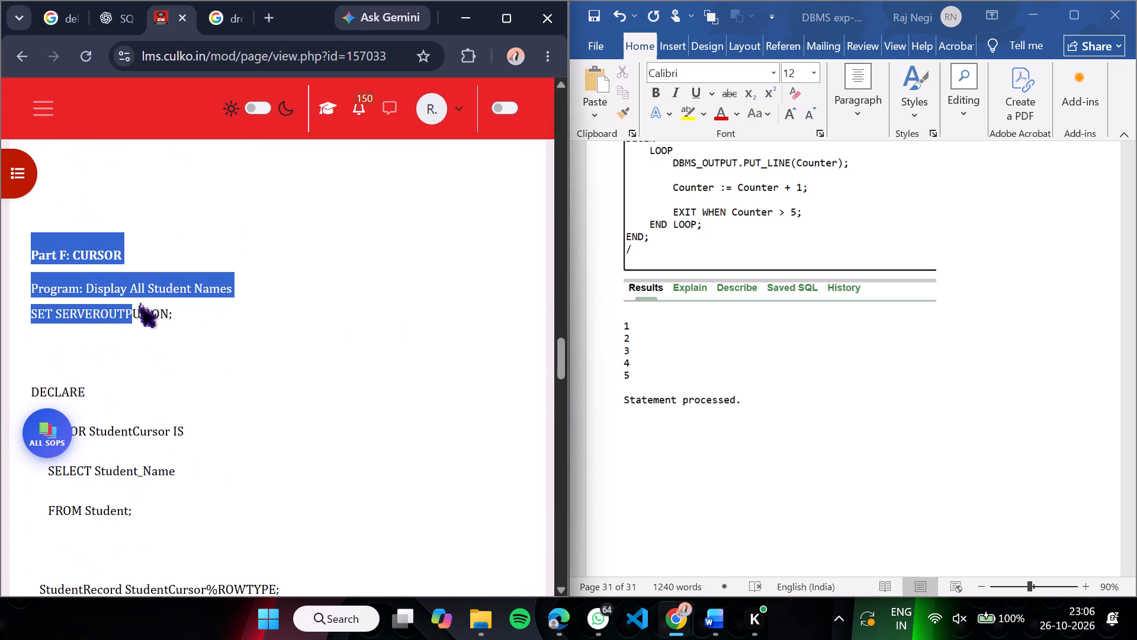
{"action": "left_click_drag", "start_coordinate": [139, 300], "coordinate": [239, 286]}
{"action": "key", "text": "ctrl+c"}
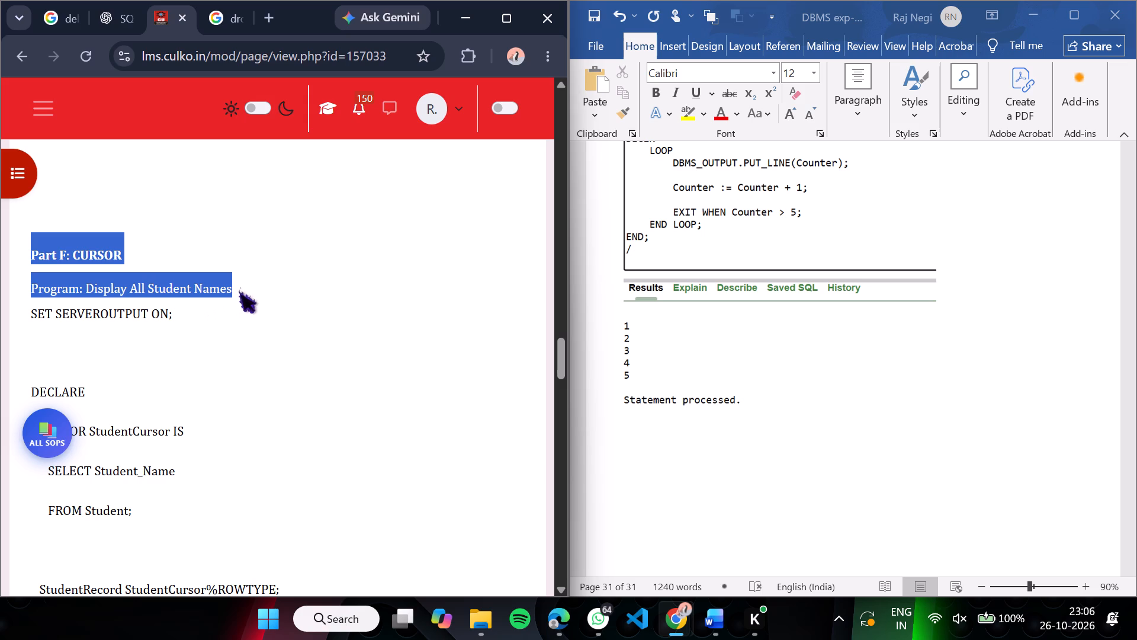
{"action": "left_click", "coordinate": [639, 437]}
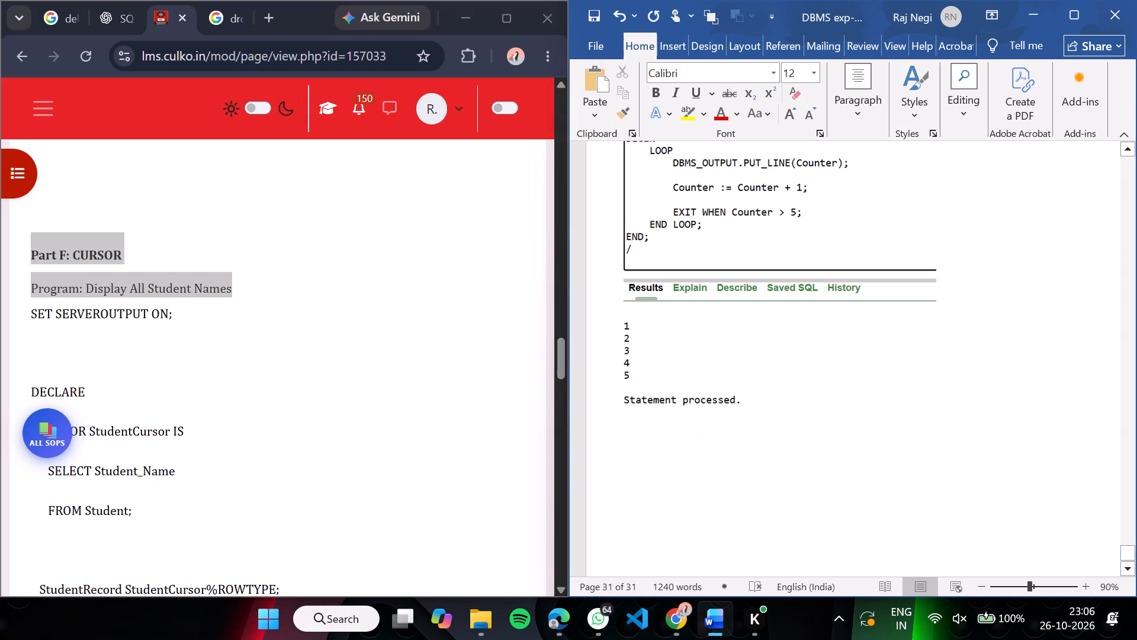
{"action": "key", "text": "ctrl+v"}
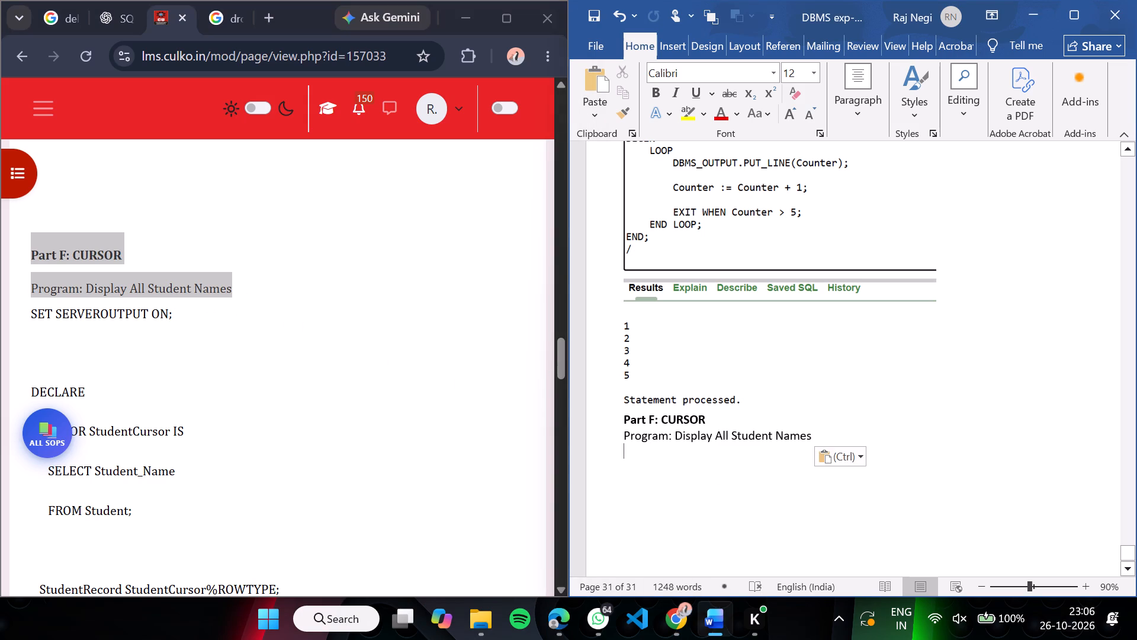
{"action": "left_click", "coordinate": [1072, 11]}
{"action": "left_click", "coordinate": [119, 41]}
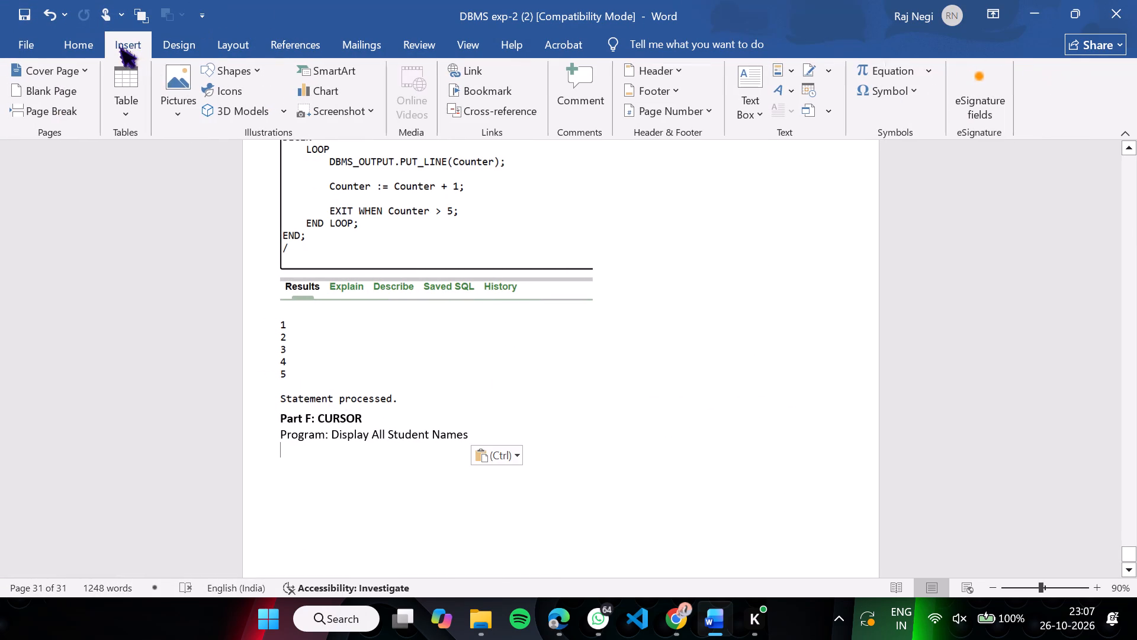
{"action": "left_click", "coordinate": [178, 105]}
{"action": "left_click", "coordinate": [219, 149]}
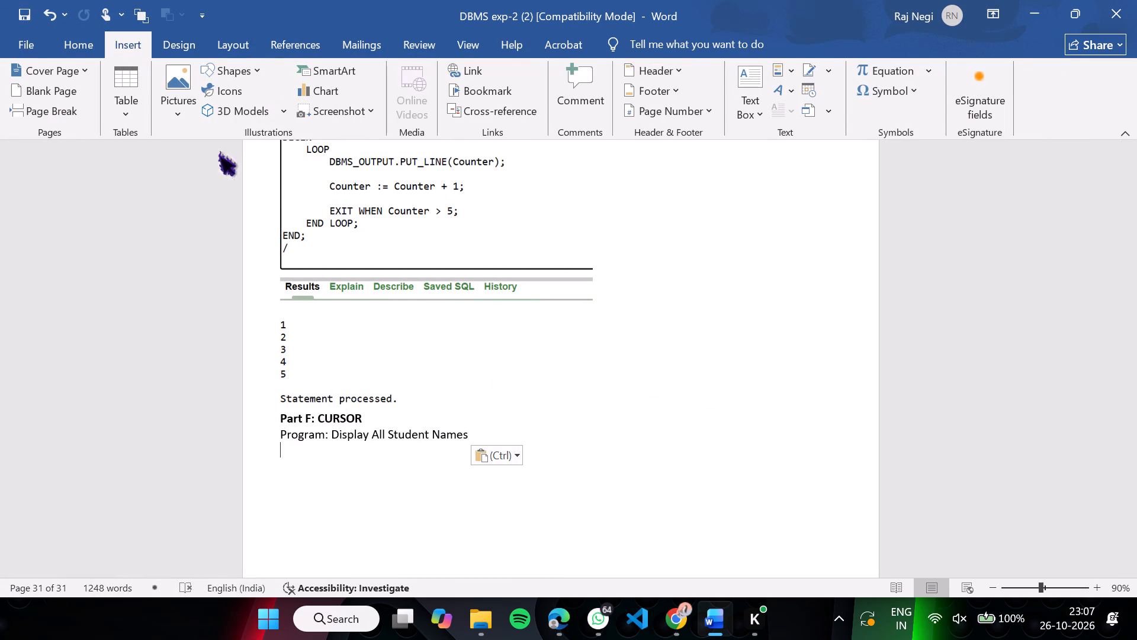
{"action": "left_click_drag", "start_coordinate": [556, 124], "coordinate": [553, 349]}
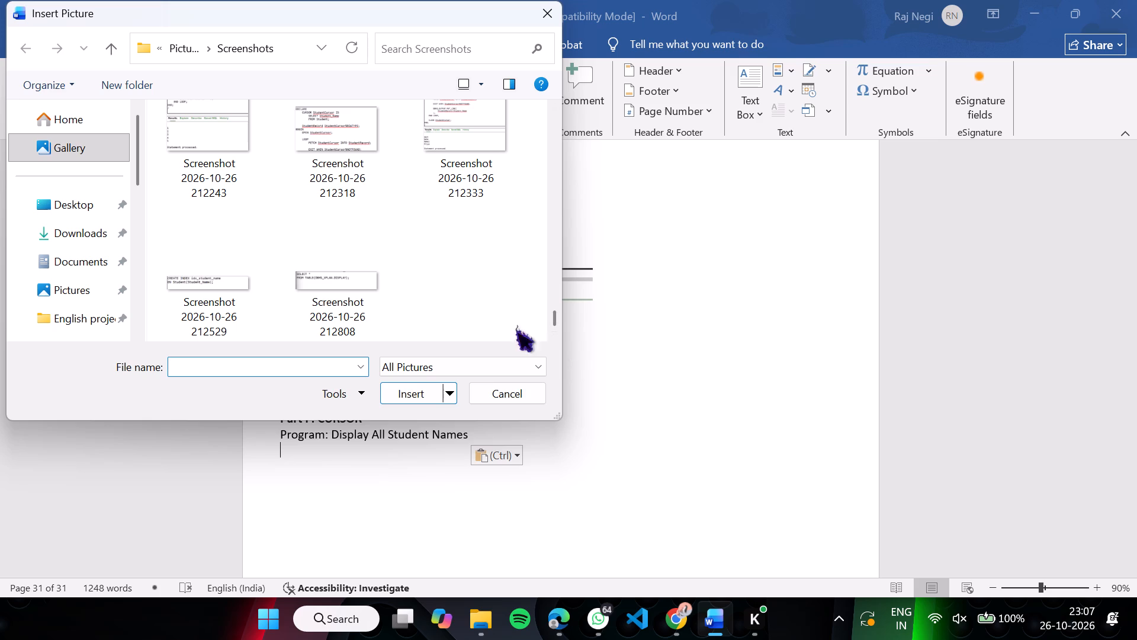
{"action": "left_click", "coordinate": [468, 257]}
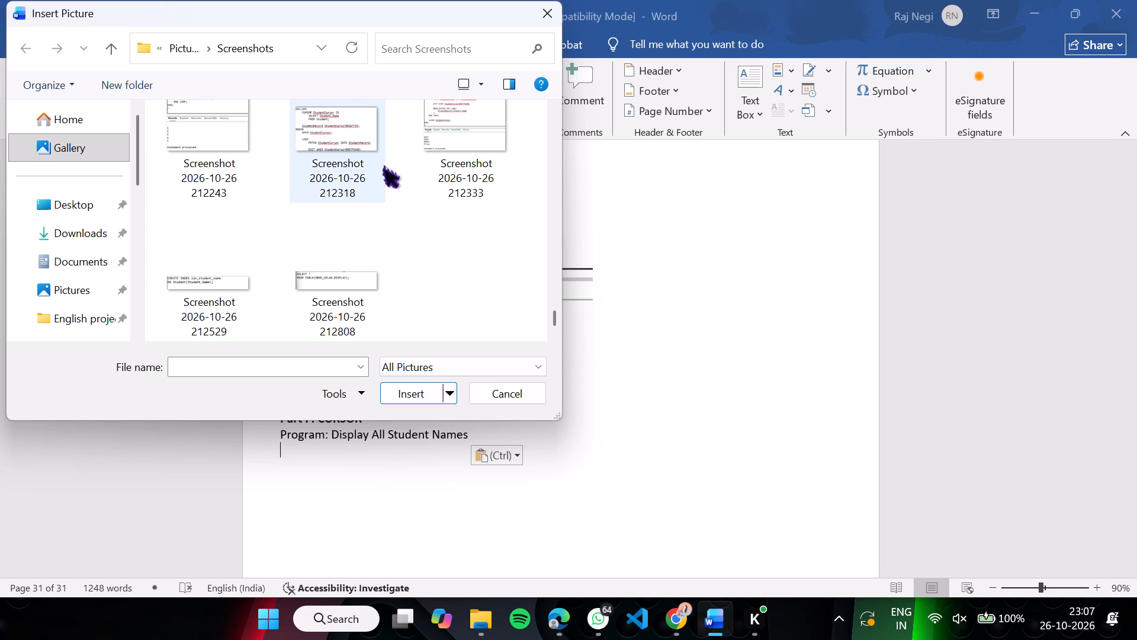
{"action": "left_click", "coordinate": [556, 104]}
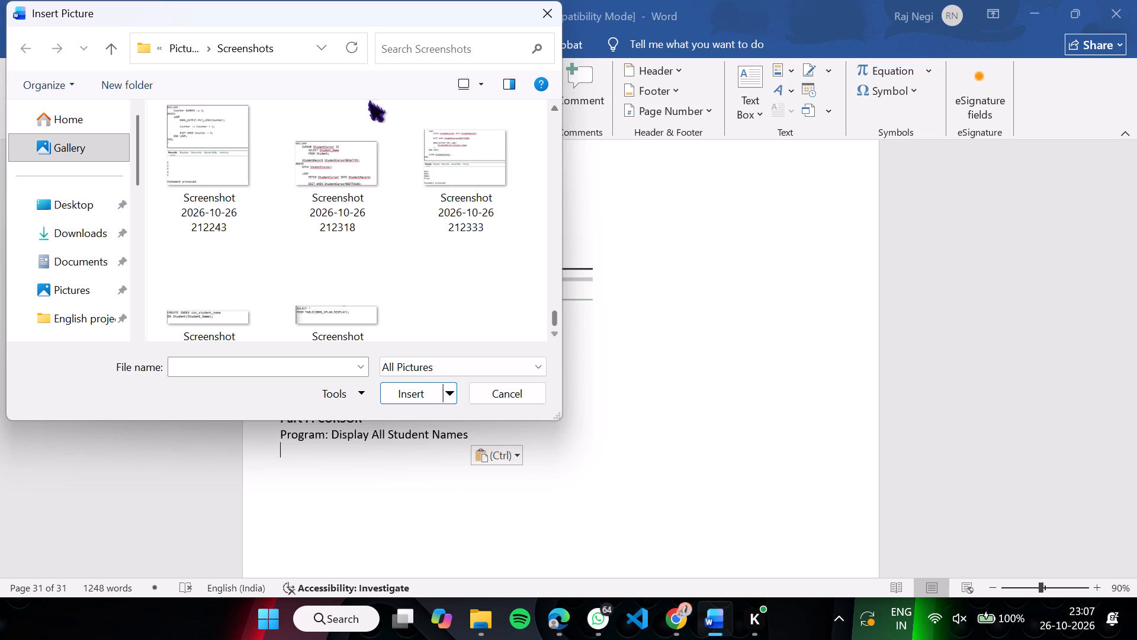
{"action": "left_click", "coordinate": [294, 104]}
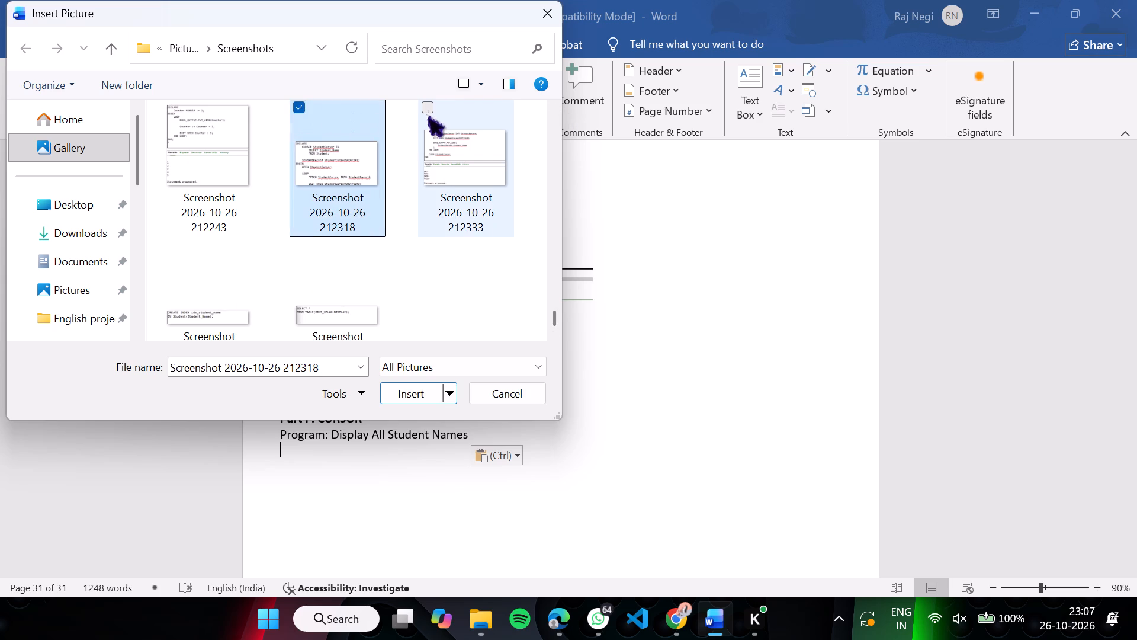
{"action": "left_click", "coordinate": [428, 104]}
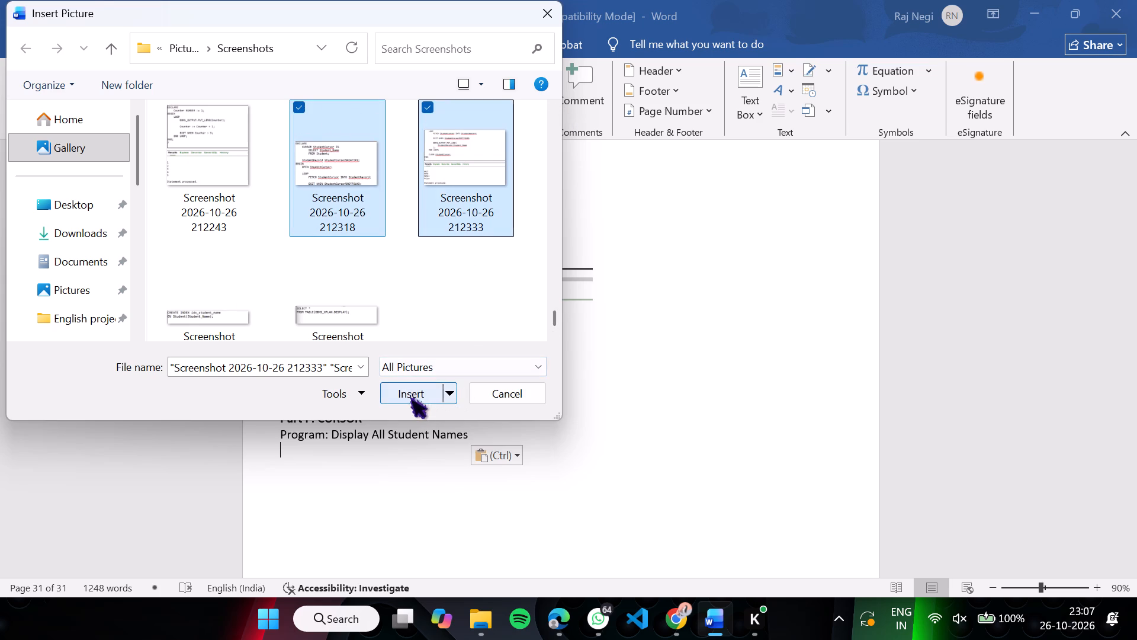
{"action": "left_click", "coordinate": [410, 392]}
{"action": "scroll", "coordinate": [616, 409], "scroll_direction": "up", "scroll_amount": 1}
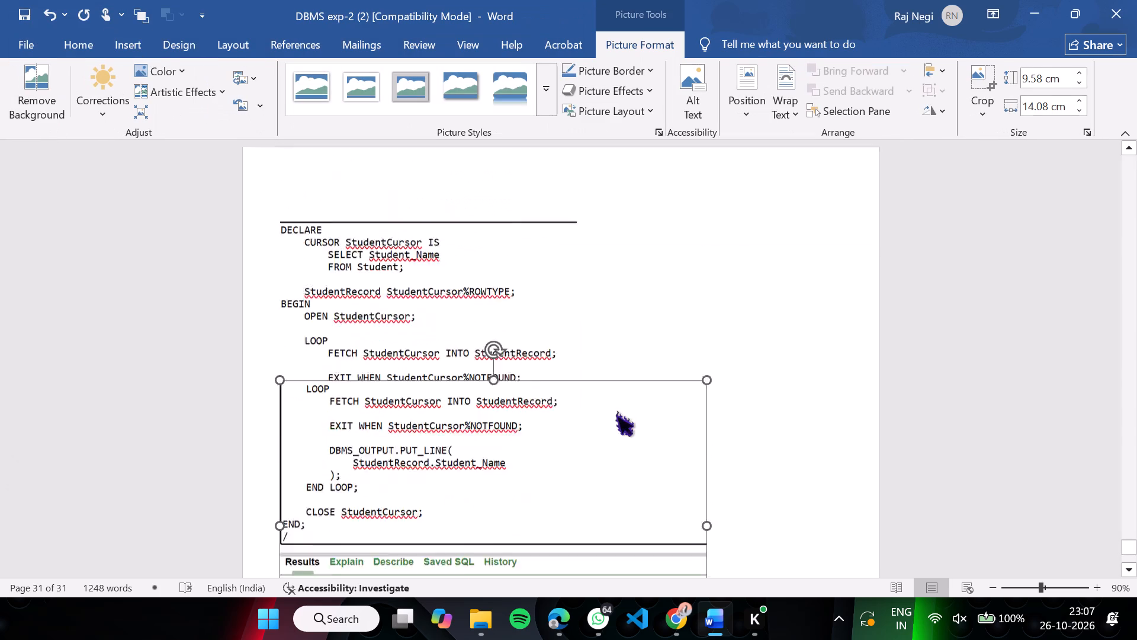
{"action": "scroll", "coordinate": [616, 409], "scroll_direction": "up", "scroll_amount": 1}
{"action": "scroll", "coordinate": [616, 409], "scroll_direction": "right", "scroll_amount": 1}
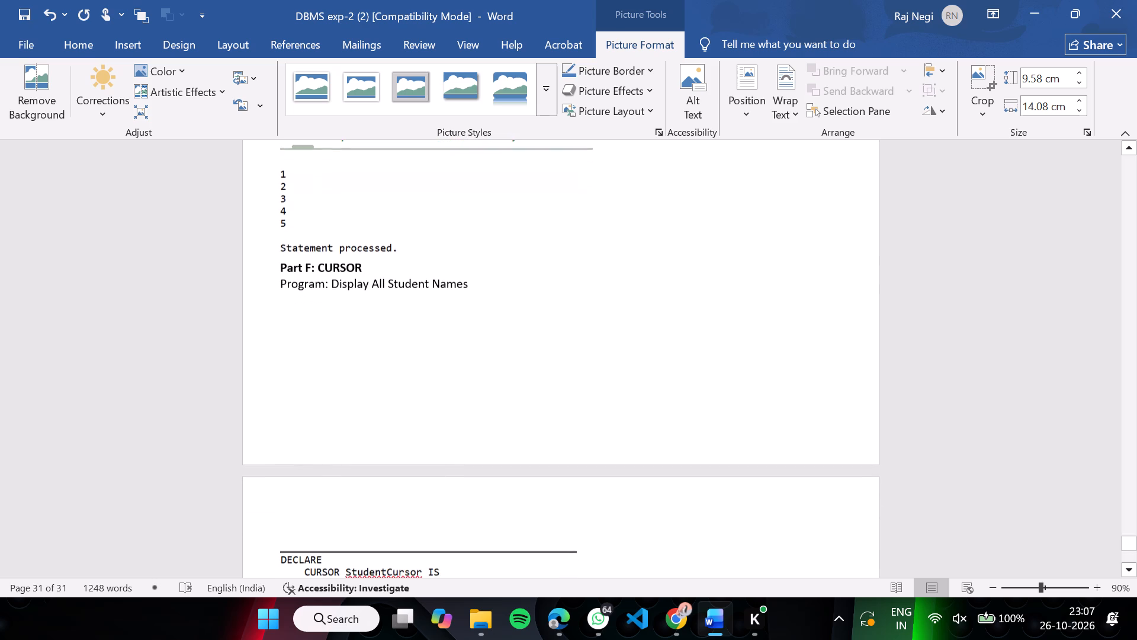
Set the text wrapping of the first cursor program picture, starting with DECLARE, to Square.
{"action": "scroll", "coordinate": [506, 401], "scroll_direction": "down", "scroll_amount": 2}
{"action": "left_click", "coordinate": [471, 418]}
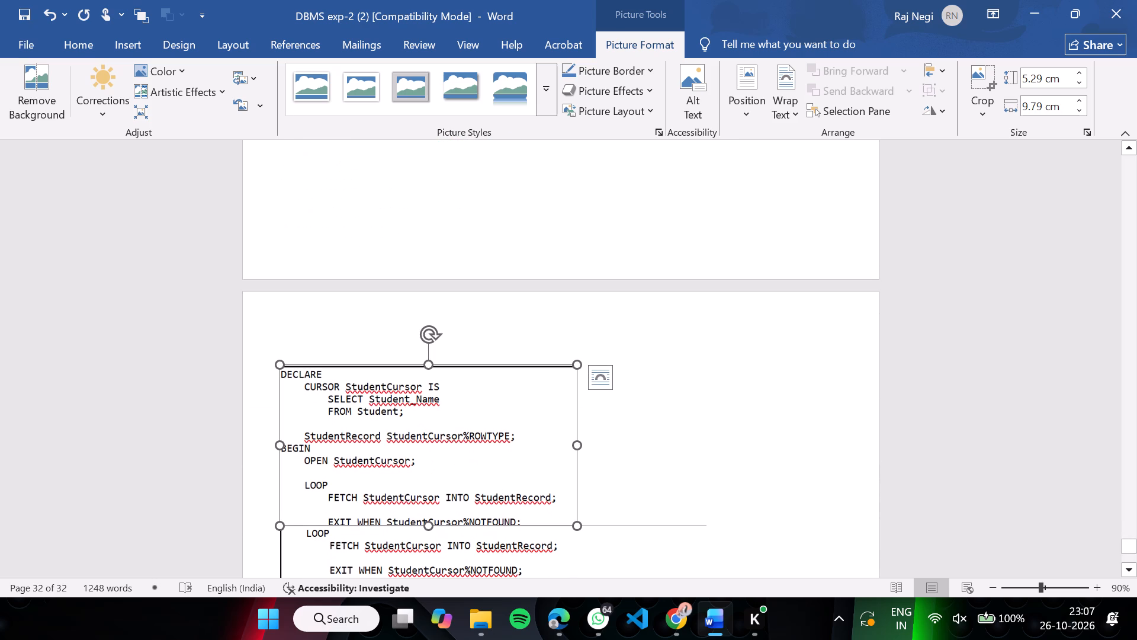
{"action": "left_click", "coordinate": [600, 375]}
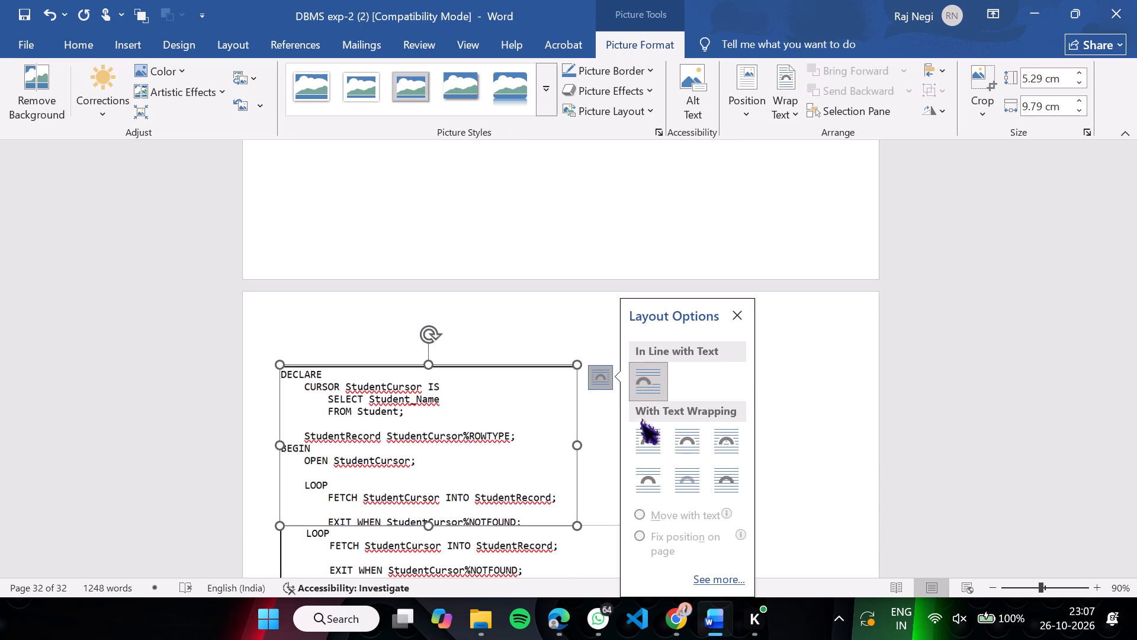
{"action": "left_click", "coordinate": [642, 433]}
{"action": "left_click", "coordinate": [464, 462]}
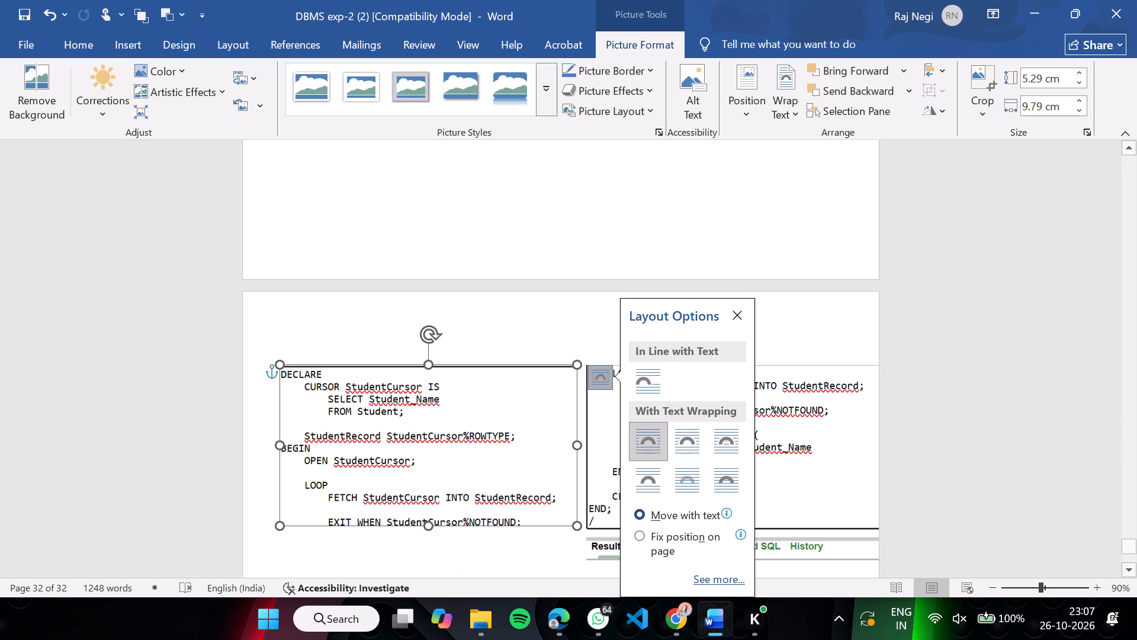
{"action": "left_click", "coordinate": [739, 321]}
Crop the bottom of the DECLARE picture to a height of 4.65 cm, cutting off the EXIT WHEN line.
{"action": "right_click", "coordinate": [482, 492]}
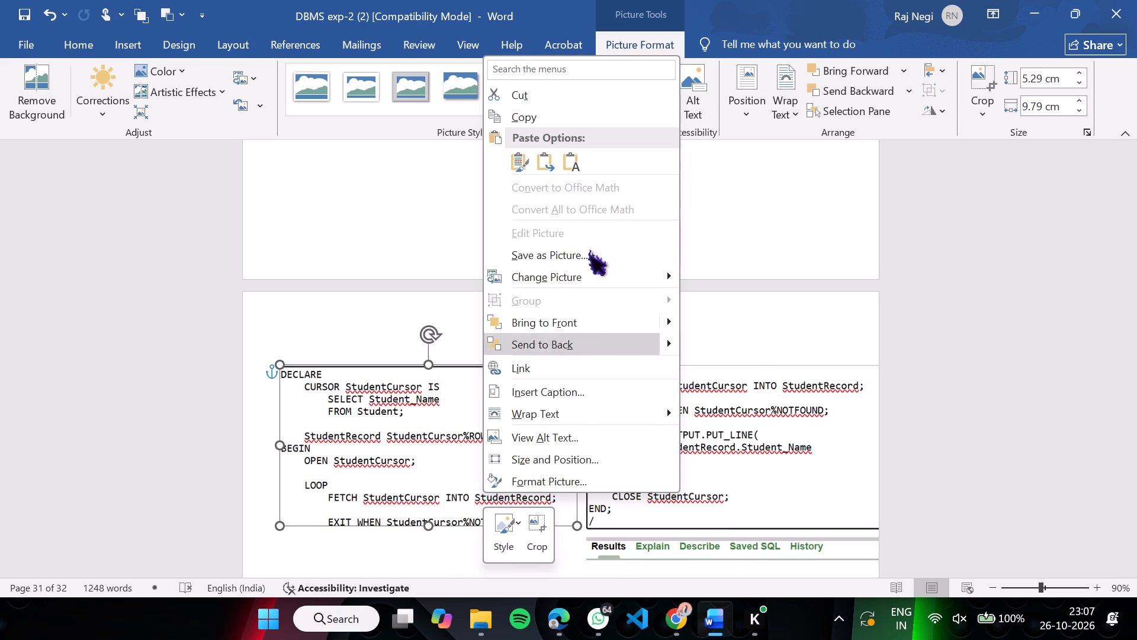
{"action": "left_click", "coordinate": [368, 417]}
{"action": "left_click", "coordinate": [368, 417]}
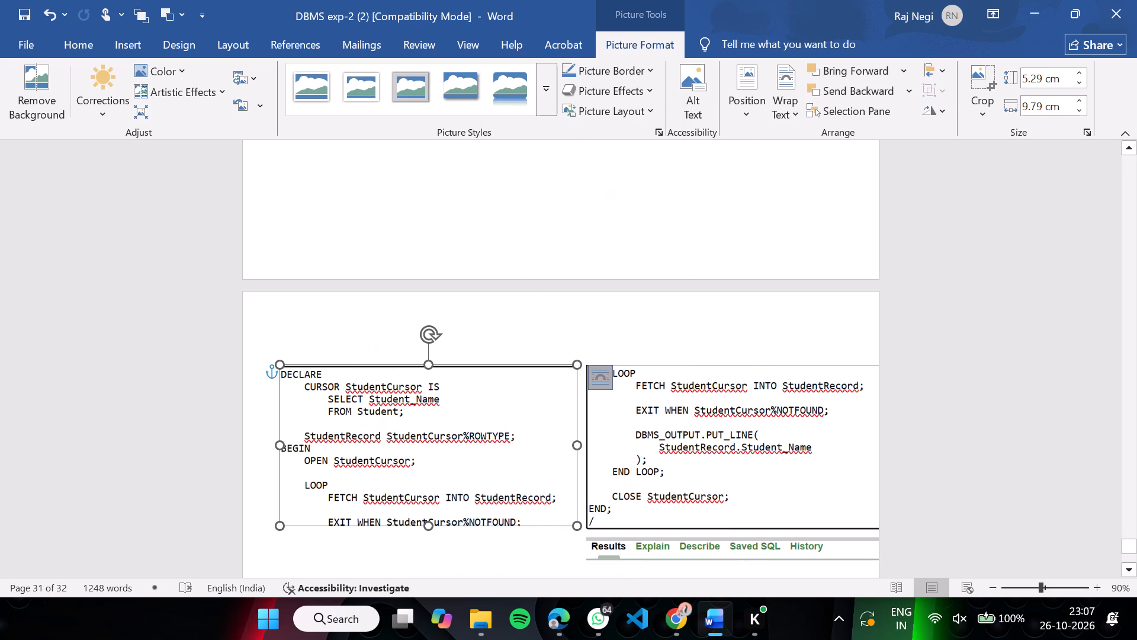
{"action": "right_click", "coordinate": [368, 417]}
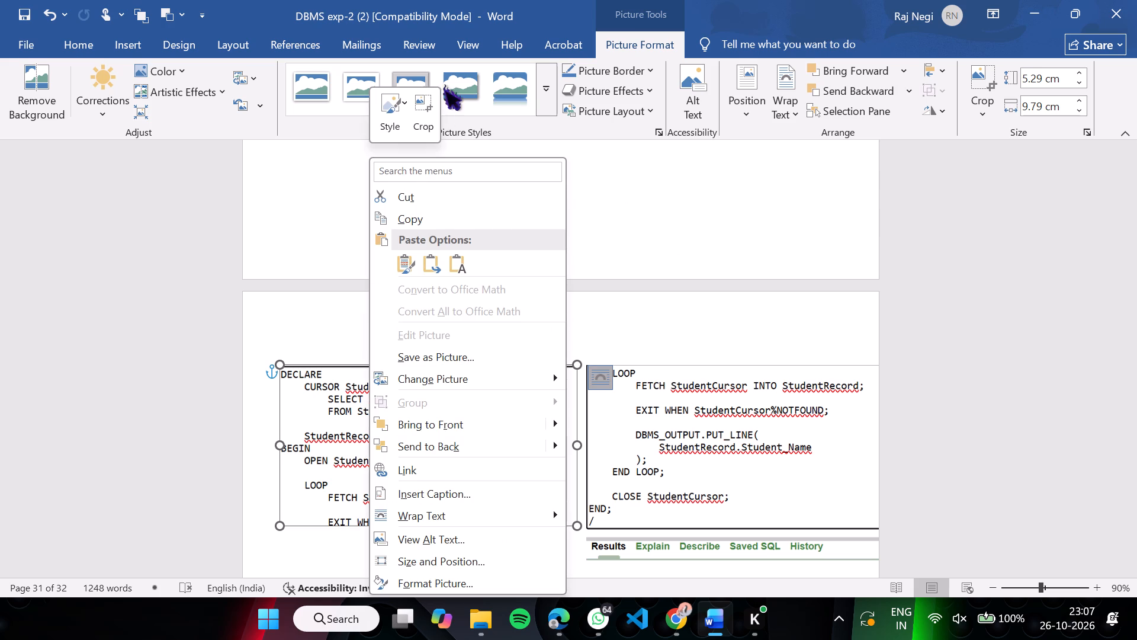
{"action": "left_click", "coordinate": [418, 113]}
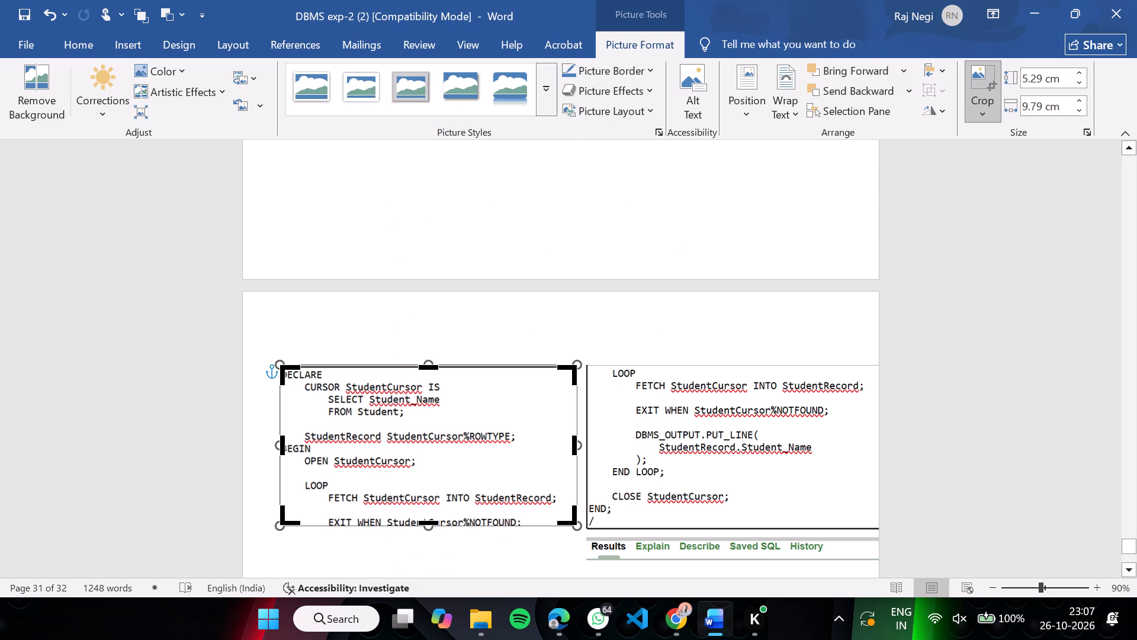
{"action": "left_click_drag", "start_coordinate": [430, 523], "coordinate": [426, 512]}
{"action": "left_click", "coordinate": [426, 512]}
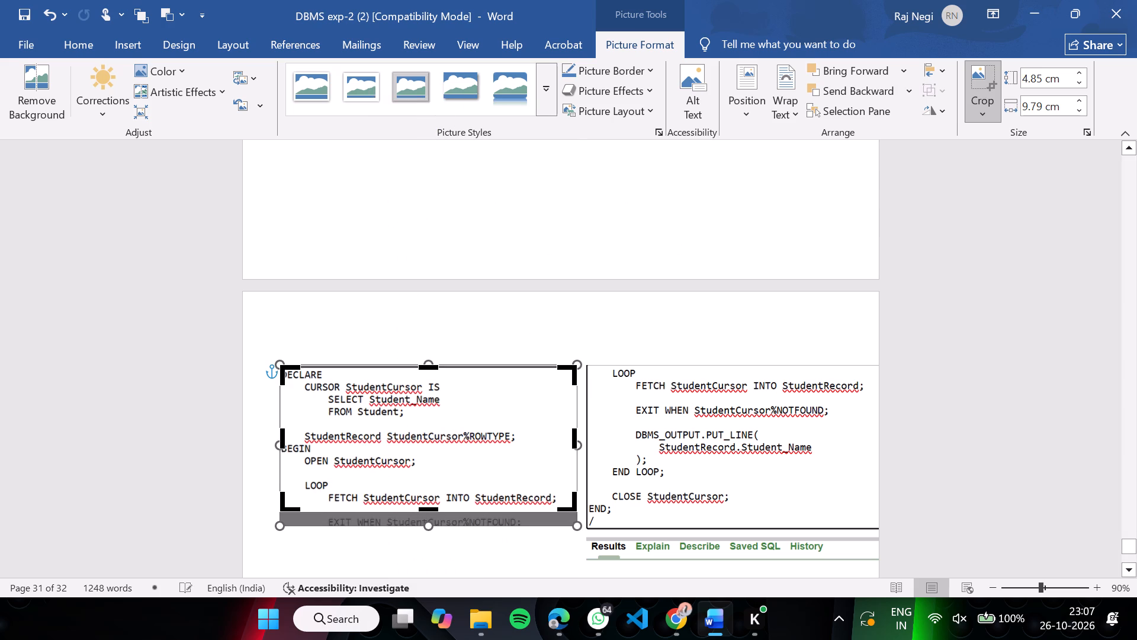
{"action": "left_click", "coordinate": [429, 507]}
{"action": "left_click", "coordinate": [1045, 273]}
Move the cropped DECLARE picture to the previous page, directly below "Program: Display All Student Names".
{"action": "left_click_drag", "start_coordinate": [429, 507], "coordinate": [432, 287]}
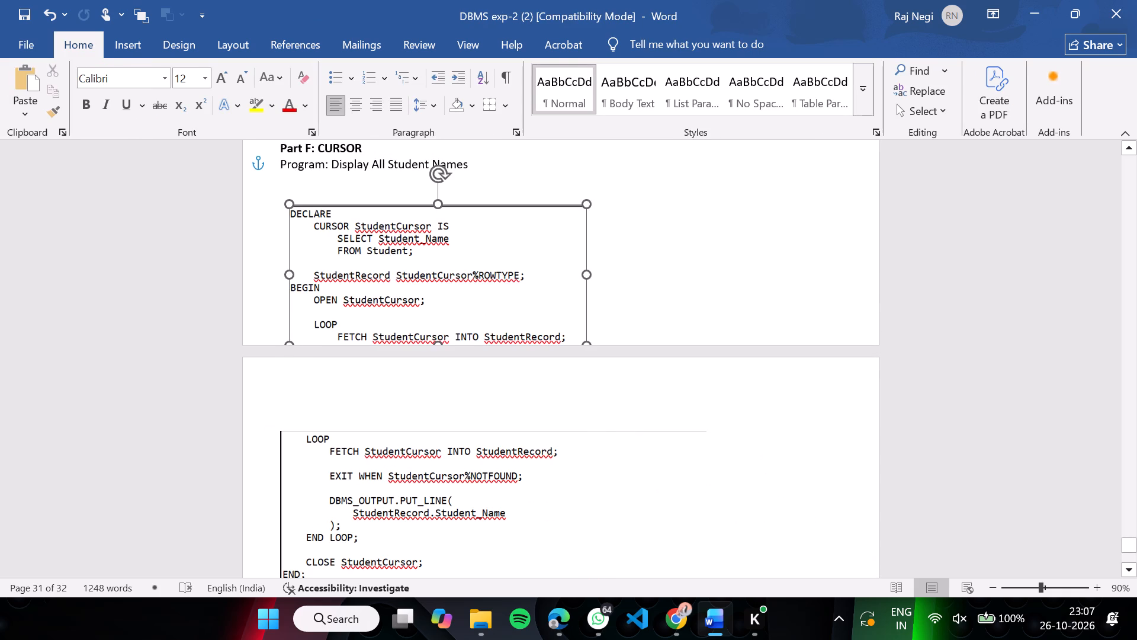
{"action": "left_click_drag", "start_coordinate": [432, 287], "coordinate": [425, 255]}
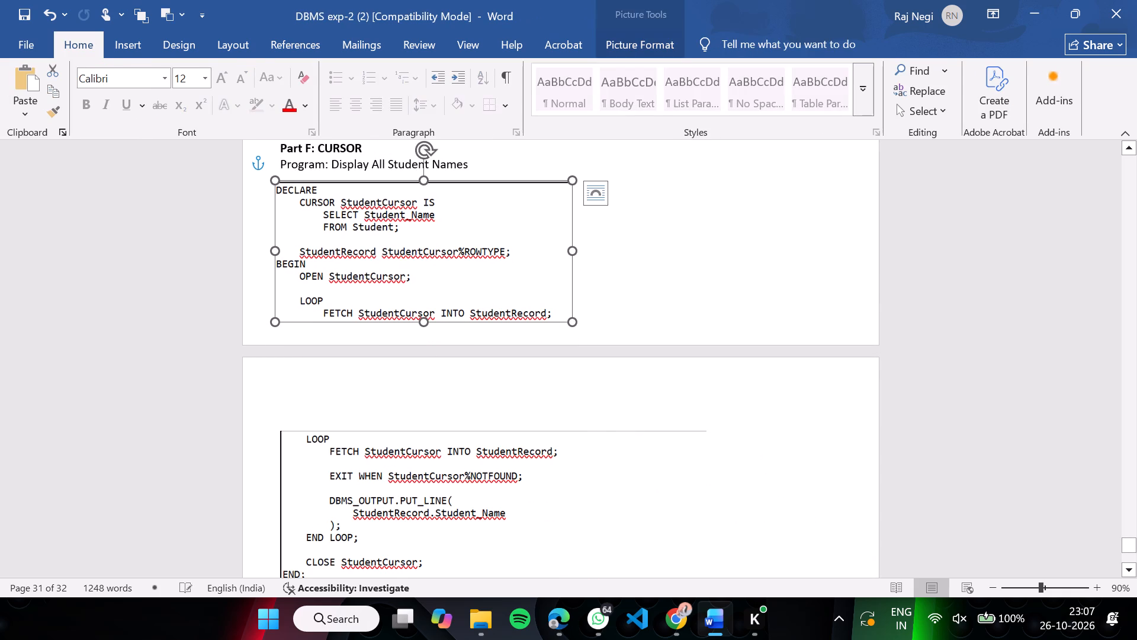
{"action": "left_click", "coordinate": [934, 424]}
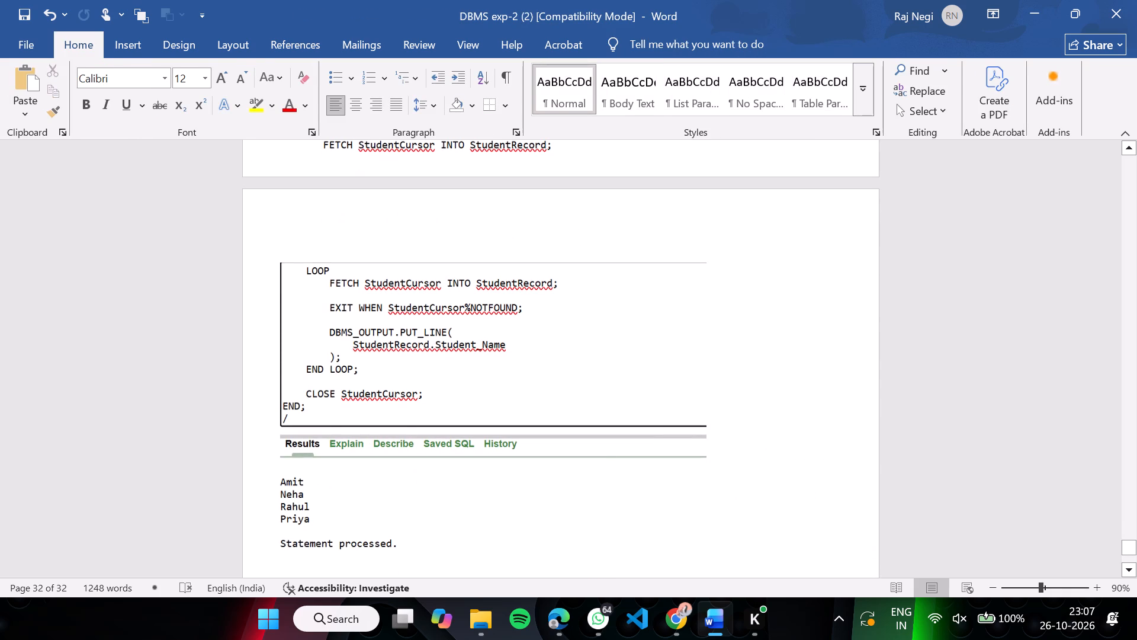
Crop the top of the second cursor picture to remove the repeated LOOP and FETCH lines, keeping it from EXIT WHEN onward.
{"action": "right_click", "coordinate": [577, 406]}
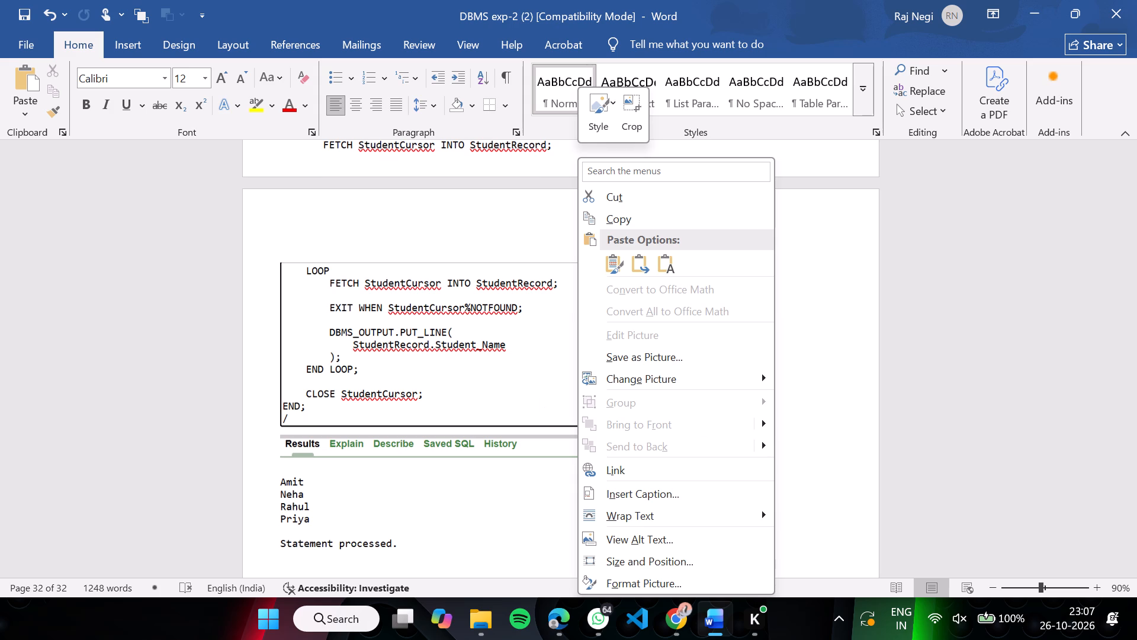
{"action": "left_click", "coordinate": [424, 334]}
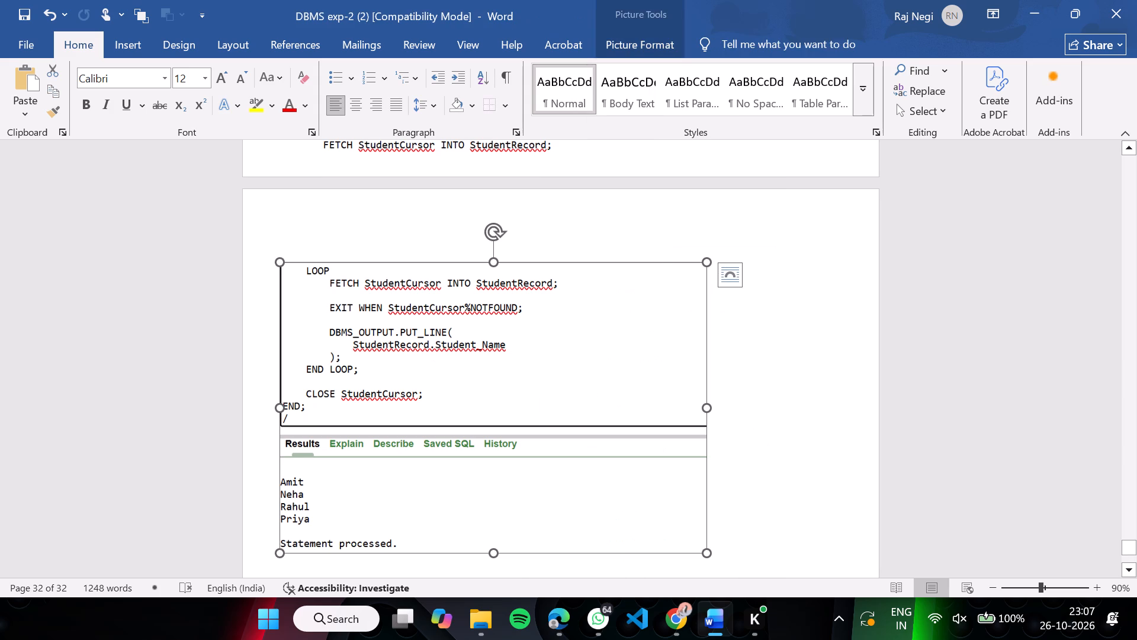
{"action": "right_click", "coordinate": [462, 325]}
{"action": "left_click", "coordinate": [516, 126]}
{"action": "left_click_drag", "start_coordinate": [495, 264], "coordinate": [493, 288]}
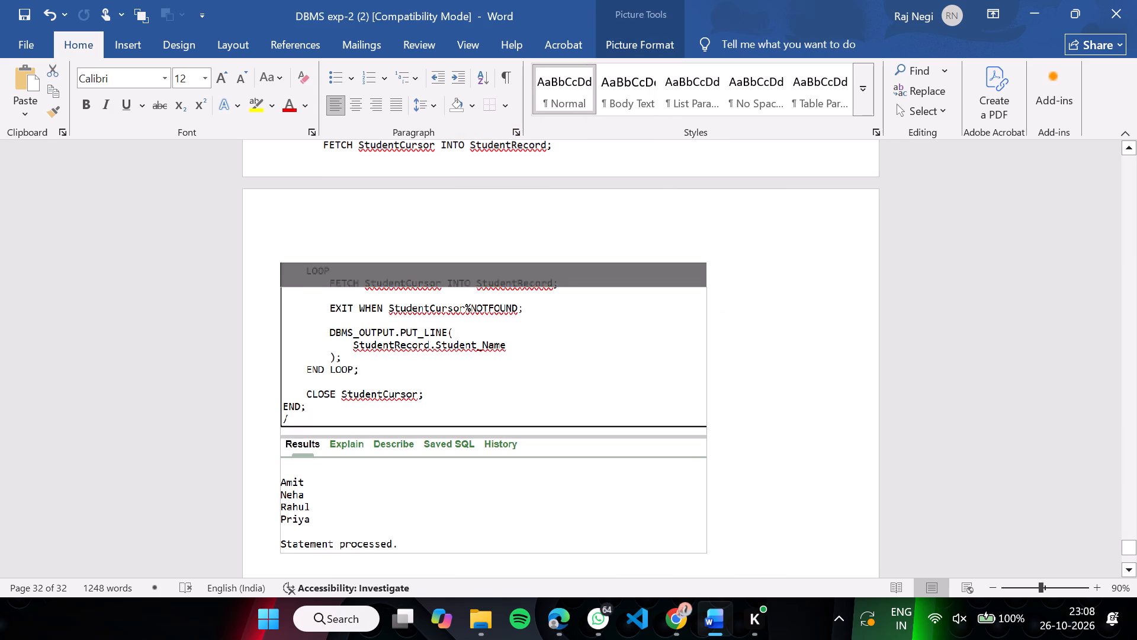
{"action": "left_click_drag", "start_coordinate": [493, 288], "coordinate": [493, 298]}
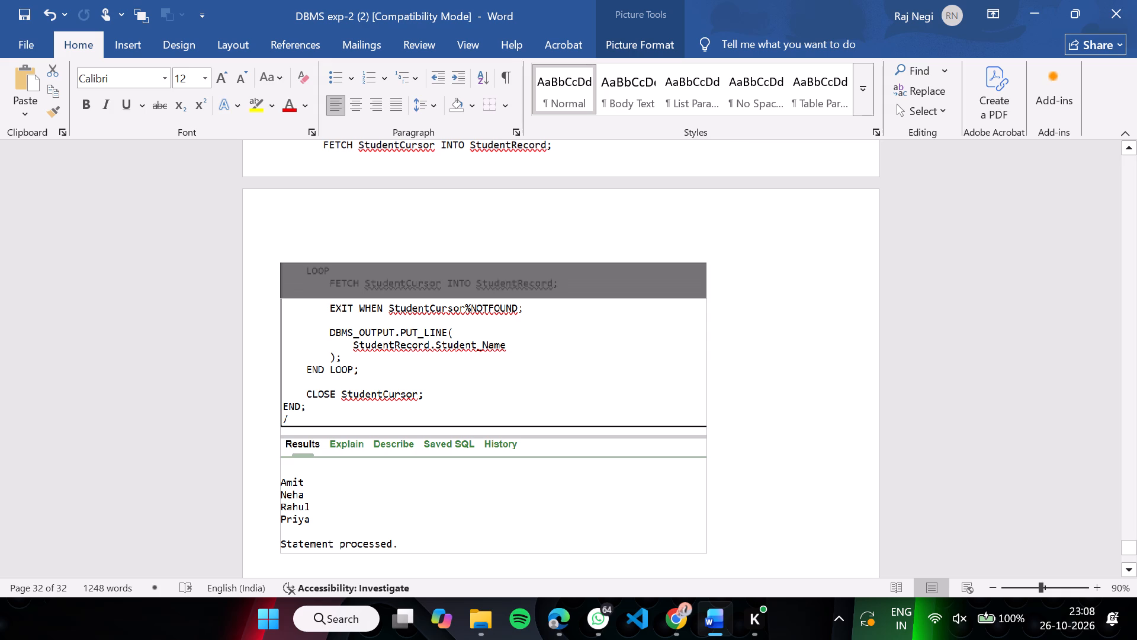
{"action": "left_click_drag", "start_coordinate": [493, 298], "coordinate": [493, 300]}
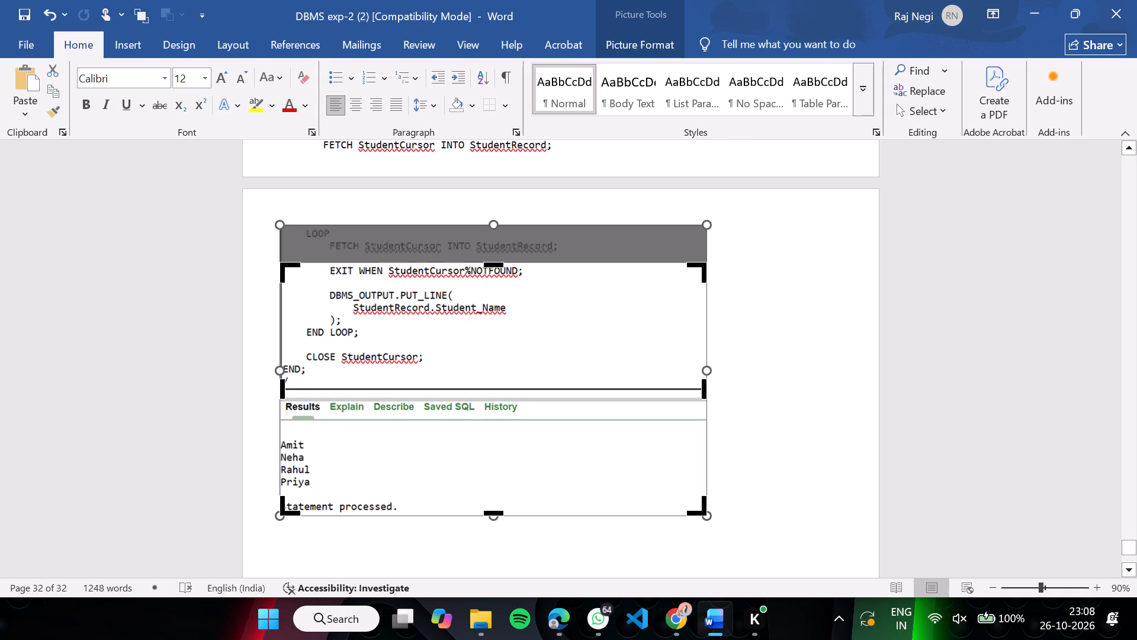
{"action": "left_click", "coordinate": [1009, 308]}
Review how the Part F pictures sit across the last two pages, viewing the document at 40% zoom.
{"action": "scroll", "coordinate": [1009, 308], "scroll_direction": "up", "scroll_amount": 1}
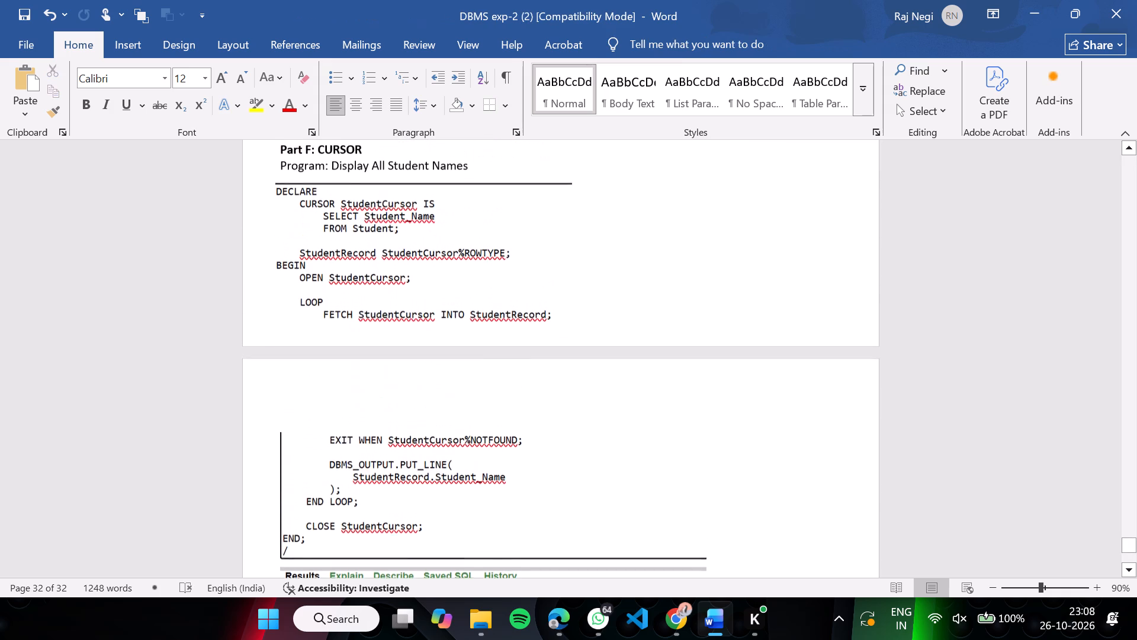
{"action": "scroll", "coordinate": [1009, 308], "scroll_direction": "up", "scroll_amount": 1}
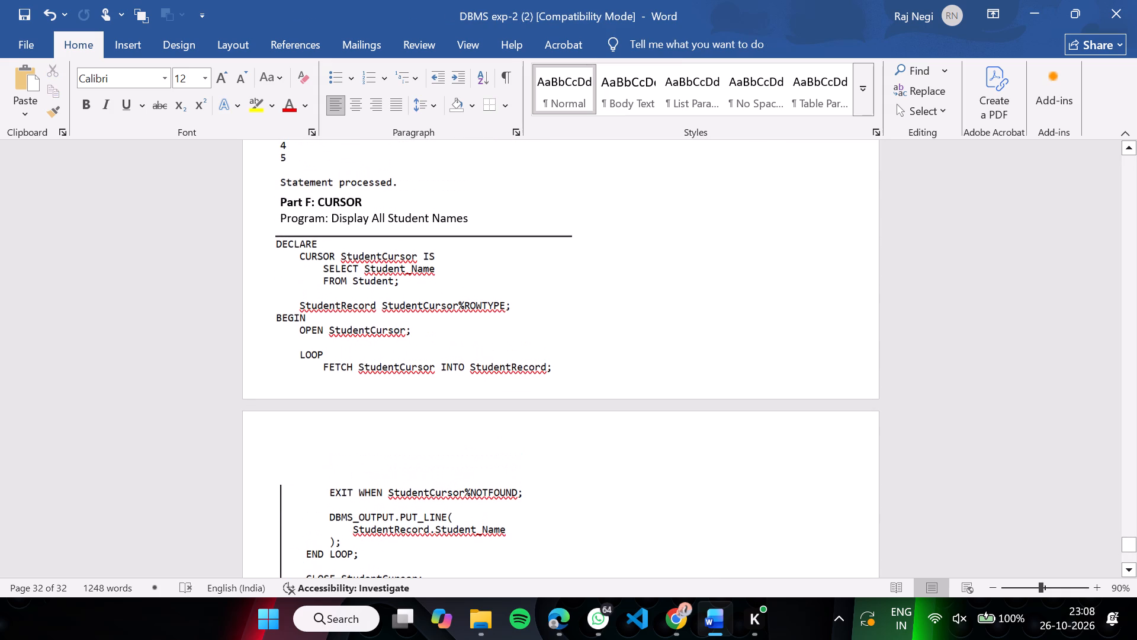
{"action": "scroll", "coordinate": [1009, 308], "scroll_direction": "up", "scroll_amount": 1}
{"action": "scroll", "coordinate": [1009, 308], "scroll_direction": "down", "scroll_amount": 2}
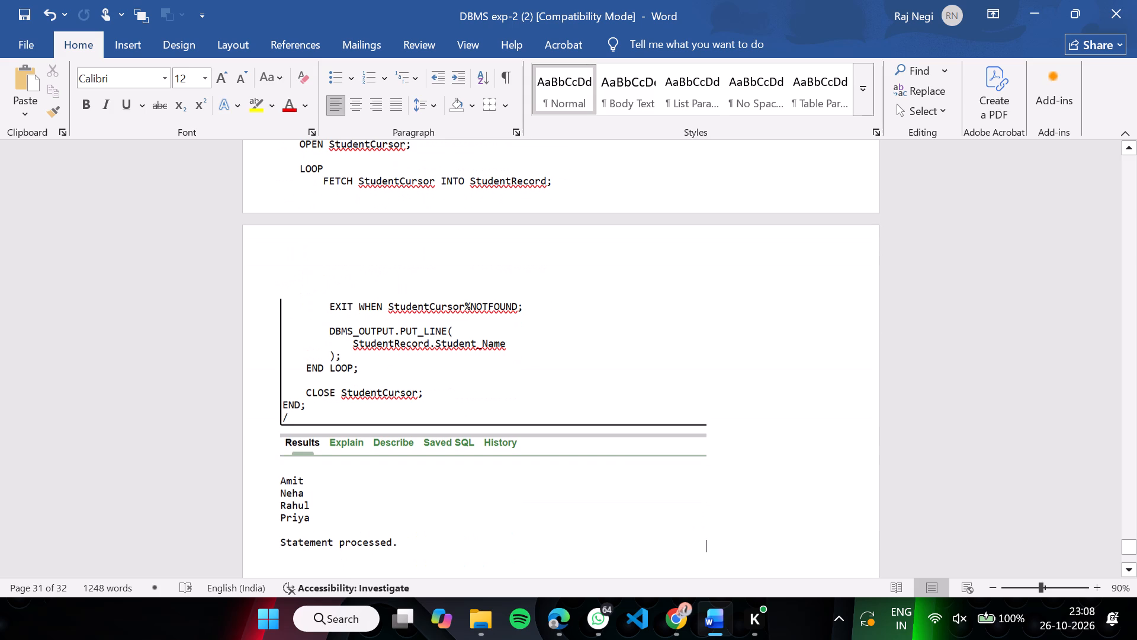
{"action": "scroll", "coordinate": [1009, 308], "scroll_direction": "right", "scroll_amount": 2}
{"action": "scroll", "coordinate": [1009, 308], "scroll_direction": "down", "scroll_amount": 6}
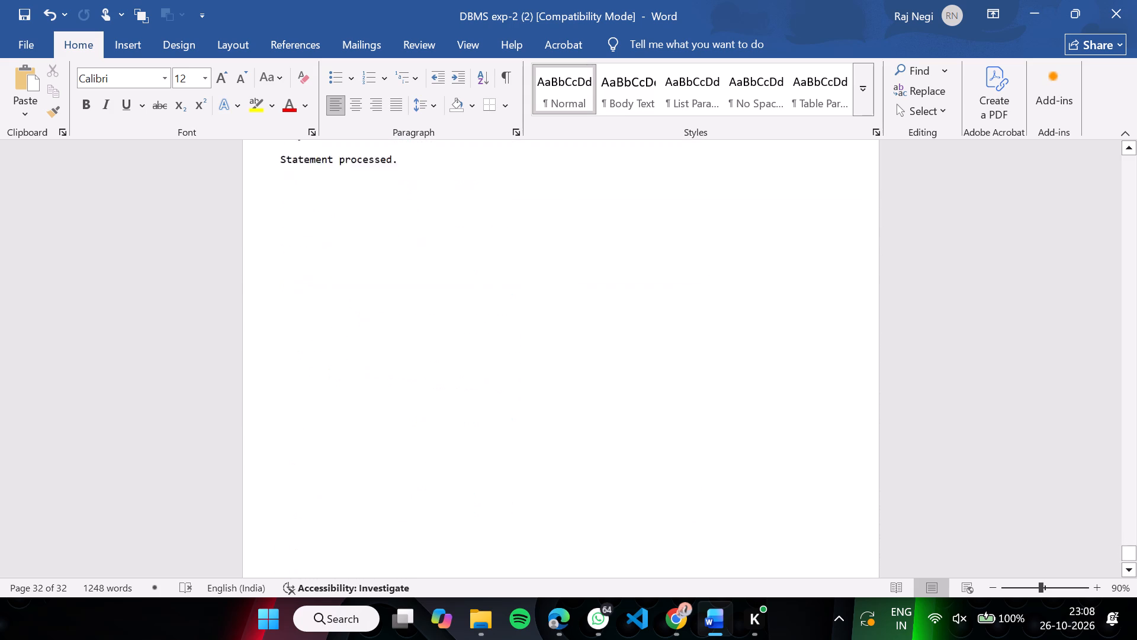
{"action": "scroll", "coordinate": [1009, 308], "scroll_direction": "down", "scroll_amount": 9}
{"action": "scroll", "coordinate": [1009, 308], "scroll_direction": "up", "scroll_amount": 3}
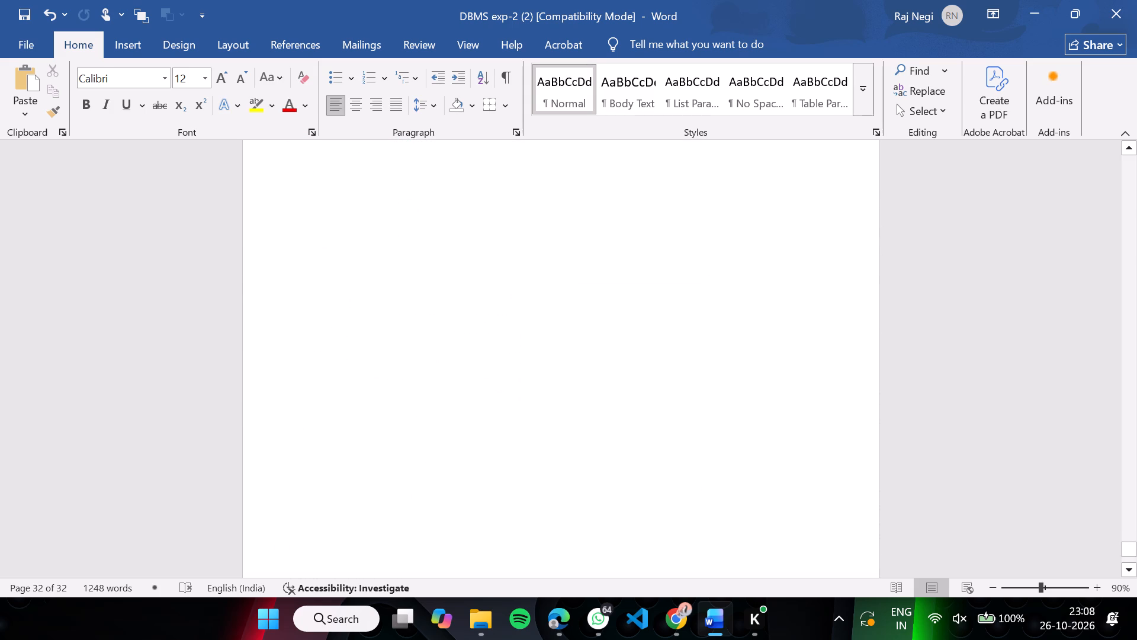
{"action": "scroll", "coordinate": [1009, 308], "scroll_direction": "up", "scroll_amount": 3}
{"action": "scroll", "coordinate": [1009, 308], "scroll_direction": "down", "scroll_amount": 5, "text": "ctrl"}
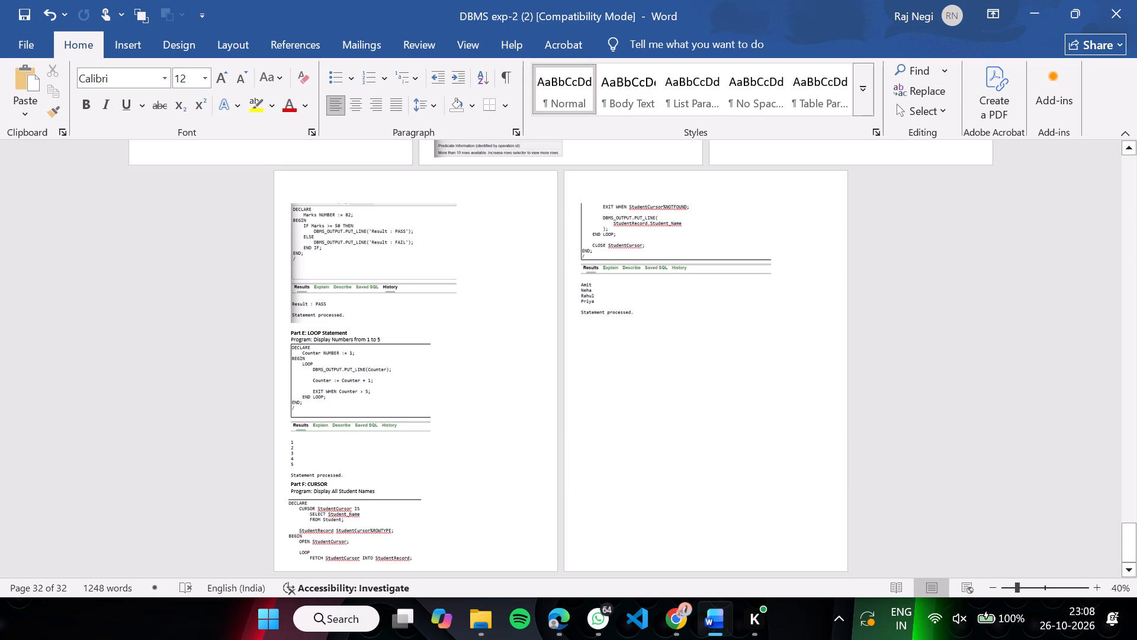
Check the rest of the course page in Chrome, from the cursor program to its end, for remaining parts, and return to Word.
{"action": "left_click", "coordinate": [738, 420]}
{"action": "left_click", "coordinate": [678, 606]}
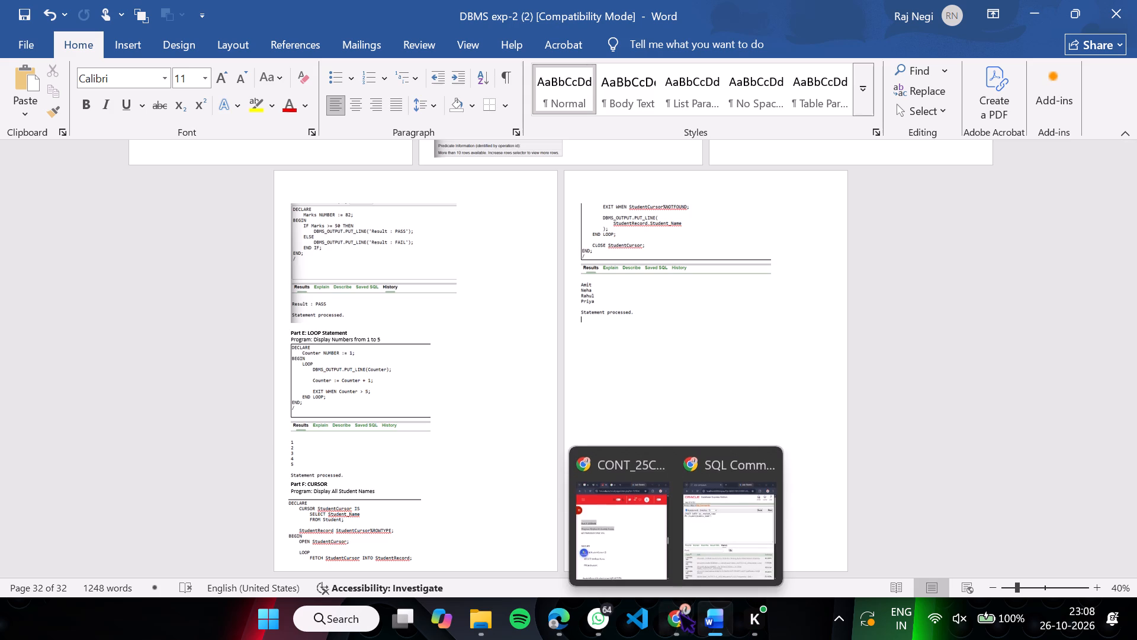
{"action": "left_click", "coordinate": [619, 535]}
{"action": "scroll", "coordinate": [332, 425], "scroll_direction": "down", "scroll_amount": 2}
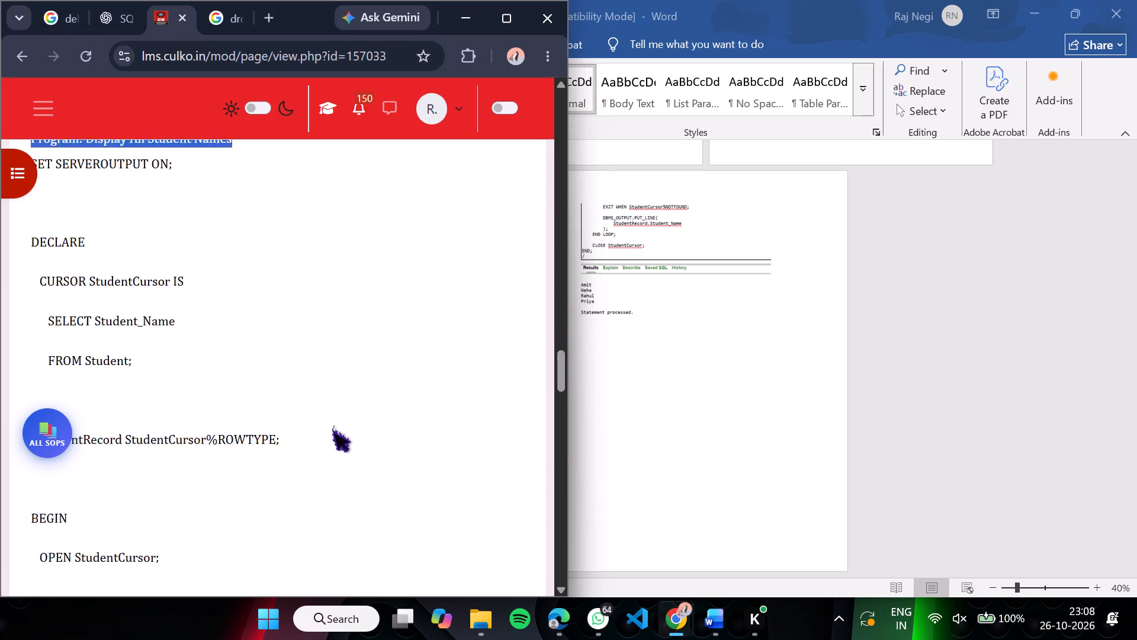
{"action": "scroll", "coordinate": [332, 425], "scroll_direction": "down", "scroll_amount": 8}
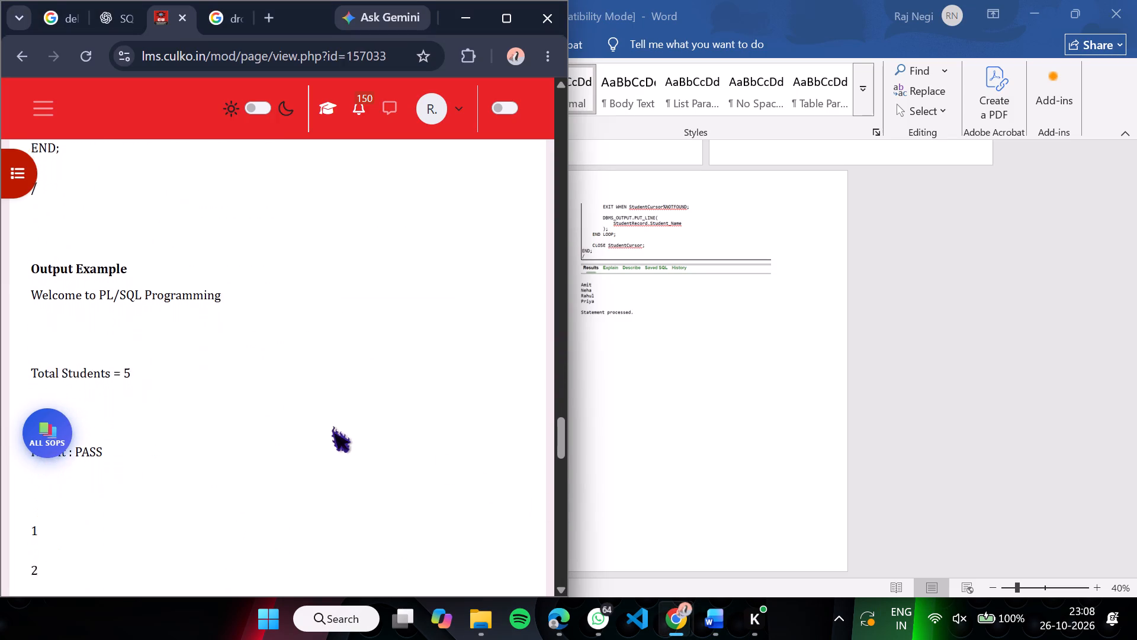
{"action": "scroll", "coordinate": [332, 425], "scroll_direction": "down", "scroll_amount": 9}
{"action": "scroll", "coordinate": [332, 425], "scroll_direction": "up", "scroll_amount": 3}
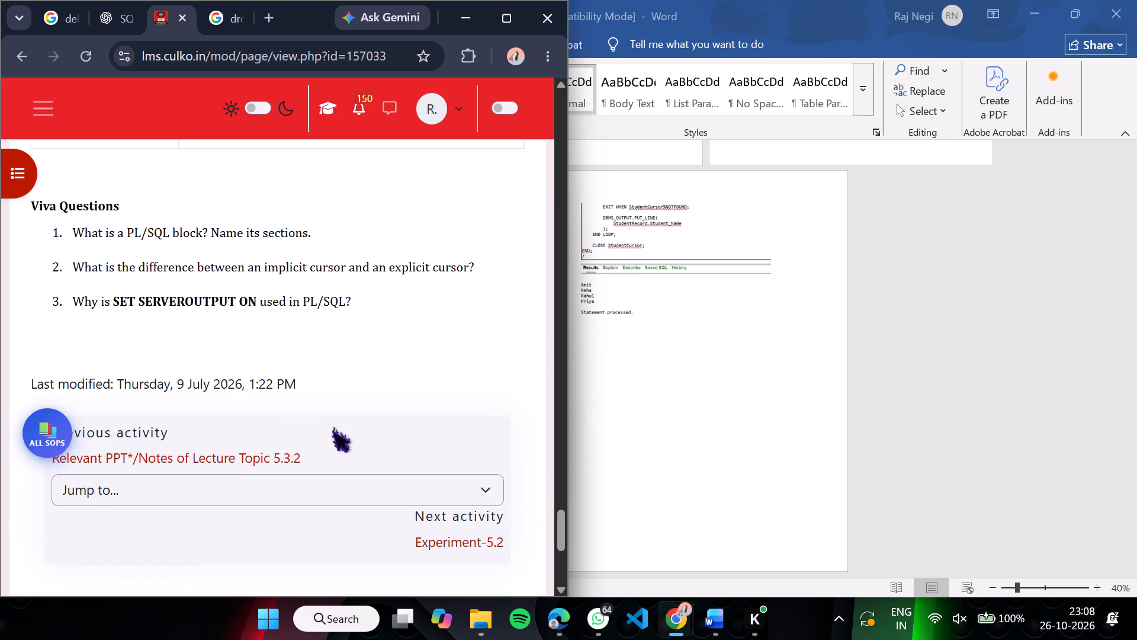
{"action": "left_click", "coordinate": [470, 12]}
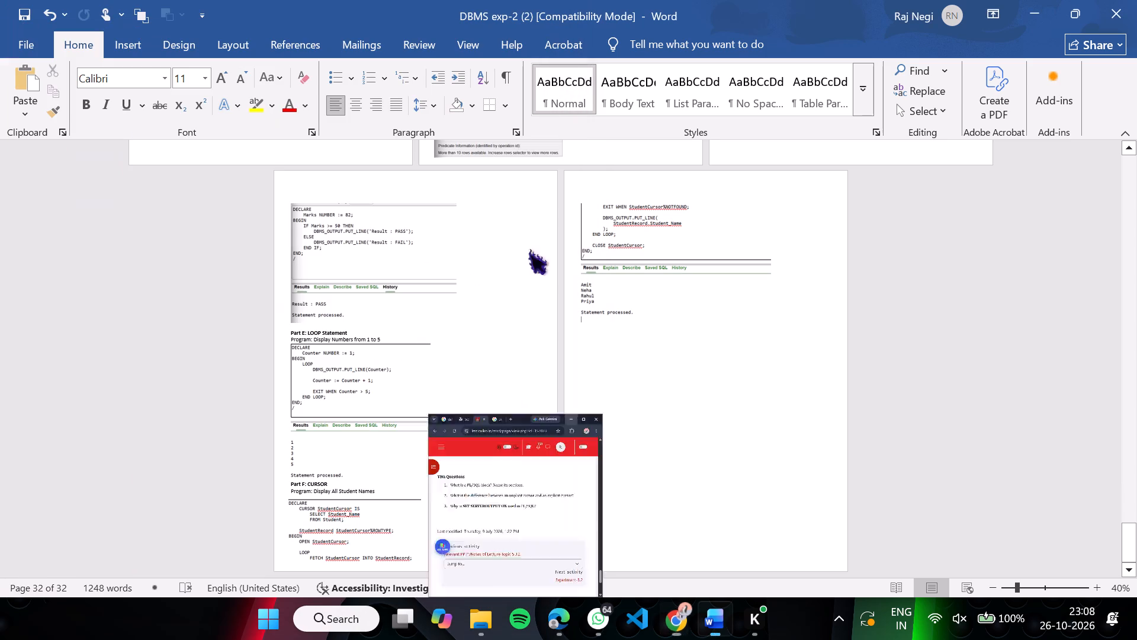
Start a new line after the last cursor screenshot and insert a blank page at the end of the document.
{"action": "left_click", "coordinate": [612, 353]}
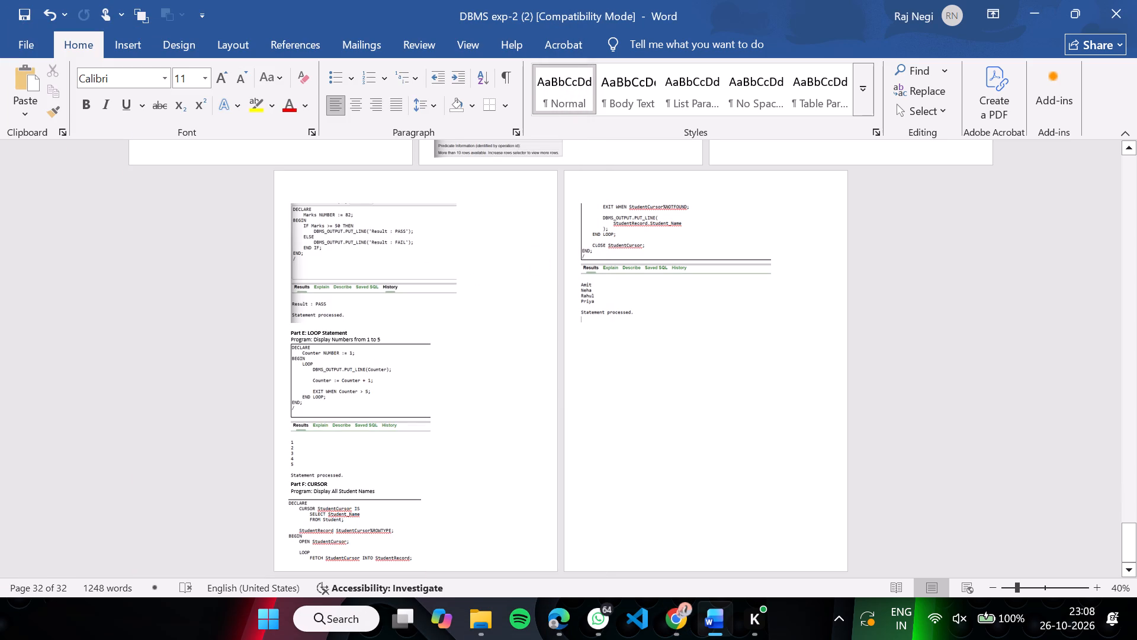
{"action": "key", "text": "Return"}
{"action": "left_click", "coordinate": [120, 47]}
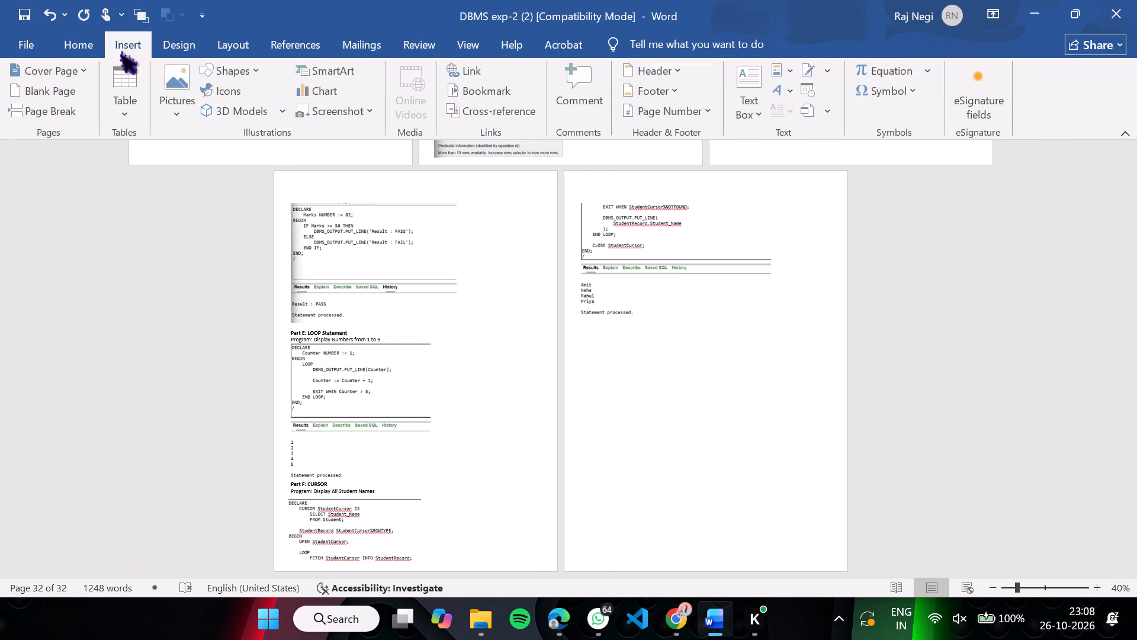
{"action": "left_click", "coordinate": [40, 94]}
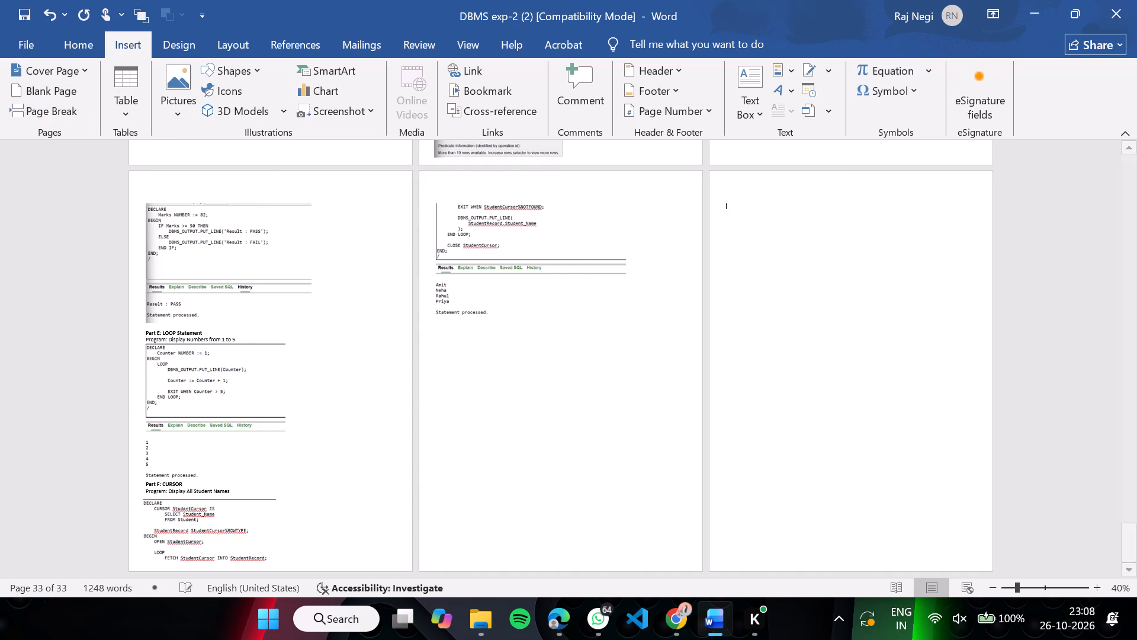
Copy the Experiment 5.1 heading and its Aim line onto the blank last page.
{"action": "scroll", "coordinate": [254, 340], "scroll_direction": "up", "scroll_amount": 6}
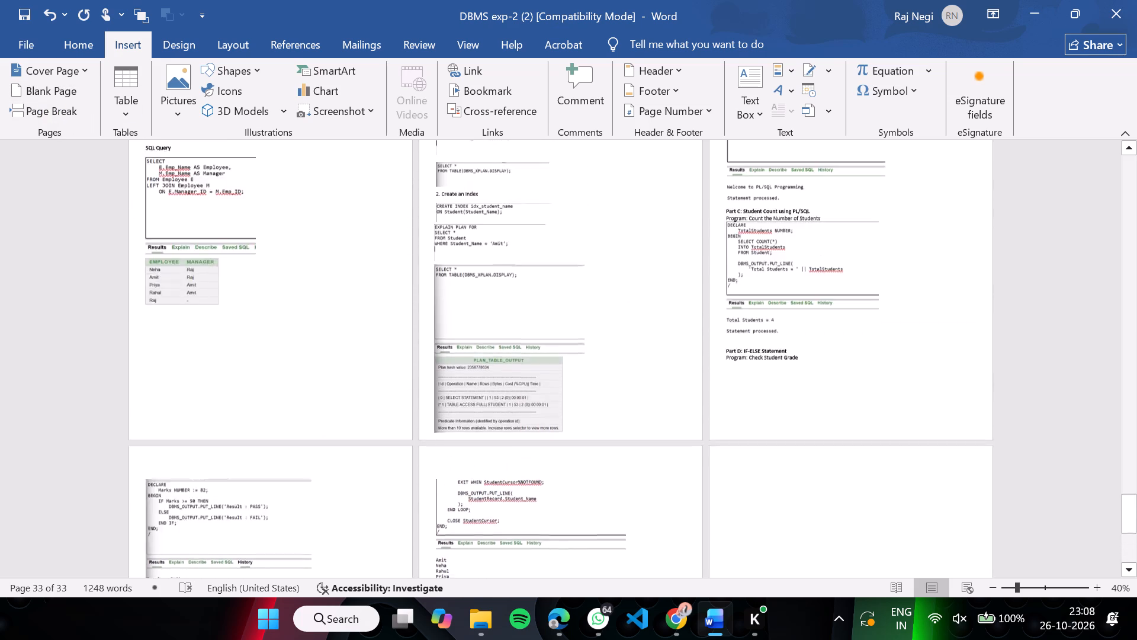
{"action": "scroll", "coordinate": [254, 340], "scroll_direction": "up", "scroll_amount": 2}
{"action": "left_click", "coordinate": [531, 209]}
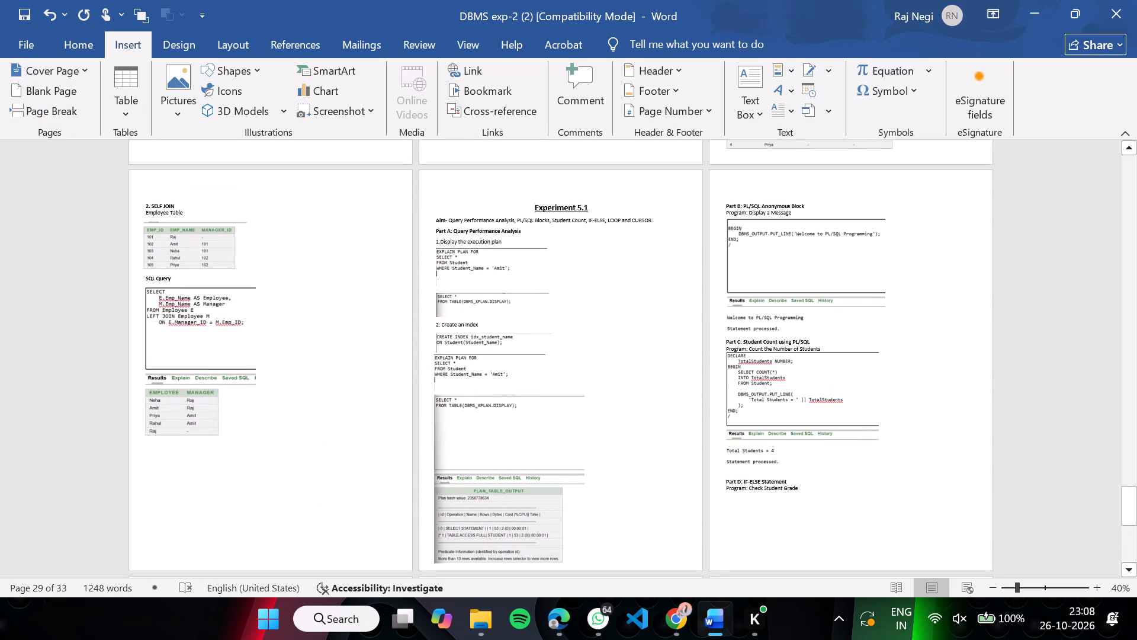
{"action": "left_click_drag", "start_coordinate": [531, 206], "coordinate": [654, 221]}
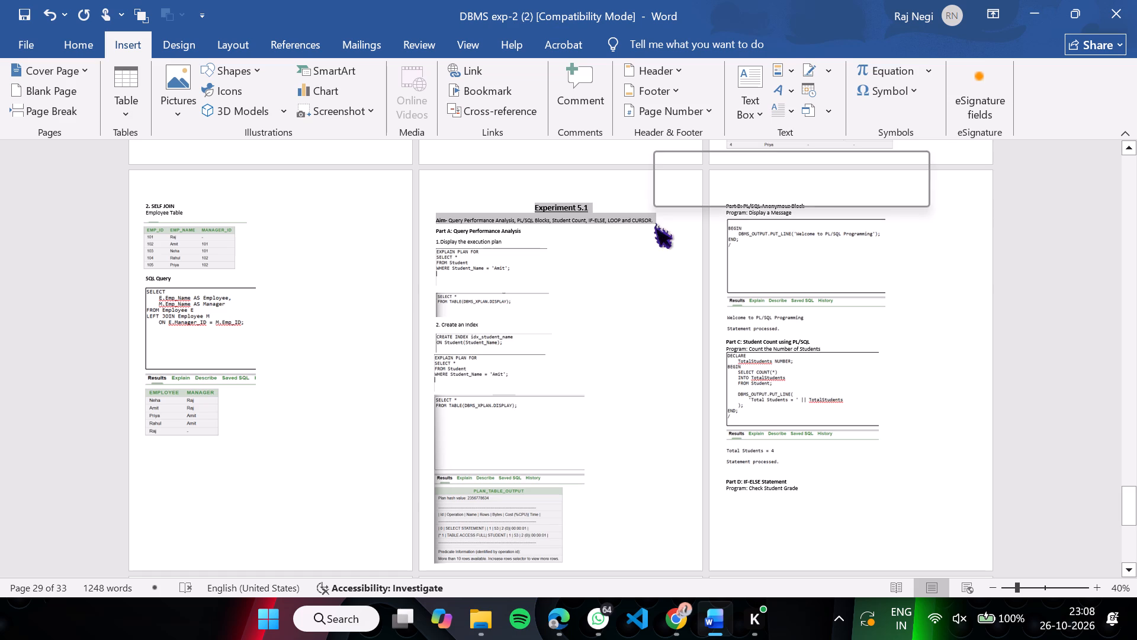
{"action": "key", "text": "ctrl+c"}
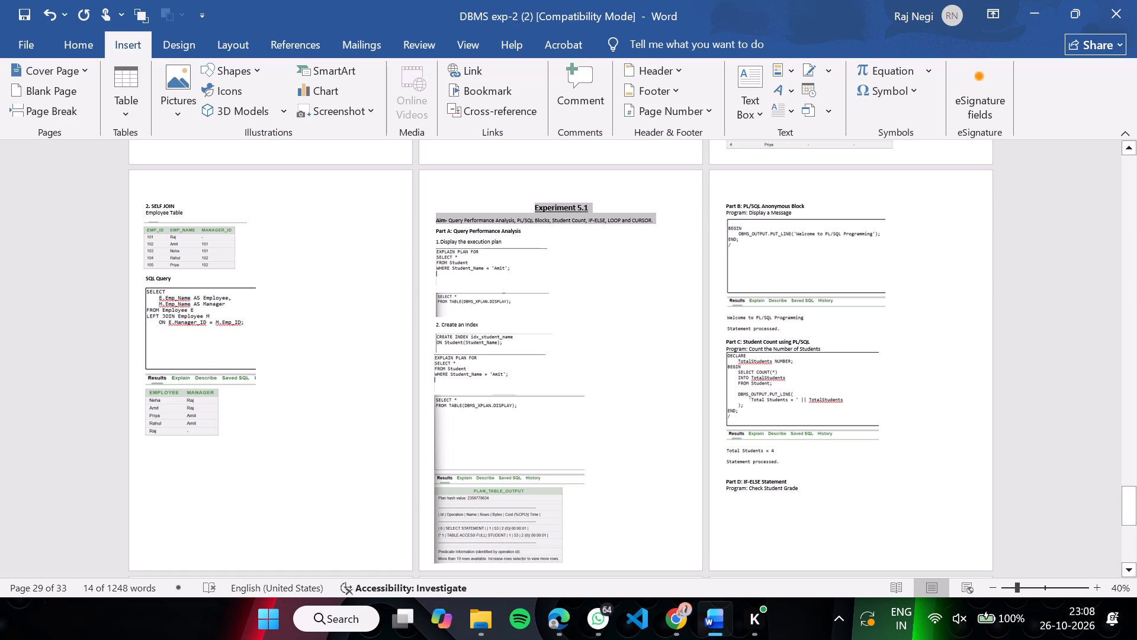
{"action": "scroll", "coordinate": [682, 270], "scroll_direction": "down", "scroll_amount": 5}
{"action": "left_click", "coordinate": [801, 260]}
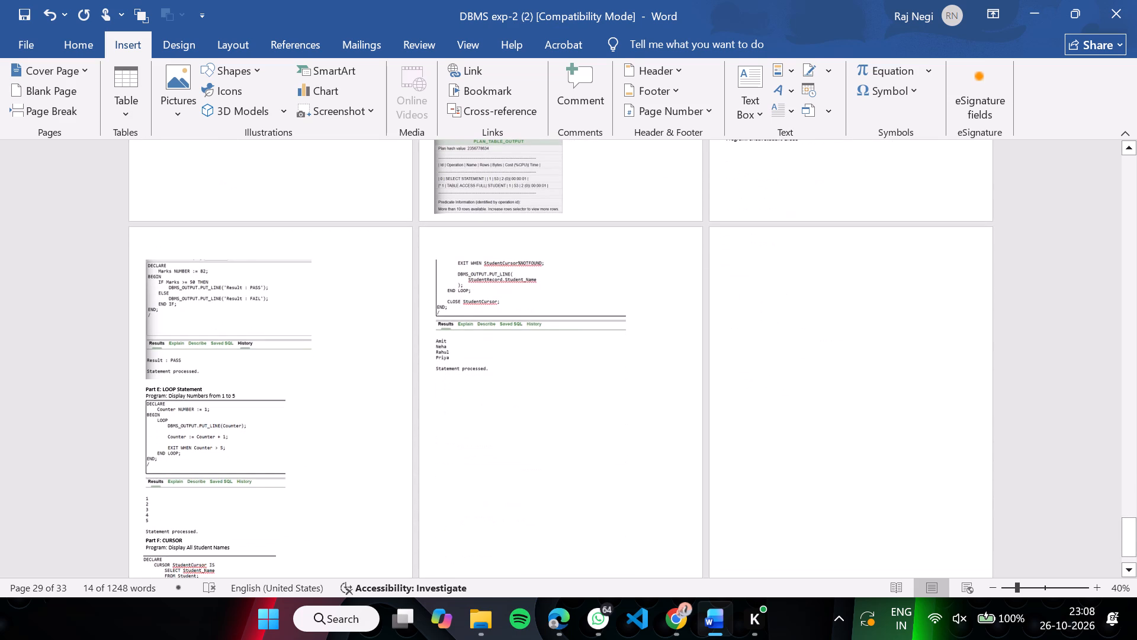
{"action": "key", "text": "ctrl+v"}
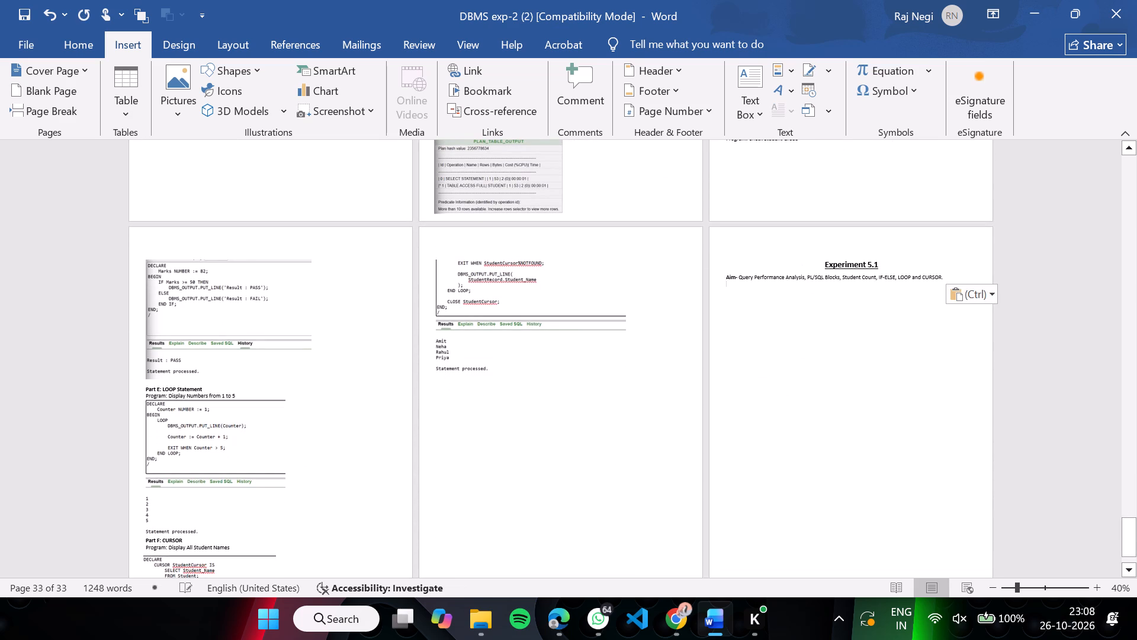
Change the copied heading's number so it reads Experiment 5.2.
{"action": "left_click", "coordinate": [882, 268]}
{"action": "key", "text": "BackSpace"}
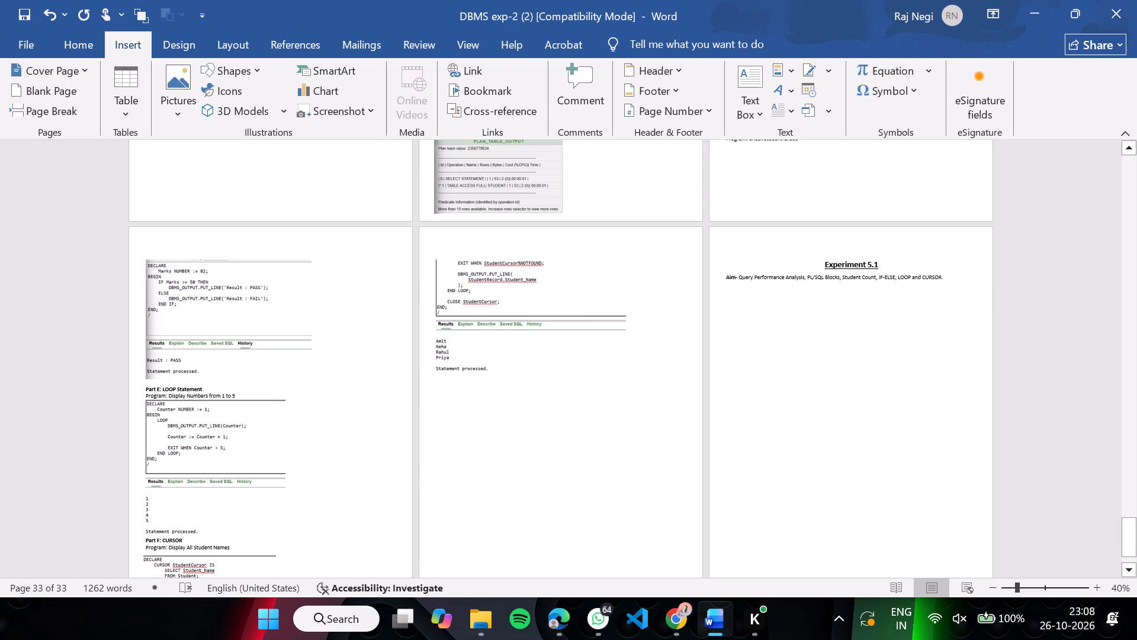
{"action": "key", "text": "2"}
{"action": "scroll", "coordinate": [882, 268], "scroll_direction": "up", "scroll_amount": 3, "text": "ctrl"}
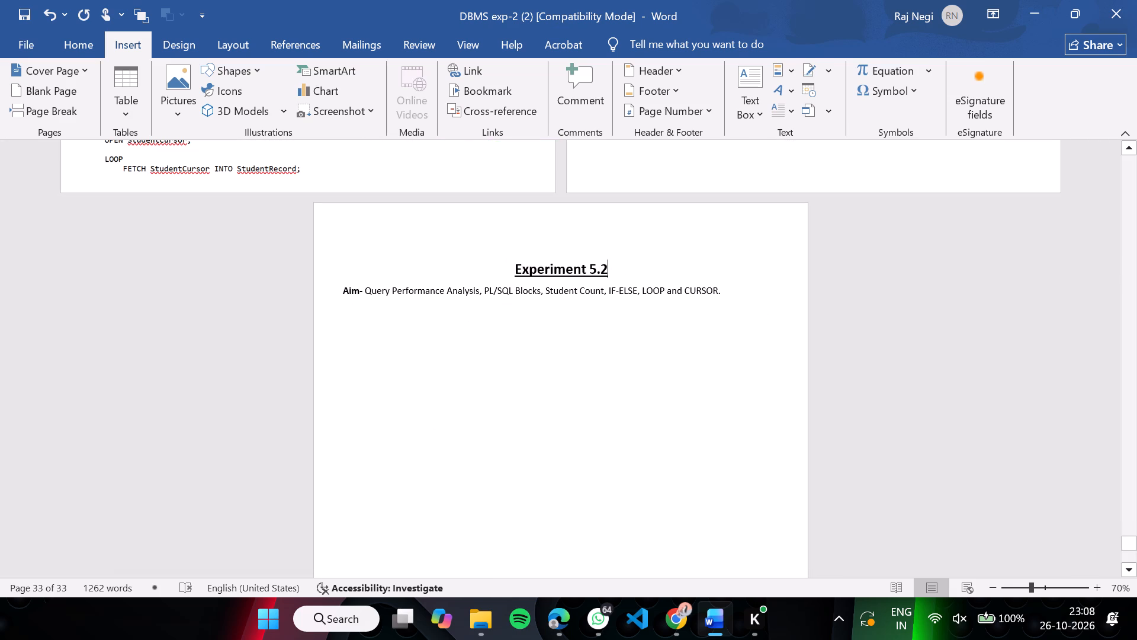
Place the Chrome course page and the Word report side by side, with the Experiment 5.2 page in view.
{"action": "left_click", "coordinate": [666, 615]}
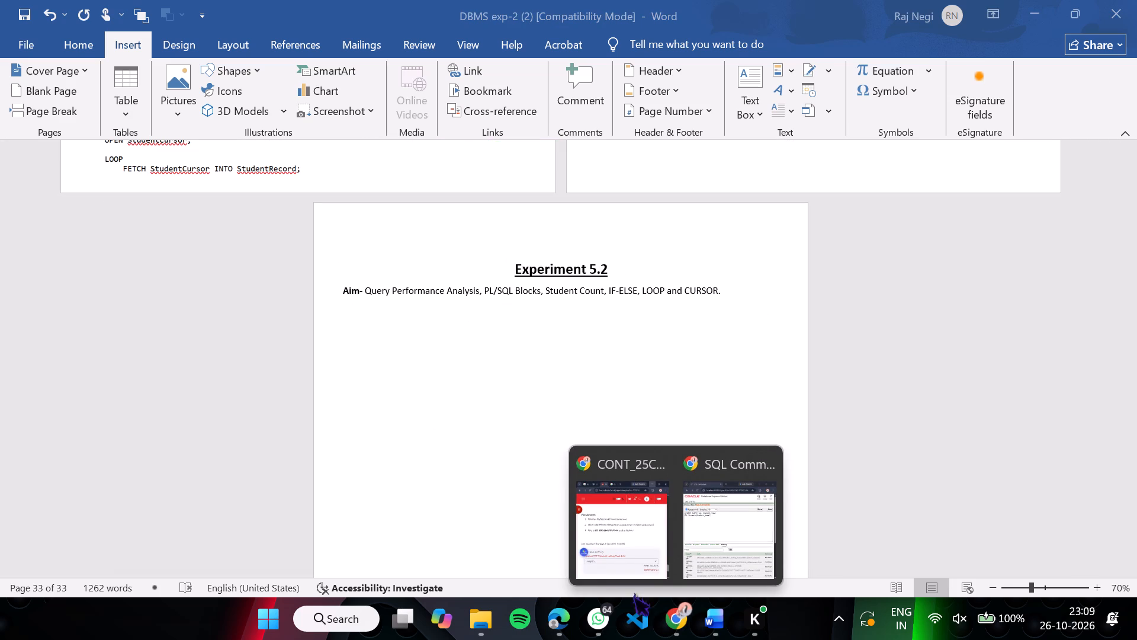
{"action": "left_click", "coordinate": [563, 526]}
{"action": "left_click", "coordinate": [593, 527]}
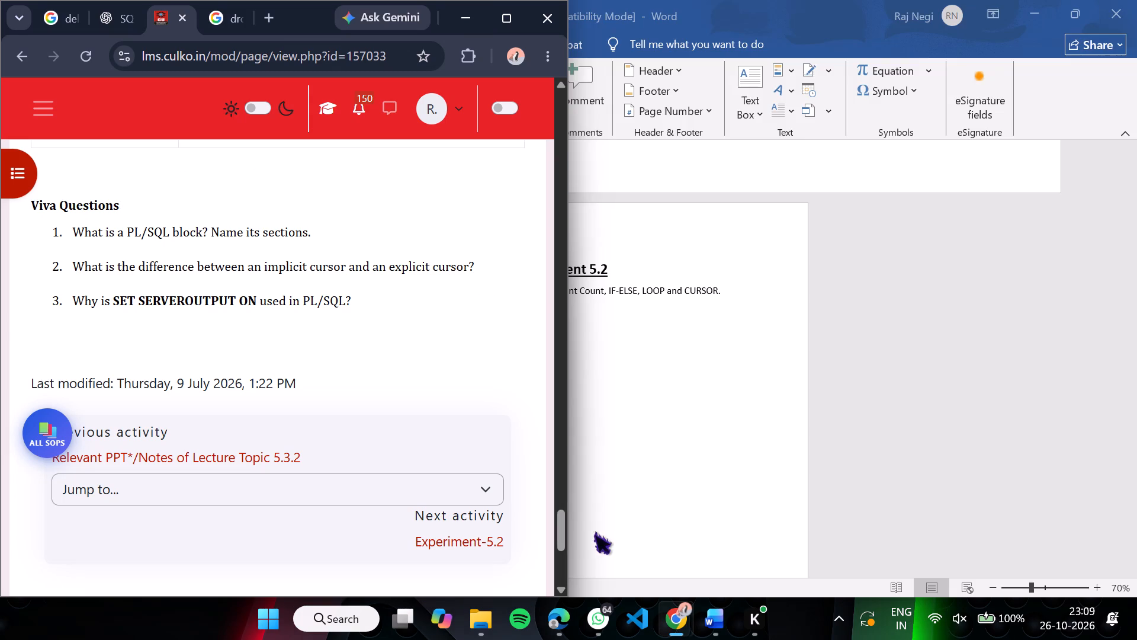
{"action": "key", "text": "super+Right"}
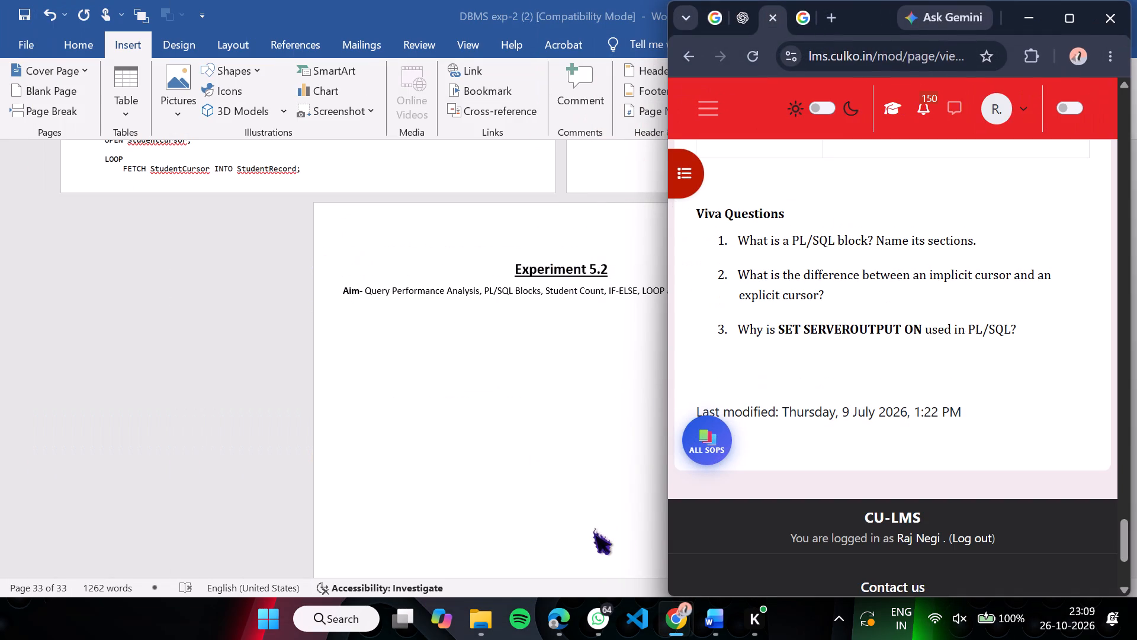
{"action": "key", "text": "super+Left"}
{"action": "left_click", "coordinate": [885, 431]}
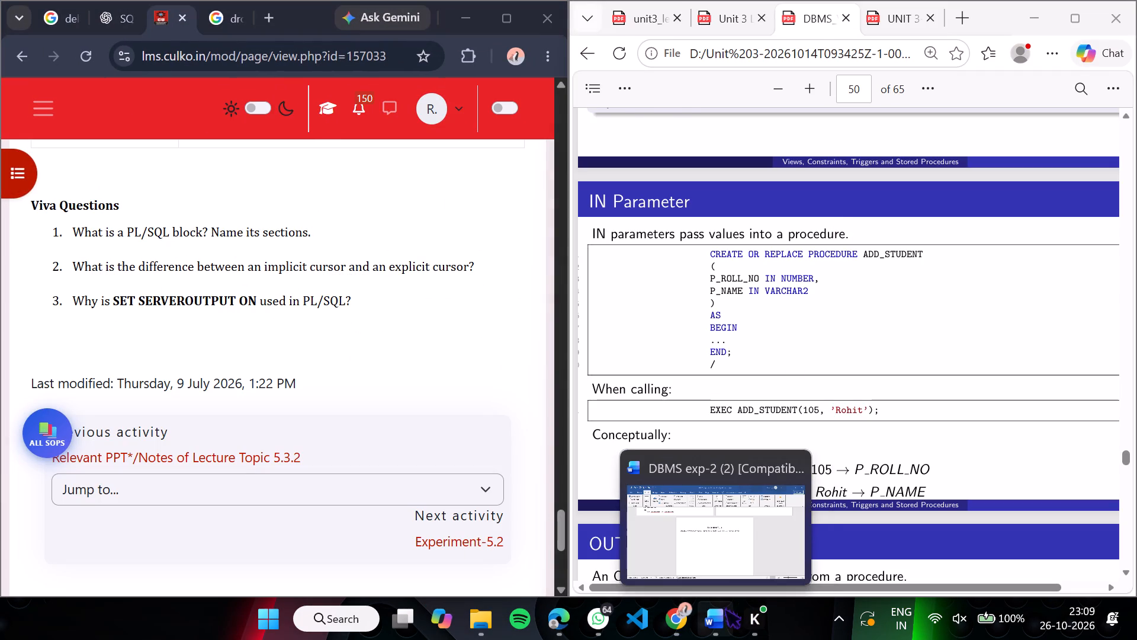
{"action": "left_click", "coordinate": [724, 602]}
{"action": "key", "text": "super+Right"}
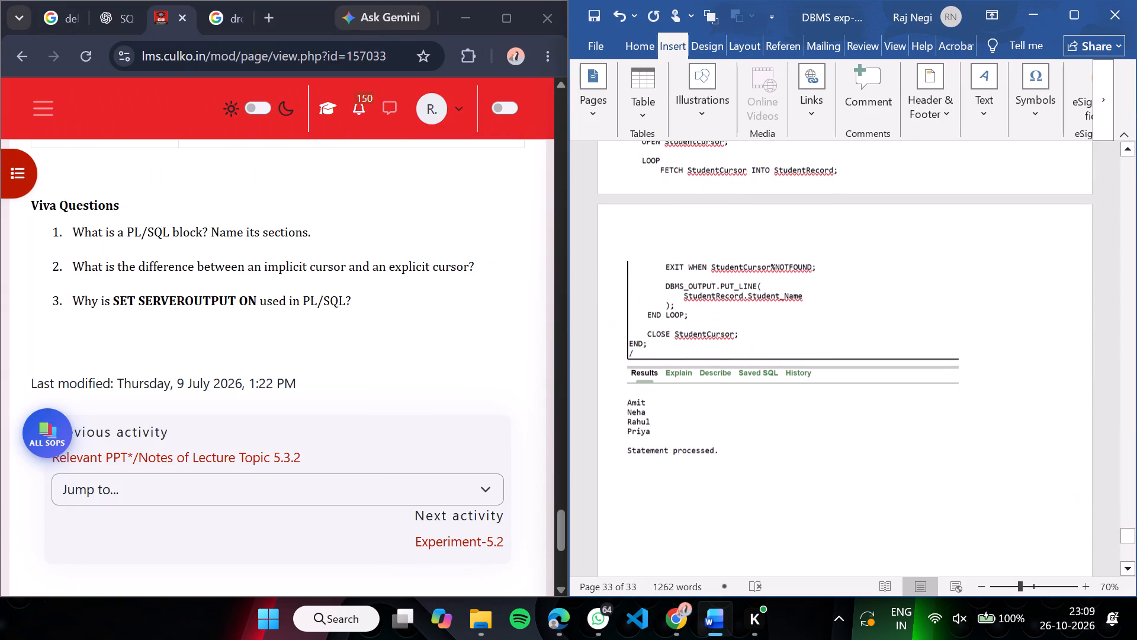
{"action": "scroll", "coordinate": [775, 410], "scroll_direction": "down", "scroll_amount": 17}
{"action": "scroll", "coordinate": [775, 410], "scroll_direction": "up", "scroll_amount": 3}
{"action": "scroll", "coordinate": [775, 410], "scroll_direction": "down", "scroll_amount": 8}
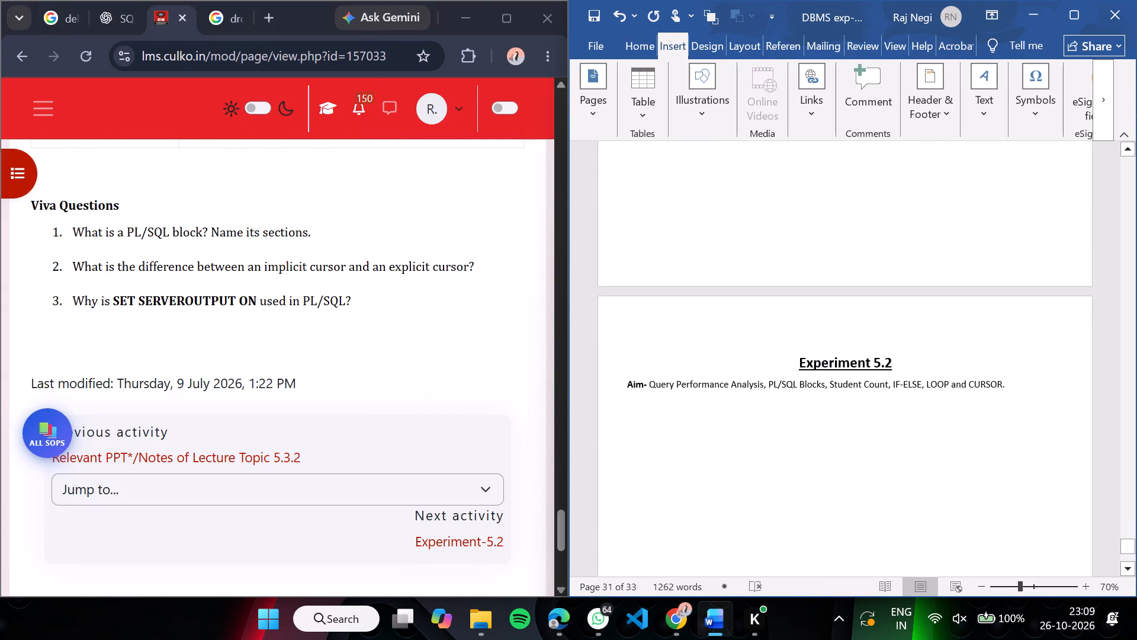
Open the Experiment-5.2 page from Unit-5 of the course in Chrome.
{"action": "left_click", "coordinate": [11, 65]}
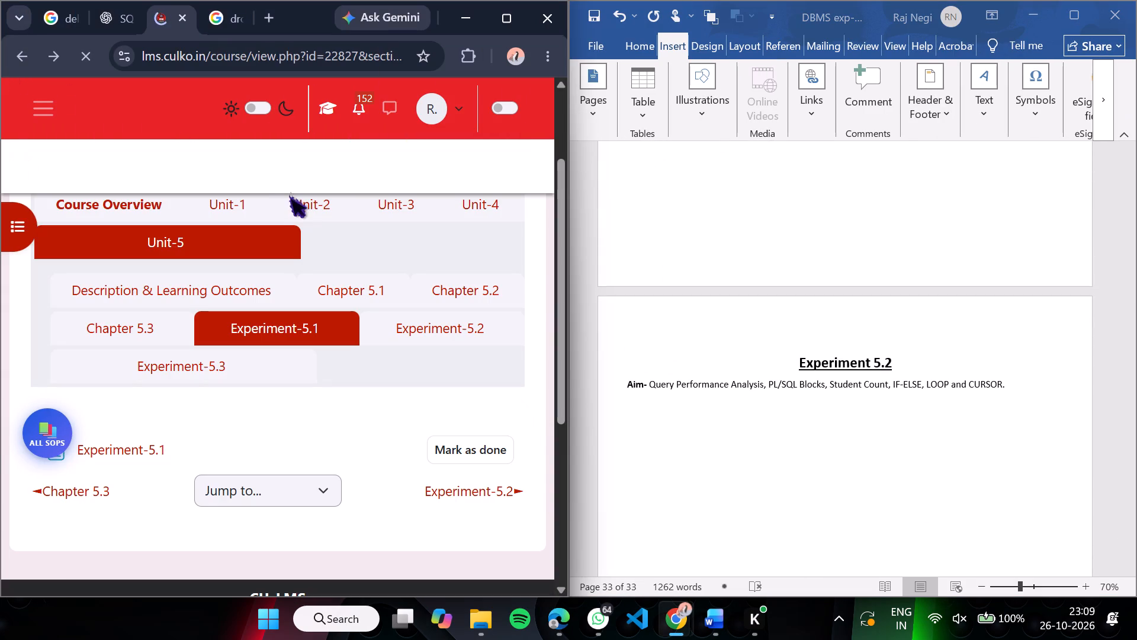
{"action": "left_click", "coordinate": [433, 322]}
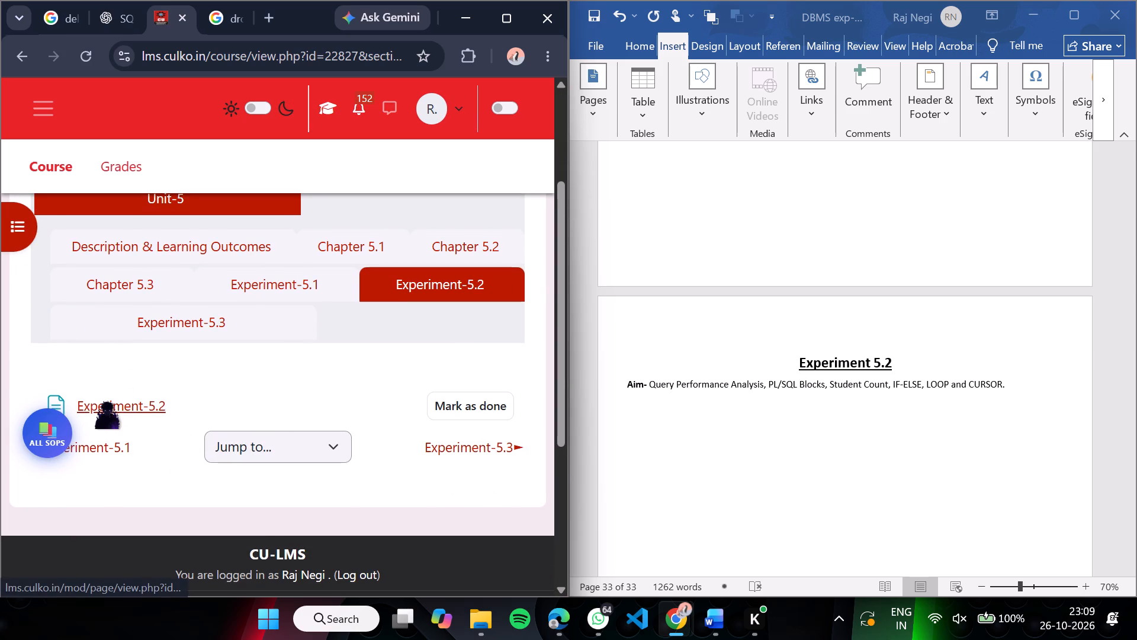
{"action": "left_click", "coordinate": [104, 401]}
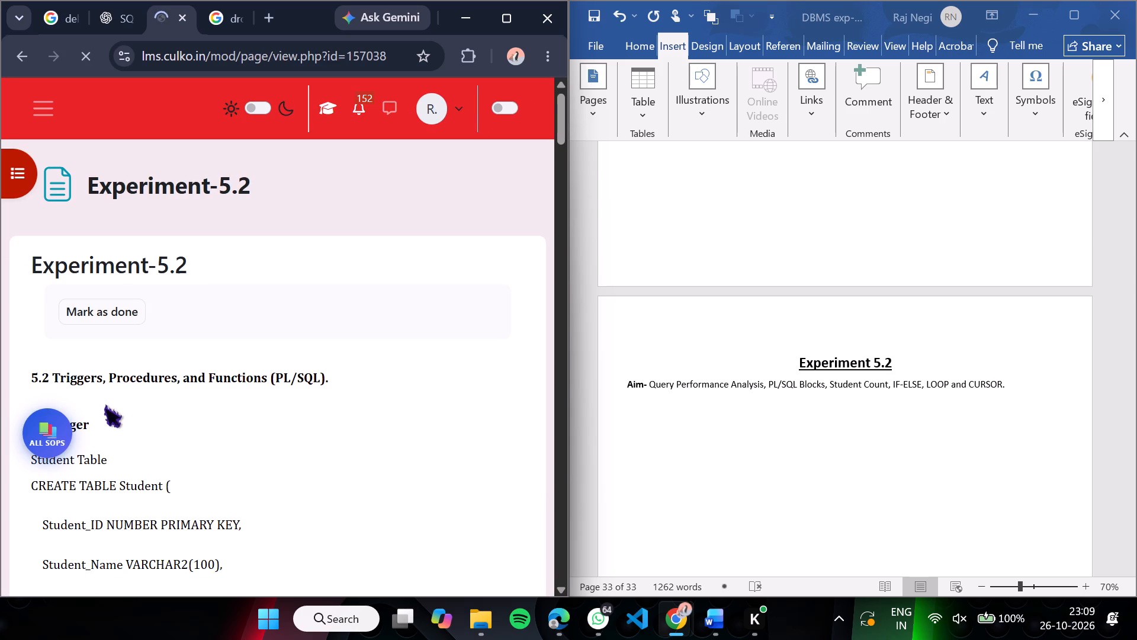
{"action": "scroll", "coordinate": [104, 401], "scroll_direction": "down", "scroll_amount": 1}
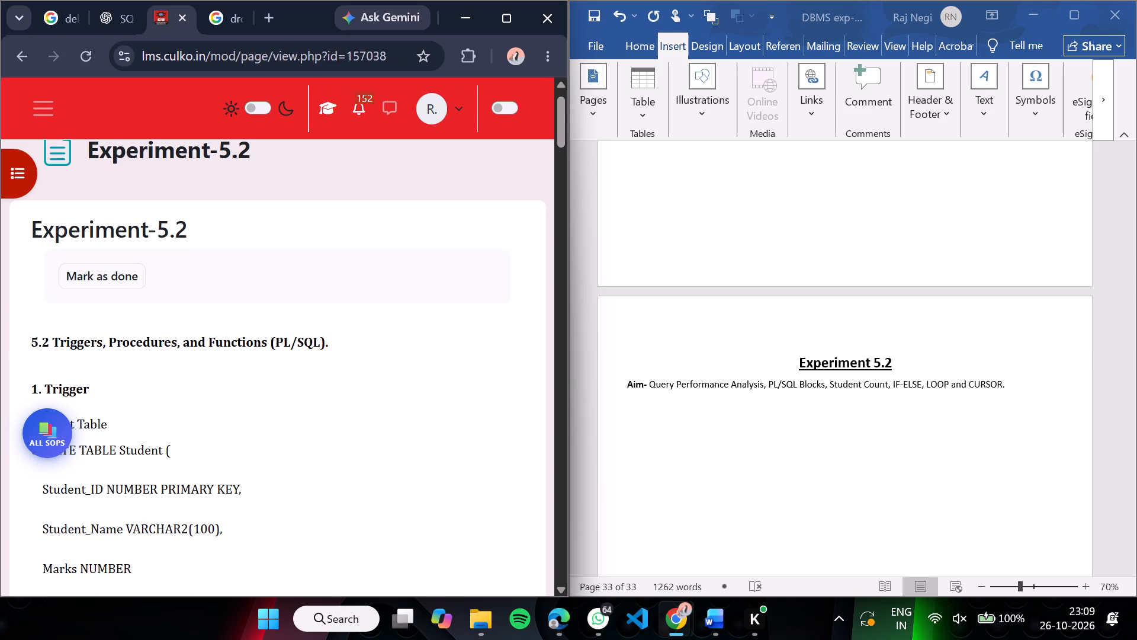
Replace the Aim text in Word with "Triggers, Procedures, and Functions (PL/SQL)." copied from the course page.
{"action": "left_click_drag", "start_coordinate": [54, 336], "coordinate": [359, 334]}
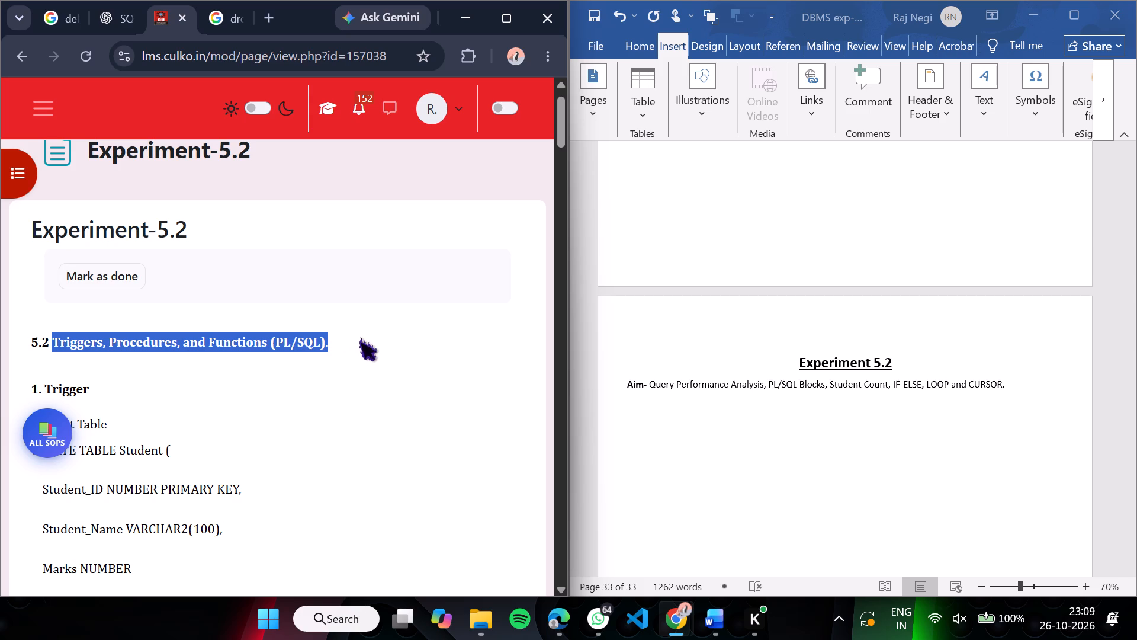
{"action": "key", "text": "ctrl+c"}
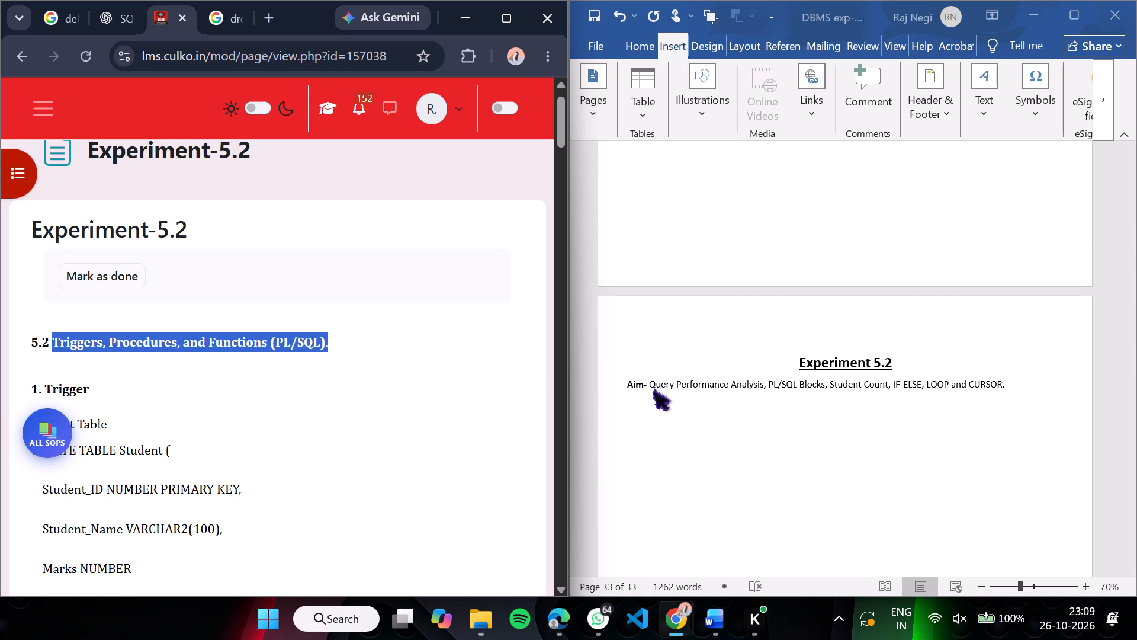
{"action": "left_click", "coordinate": [652, 384]}
{"action": "left_click", "coordinate": [650, 381]}
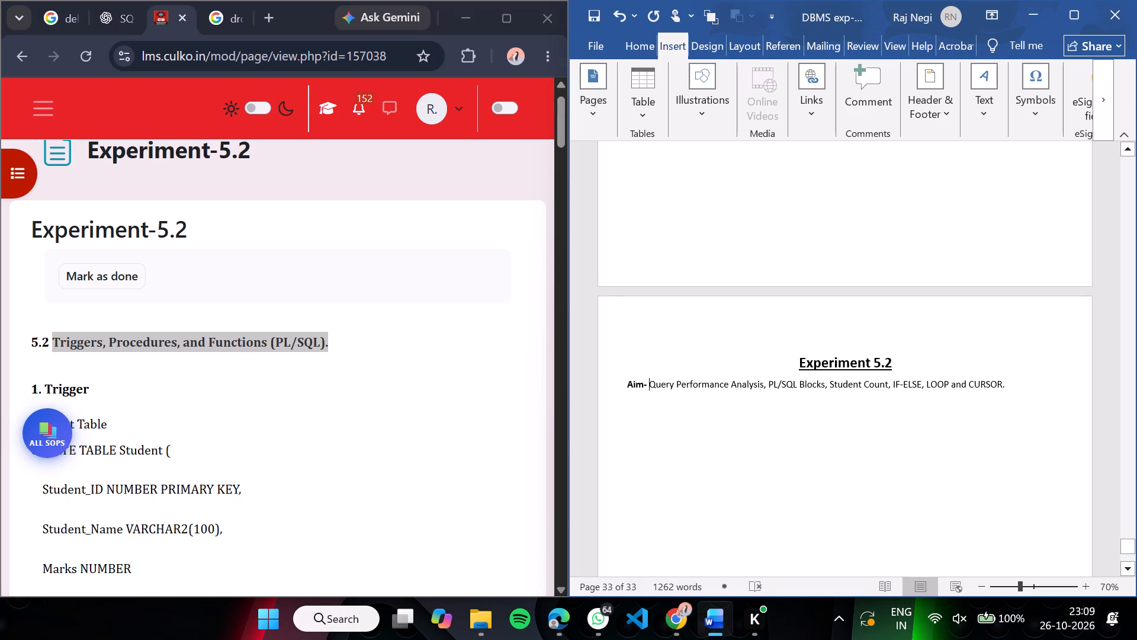
{"action": "left_click_drag", "start_coordinate": [647, 384], "coordinate": [752, 384]}
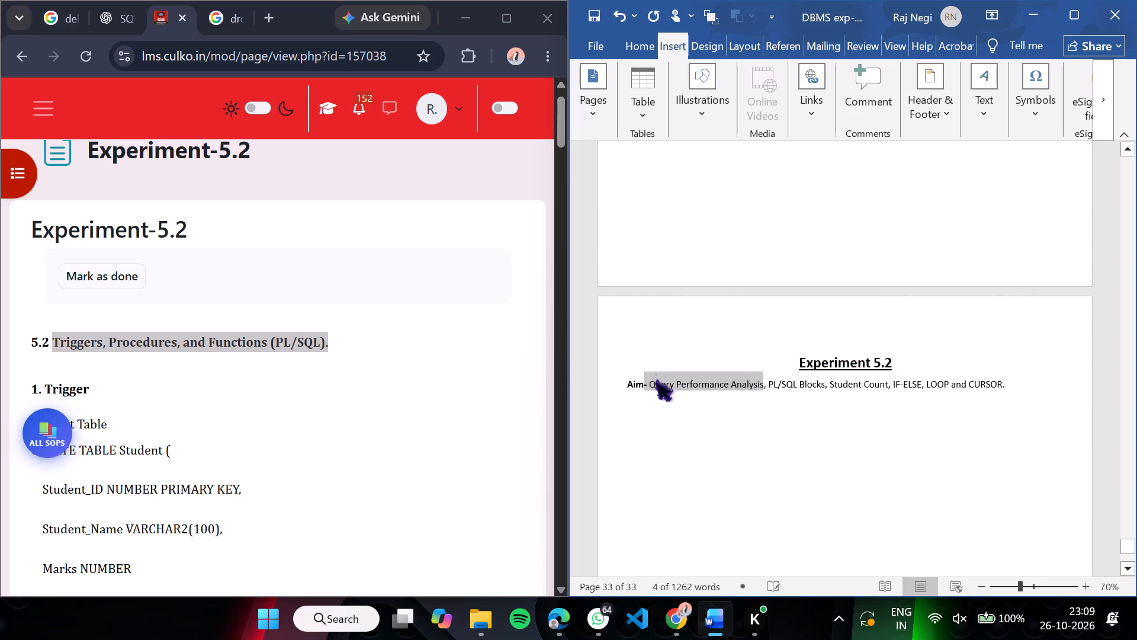
{"action": "left_click", "coordinate": [654, 375]}
{"action": "left_click_drag", "start_coordinate": [648, 383], "coordinate": [757, 382]}
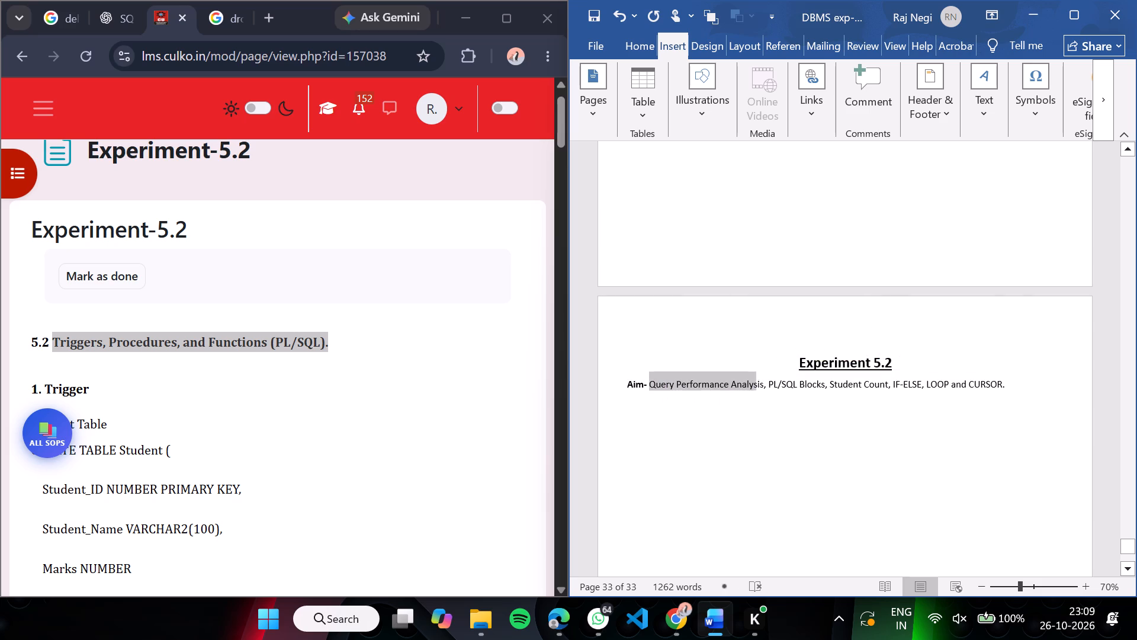
{"action": "left_click_drag", "start_coordinate": [757, 382], "coordinate": [1018, 387]}
{"action": "key", "text": "ctrl+v"}
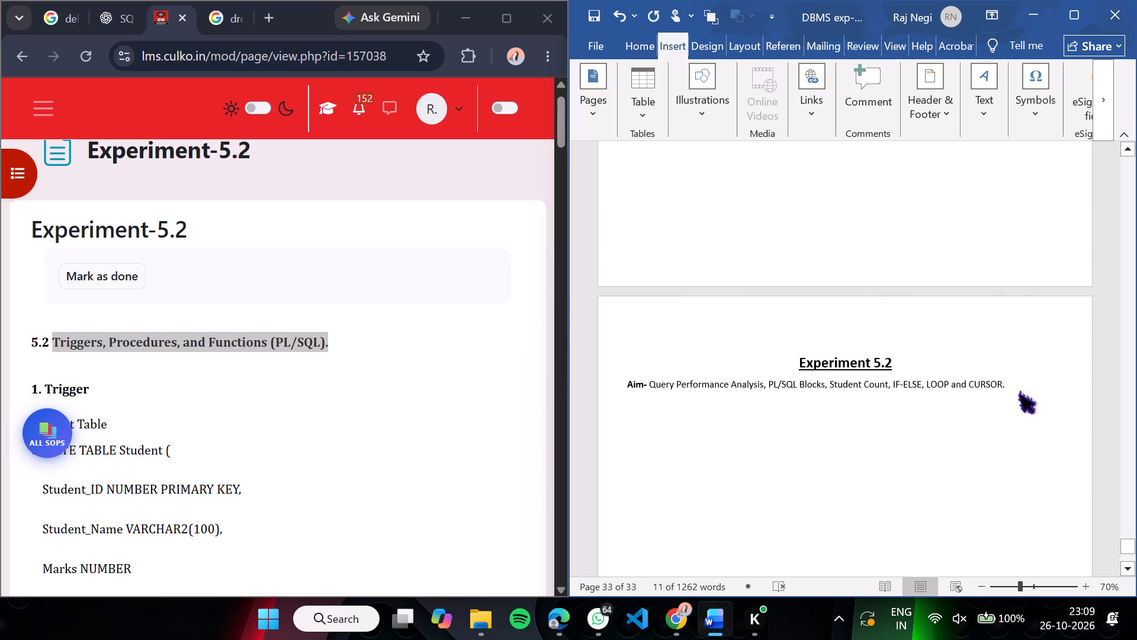
Remove the bold from the new Aim text and start a new line after it.
{"action": "left_click_drag", "start_coordinate": [651, 381], "coordinate": [862, 377]}
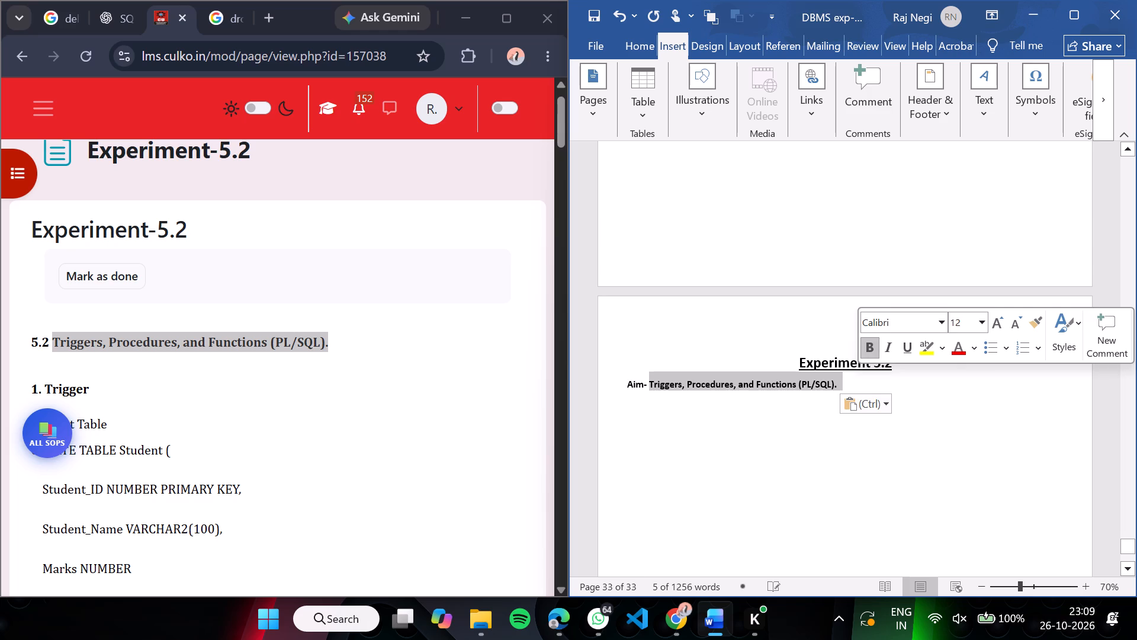
{"action": "key", "text": "ctrl+b"}
{"action": "left_click", "coordinate": [863, 381]}
{"action": "key", "text": "Return"}
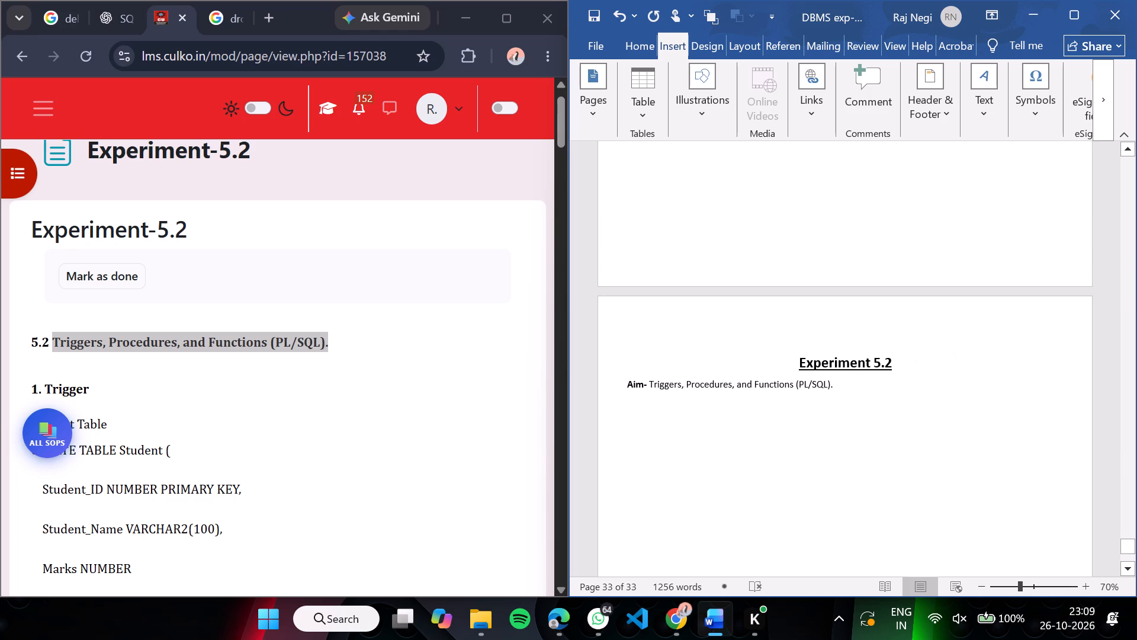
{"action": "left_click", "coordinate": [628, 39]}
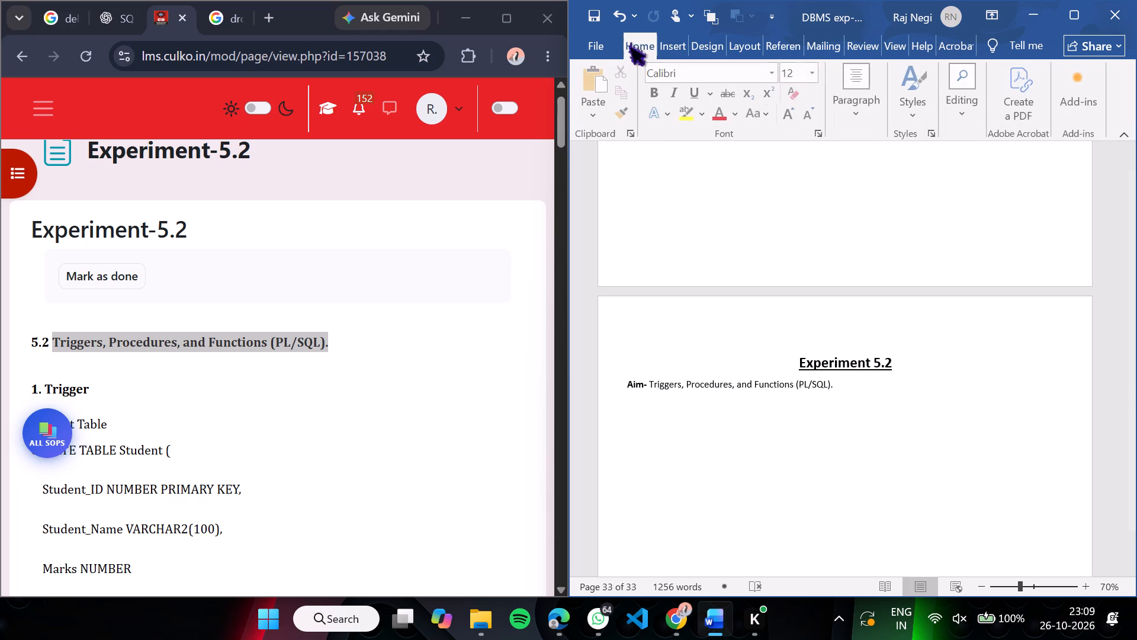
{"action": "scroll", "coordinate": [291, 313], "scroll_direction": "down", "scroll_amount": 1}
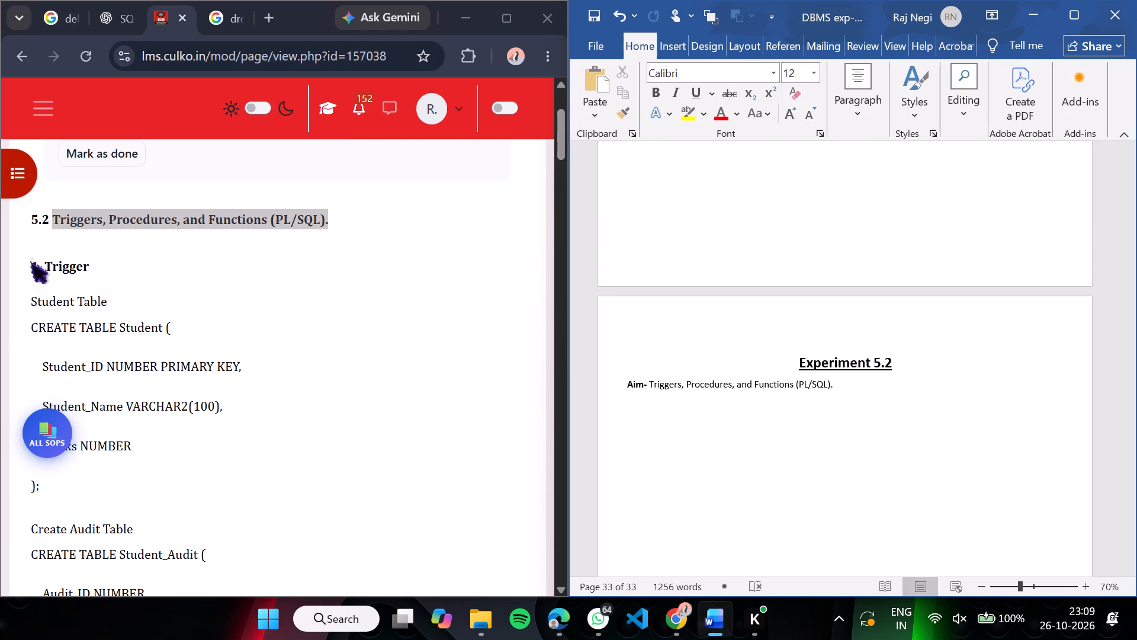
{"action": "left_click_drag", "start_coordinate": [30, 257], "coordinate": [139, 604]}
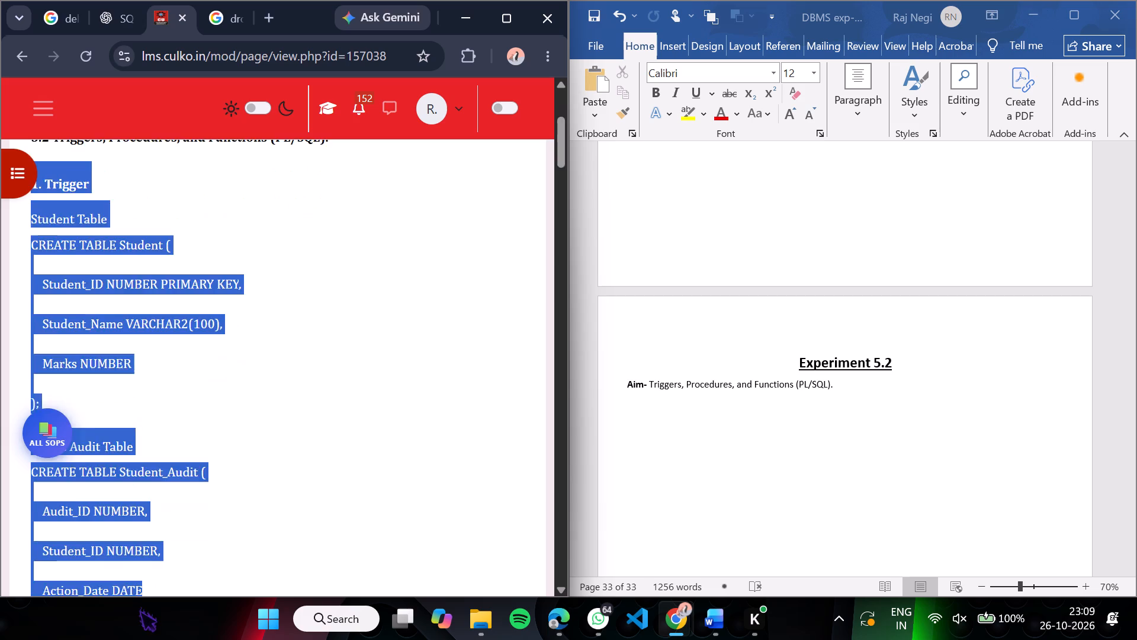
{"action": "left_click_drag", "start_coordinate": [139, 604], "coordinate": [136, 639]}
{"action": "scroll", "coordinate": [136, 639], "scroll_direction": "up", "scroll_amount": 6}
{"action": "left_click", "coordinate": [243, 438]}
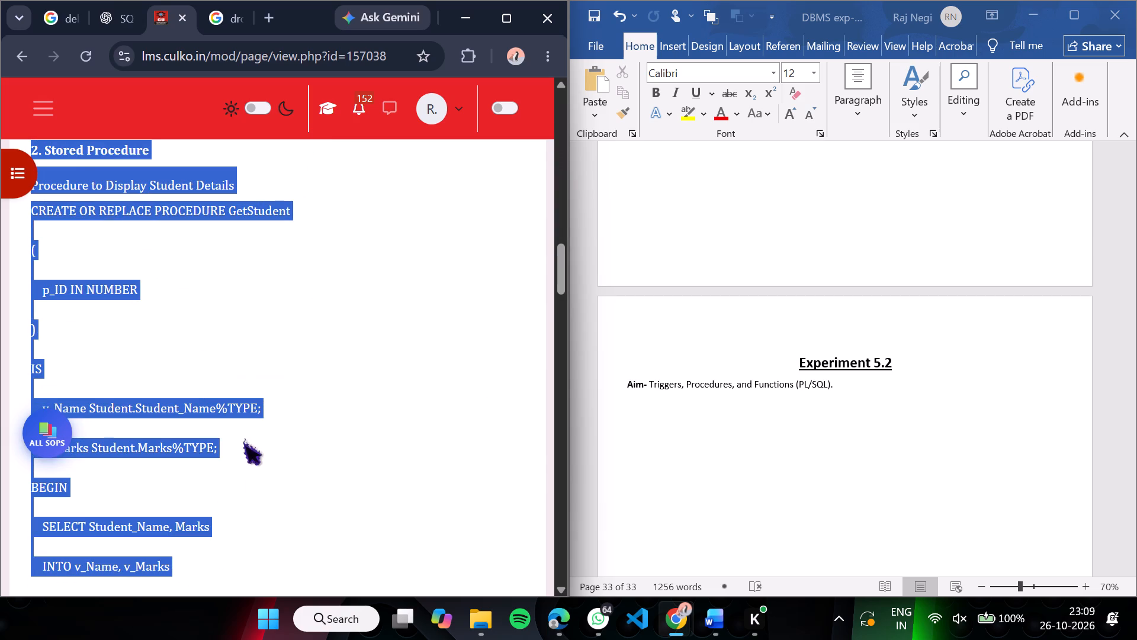
{"action": "scroll", "coordinate": [243, 438], "scroll_direction": "up", "scroll_amount": 18}
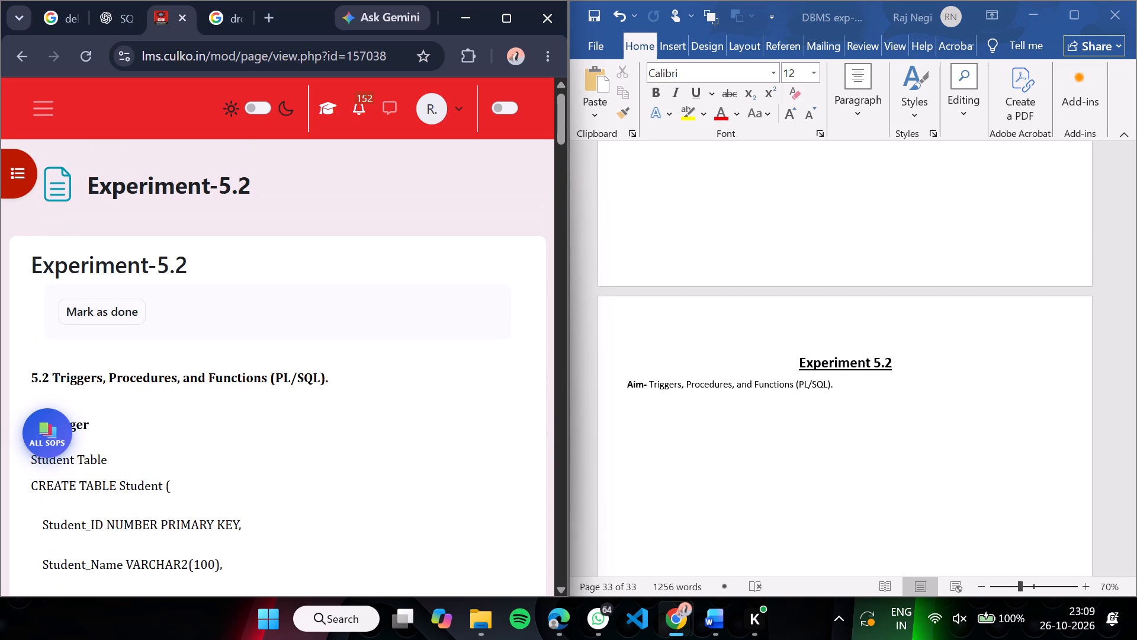
{"action": "left_click_drag", "start_coordinate": [29, 370], "coordinate": [192, 639]}
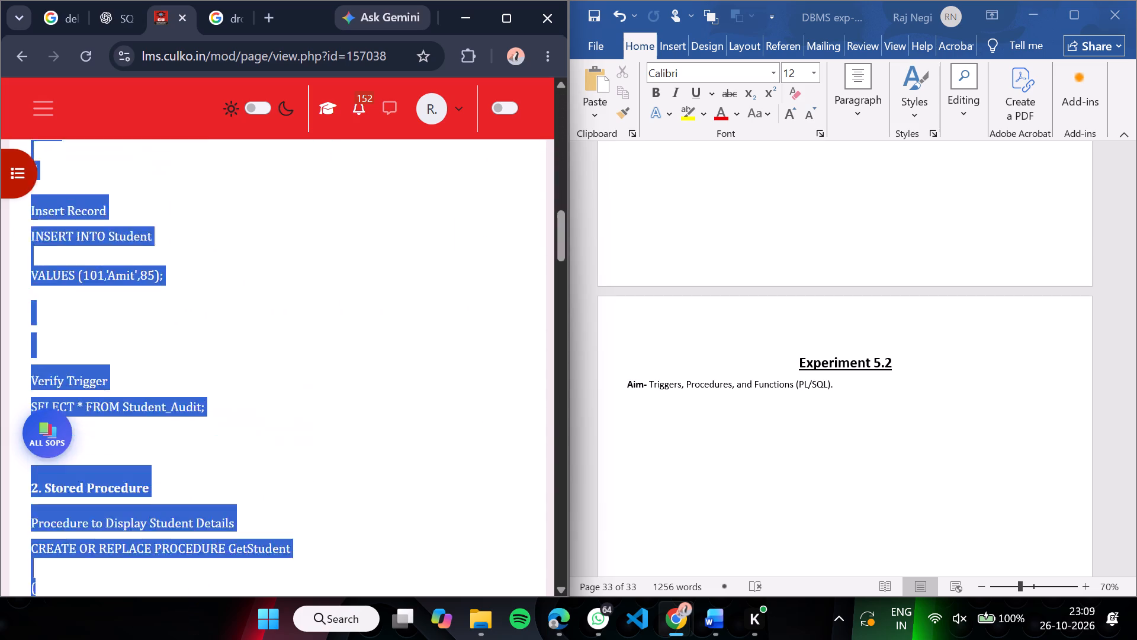
{"action": "left_click_drag", "start_coordinate": [192, 639], "coordinate": [215, 525]}
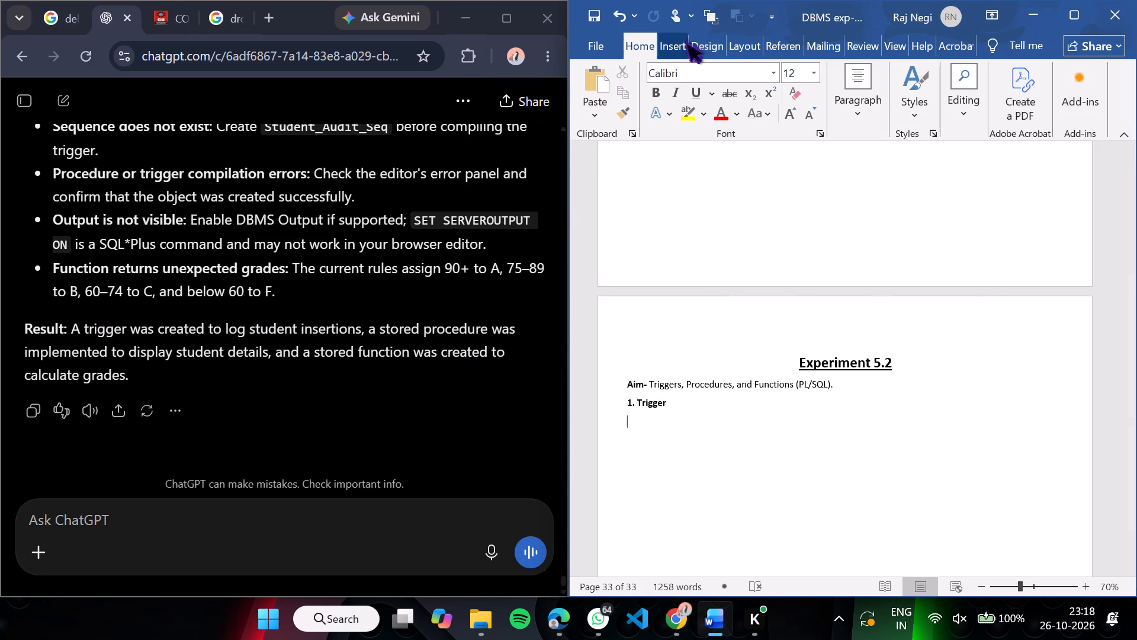
{"action": "left_click", "coordinate": [1066, 7]}
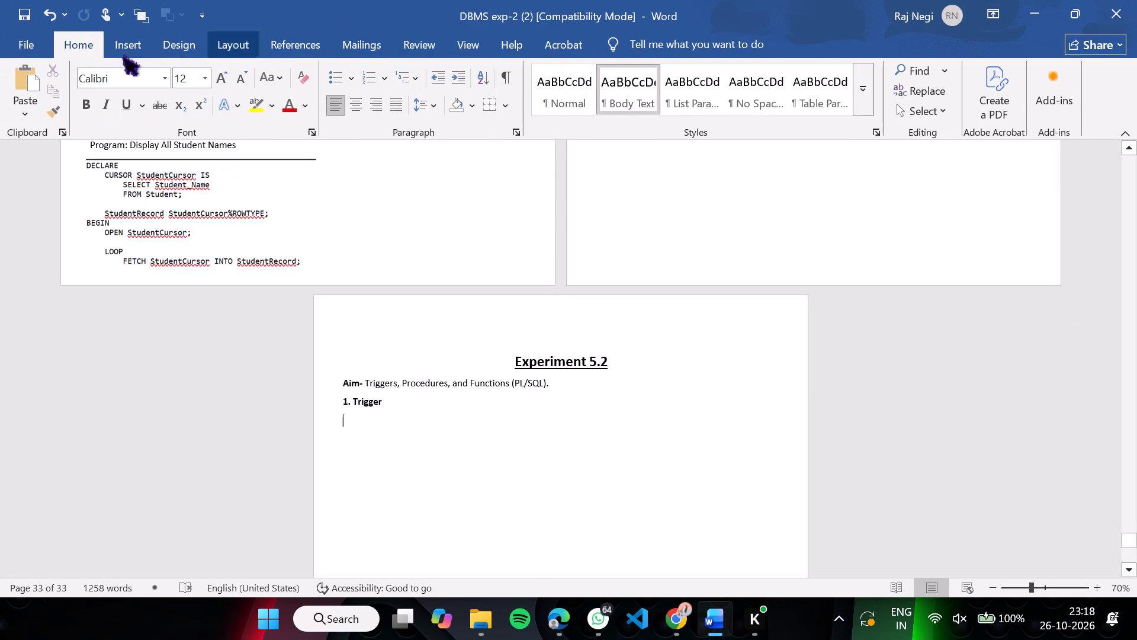
{"action": "scroll", "coordinate": [537, 381], "scroll_direction": "up", "scroll_amount": 1, "text": "ctrl"}
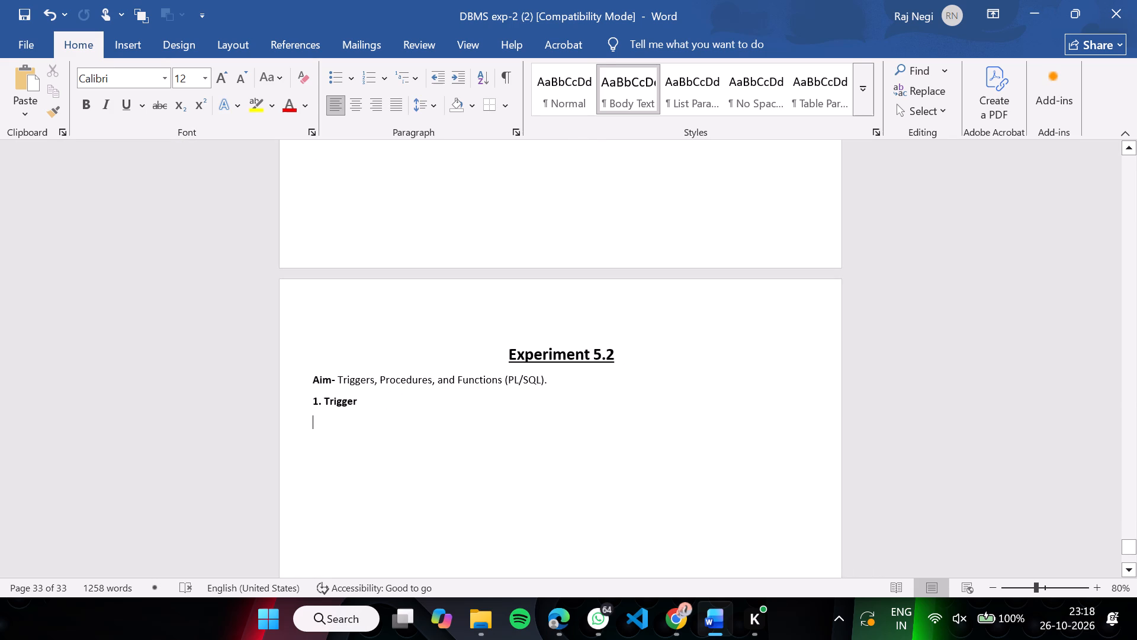
{"action": "left_click", "coordinate": [122, 49]}
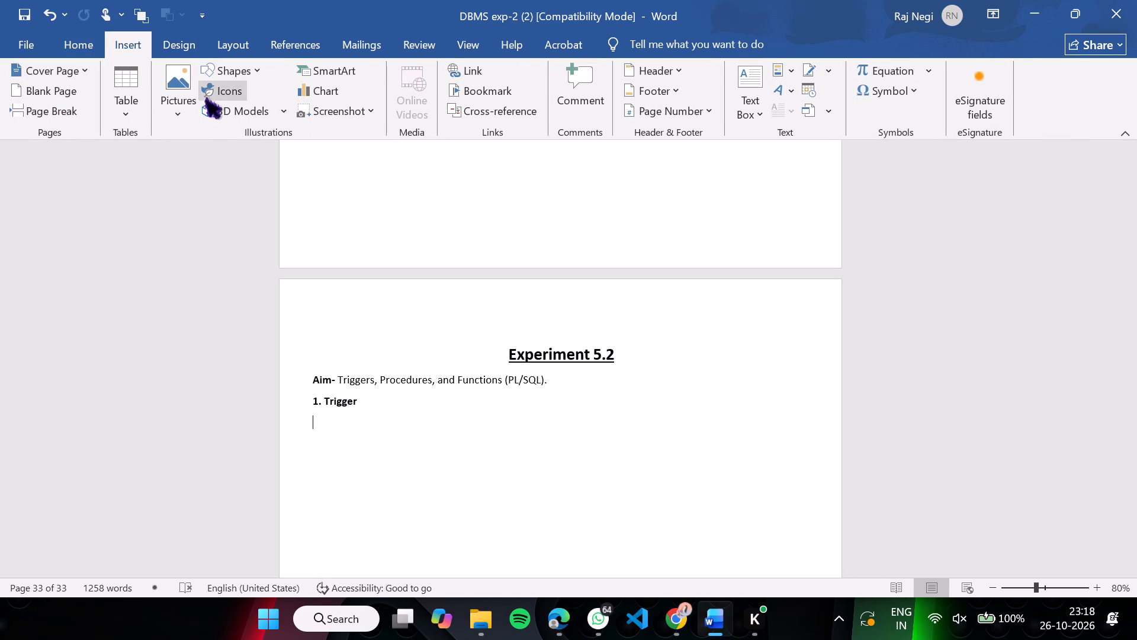
{"action": "left_click", "coordinate": [187, 95]}
{"action": "left_click", "coordinate": [204, 153]}
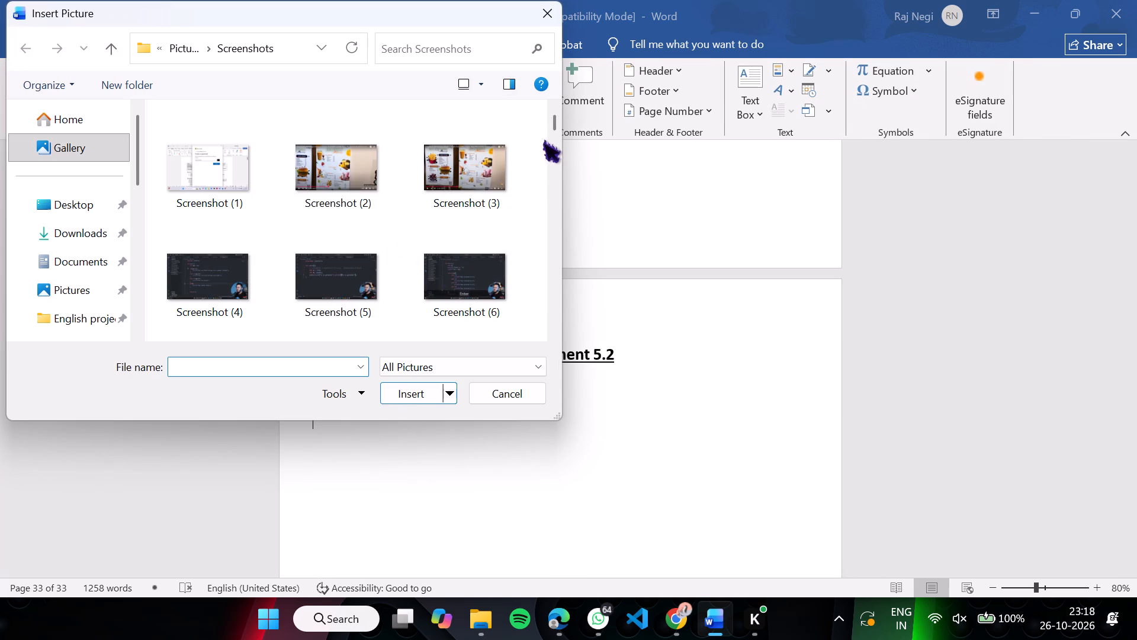
{"action": "left_click_drag", "start_coordinate": [555, 119], "coordinate": [552, 328]}
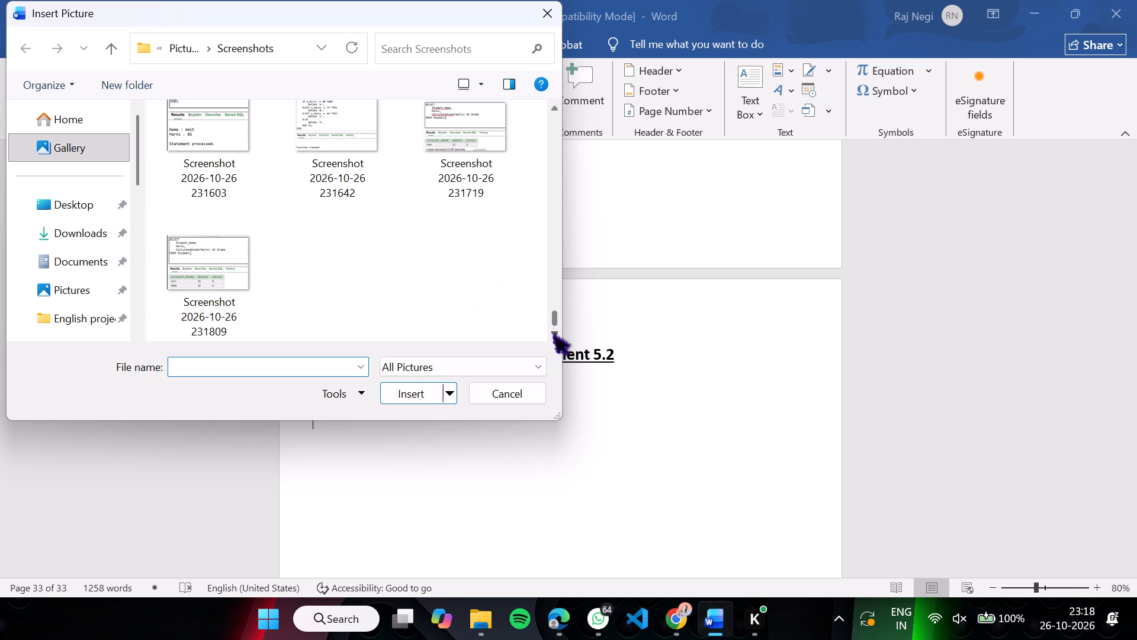
{"action": "left_click", "coordinate": [423, 232]}
{"action": "scroll", "coordinate": [423, 232], "scroll_direction": "up", "scroll_amount": 2}
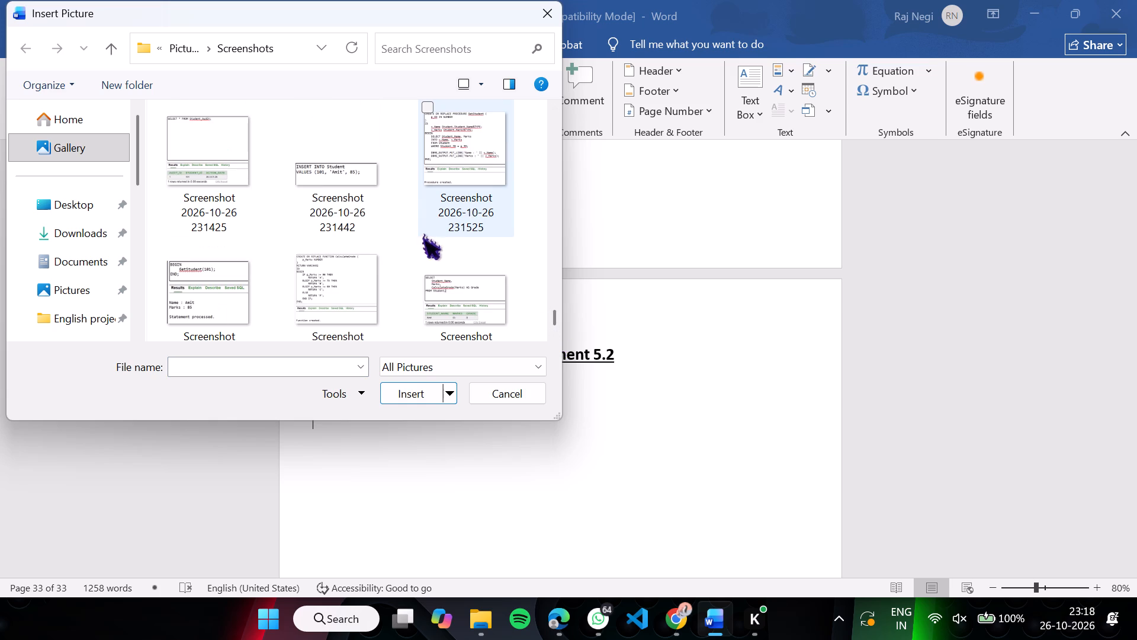
{"action": "left_click", "coordinate": [554, 103]}
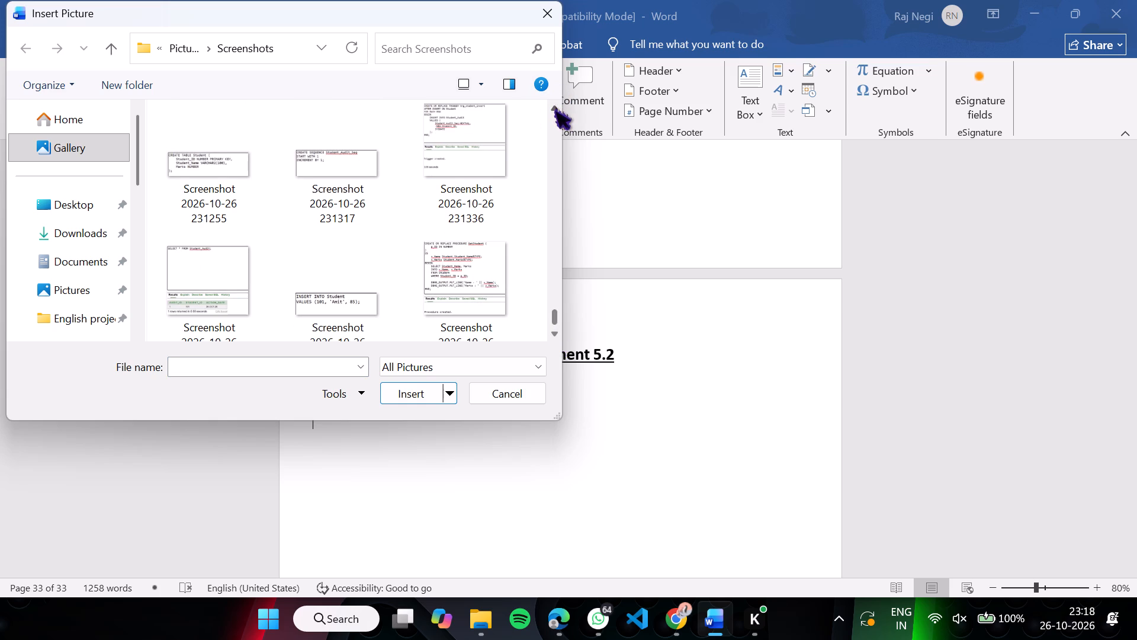
{"action": "left_click", "coordinate": [554, 103]}
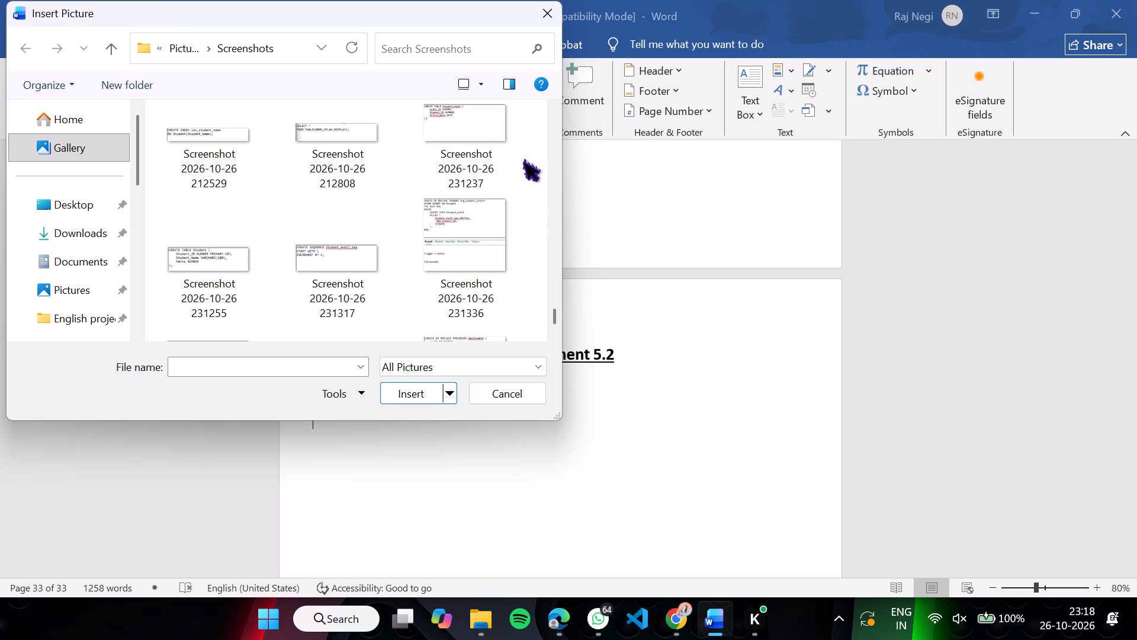
{"action": "scroll", "coordinate": [479, 258], "scroll_direction": "up", "scroll_amount": 9, "text": "ctrl"}
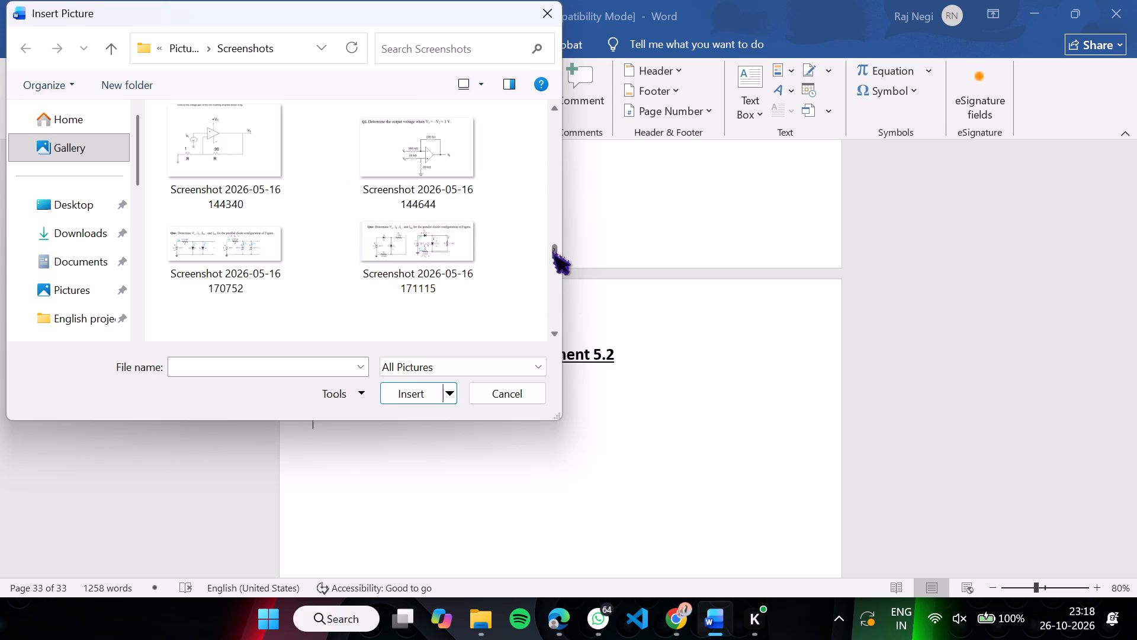
{"action": "left_click_drag", "start_coordinate": [553, 248], "coordinate": [549, 371]}
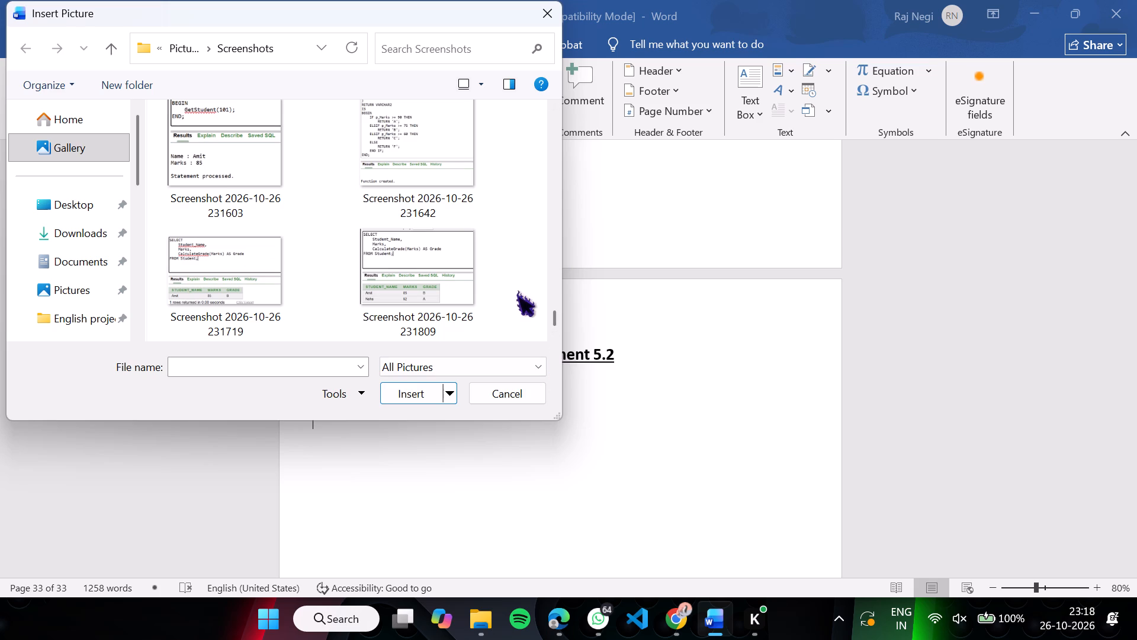
{"action": "scroll", "coordinate": [517, 289], "scroll_direction": "up", "scroll_amount": 1}
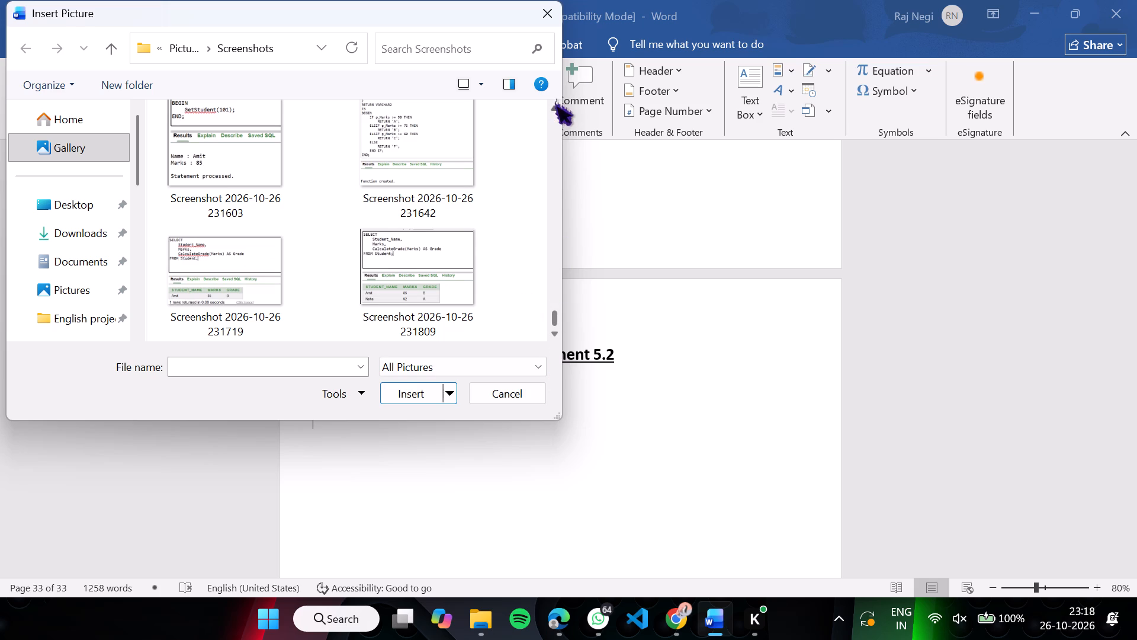
{"action": "triple_click", "coordinate": [554, 103]}
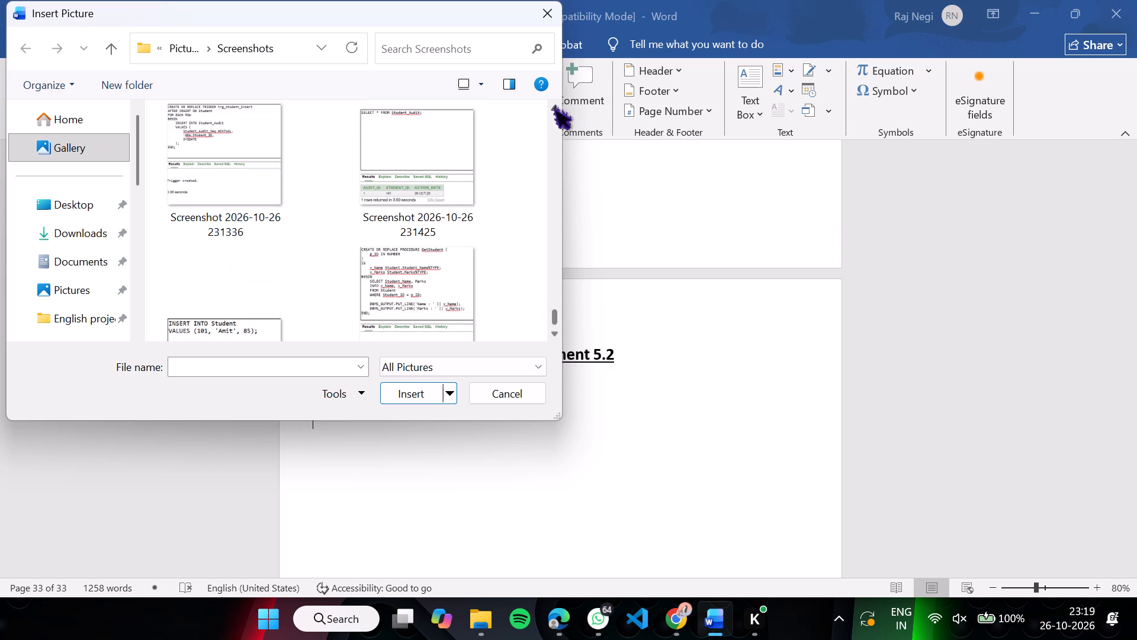
{"action": "left_click", "coordinate": [554, 103]}
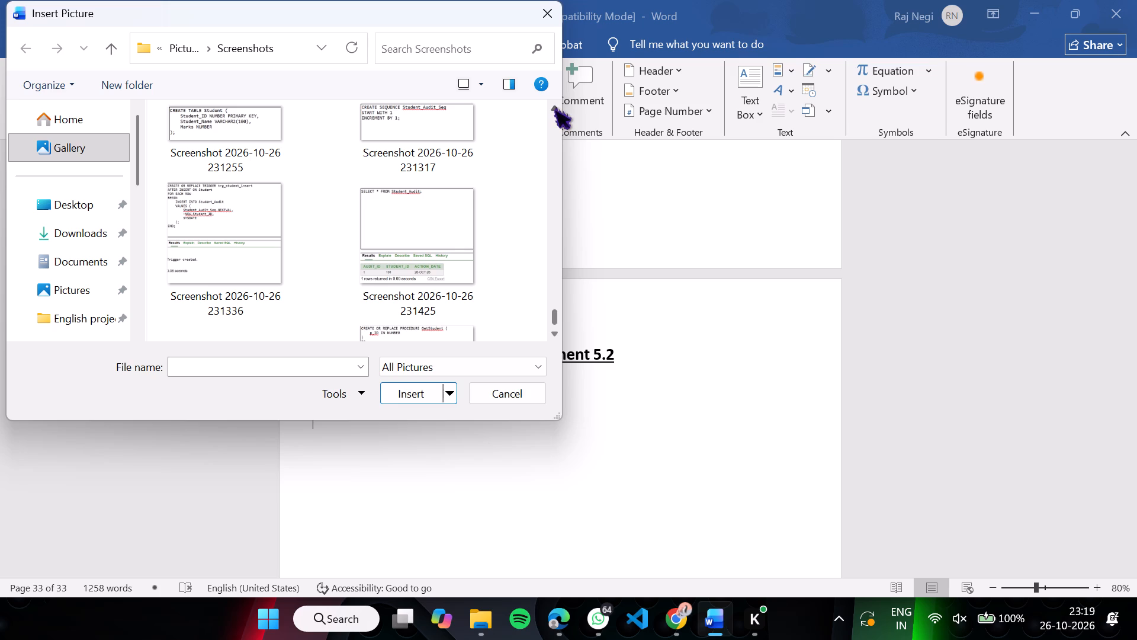
{"action": "left_click", "coordinate": [554, 103]}
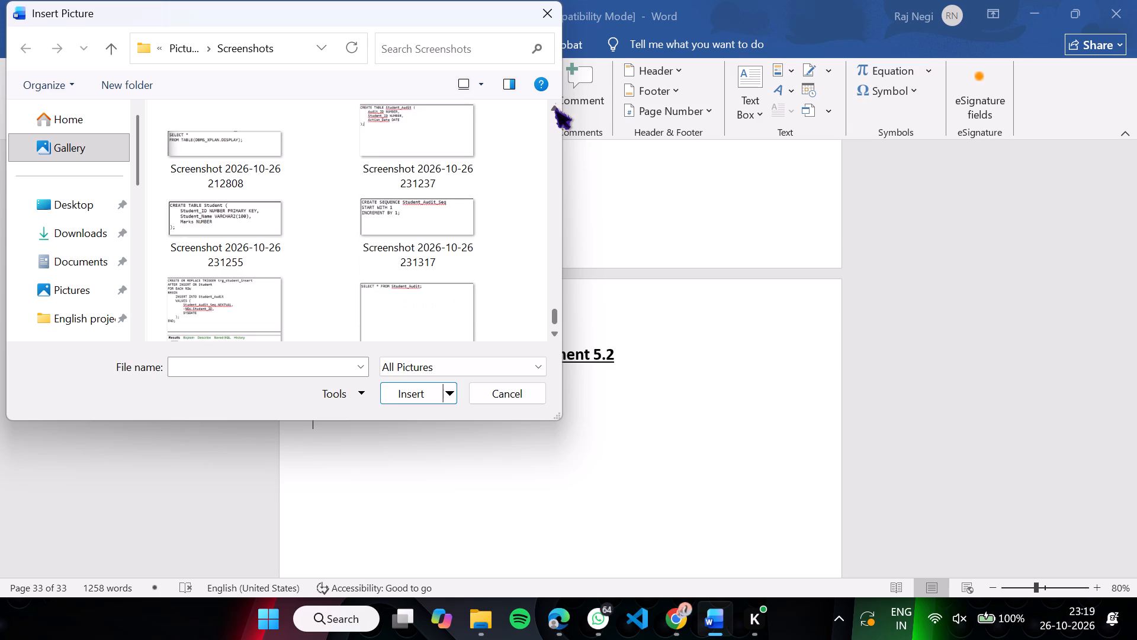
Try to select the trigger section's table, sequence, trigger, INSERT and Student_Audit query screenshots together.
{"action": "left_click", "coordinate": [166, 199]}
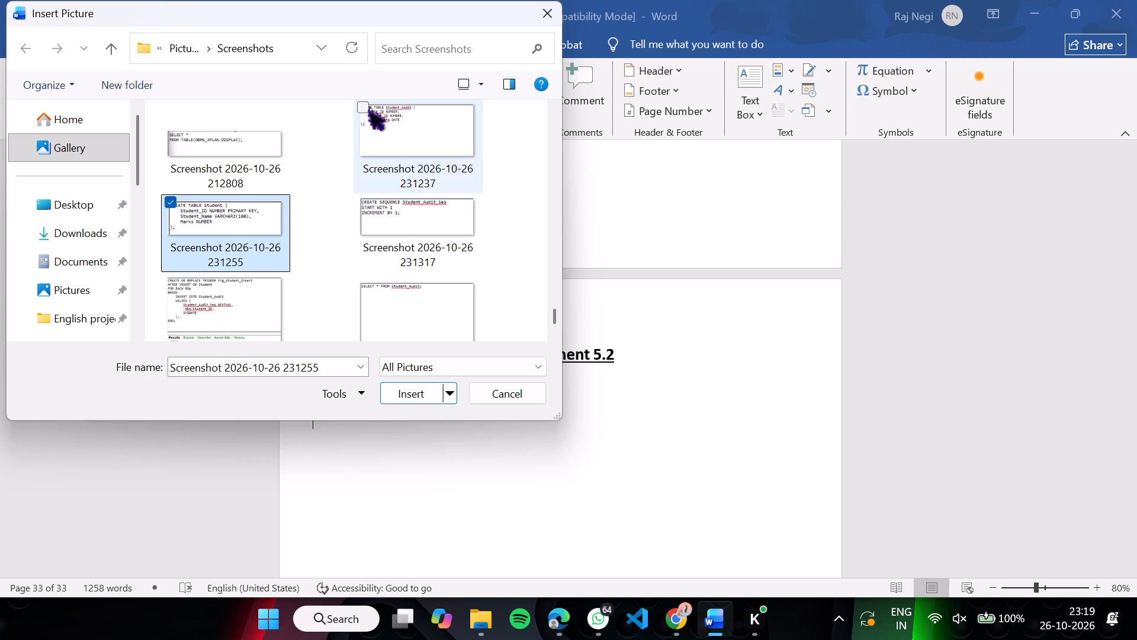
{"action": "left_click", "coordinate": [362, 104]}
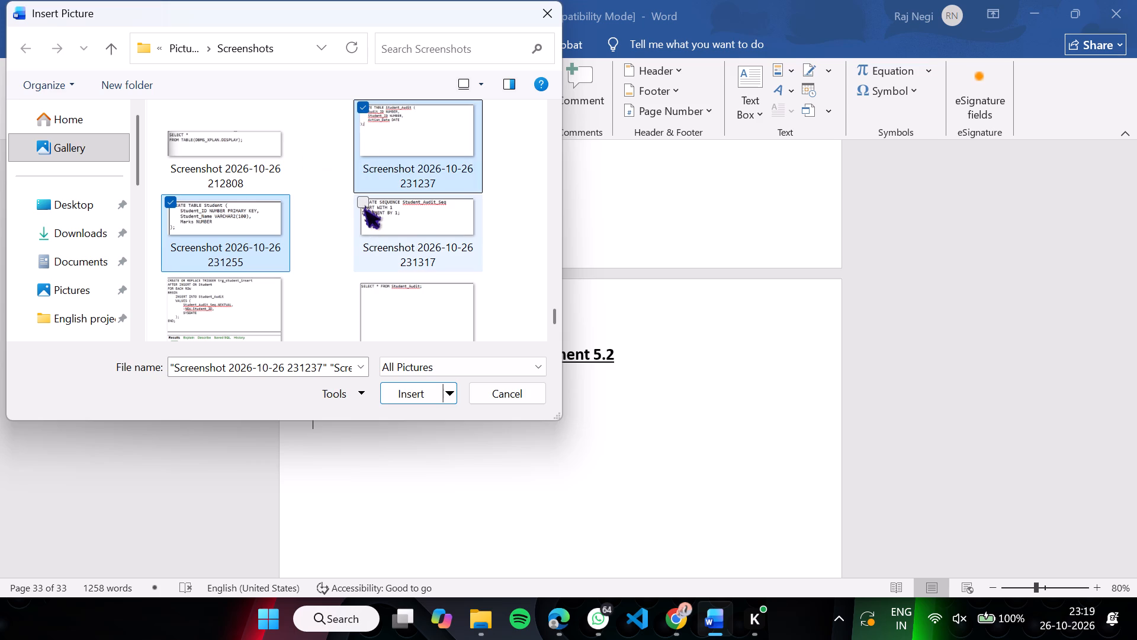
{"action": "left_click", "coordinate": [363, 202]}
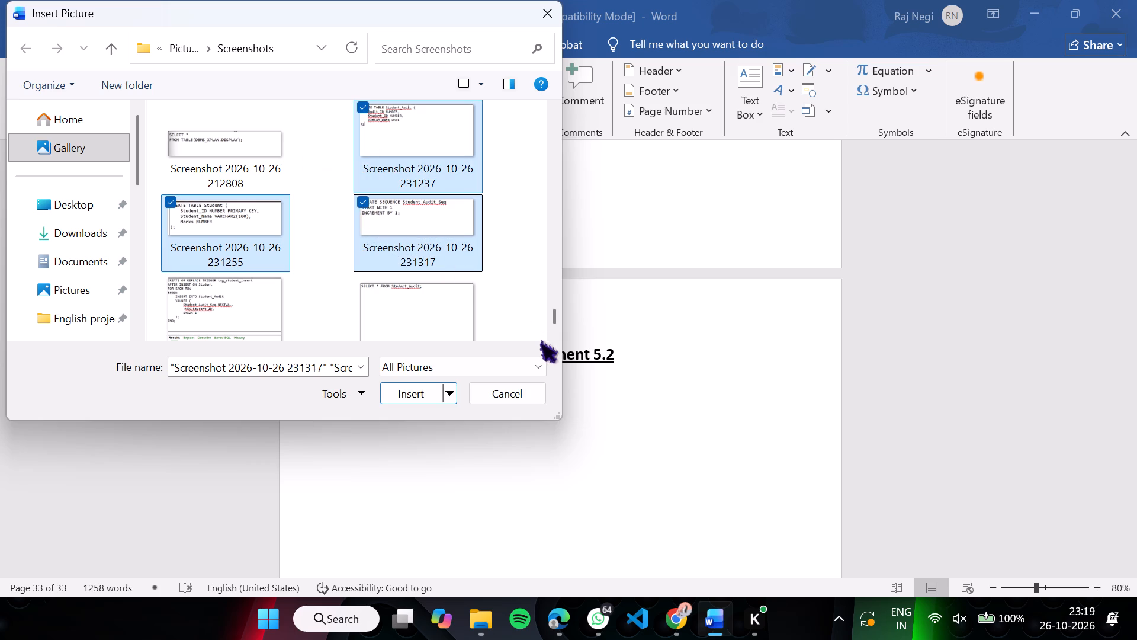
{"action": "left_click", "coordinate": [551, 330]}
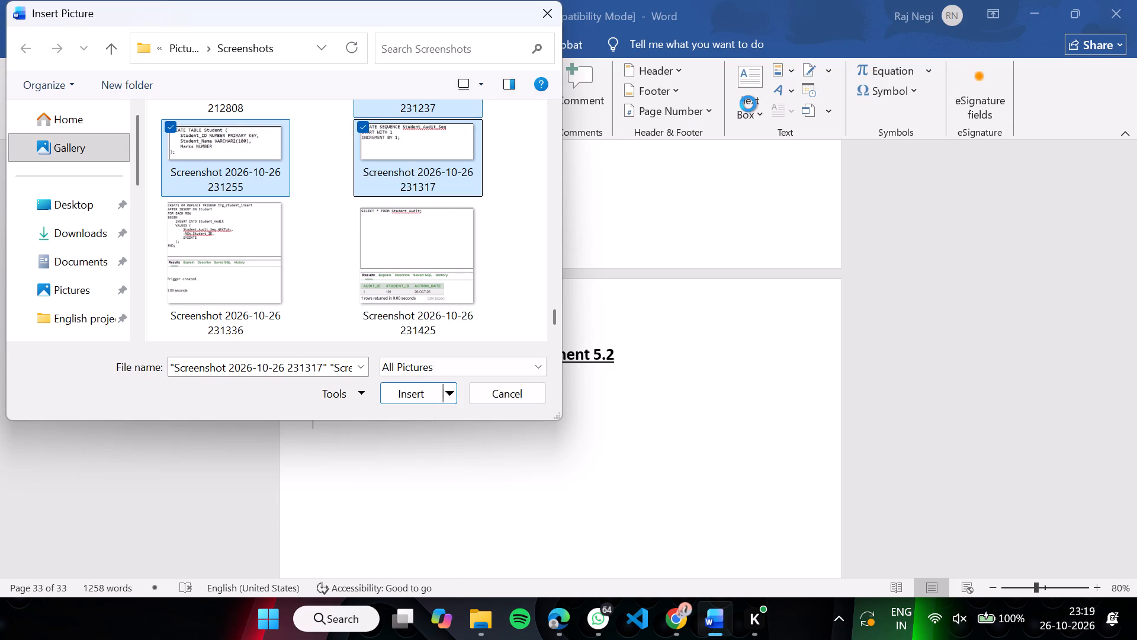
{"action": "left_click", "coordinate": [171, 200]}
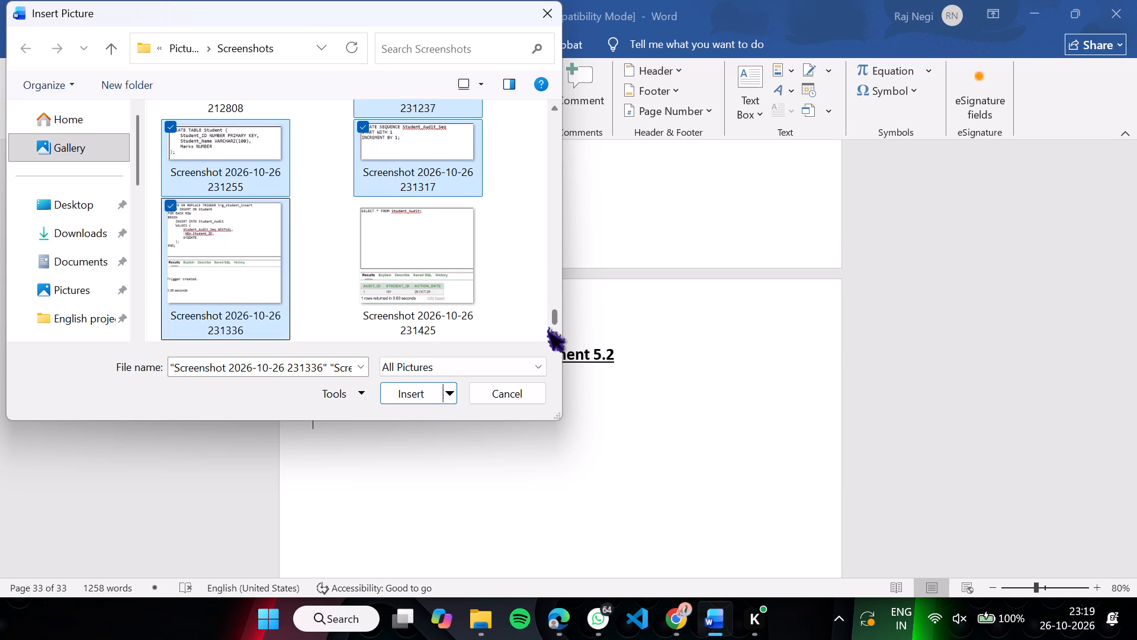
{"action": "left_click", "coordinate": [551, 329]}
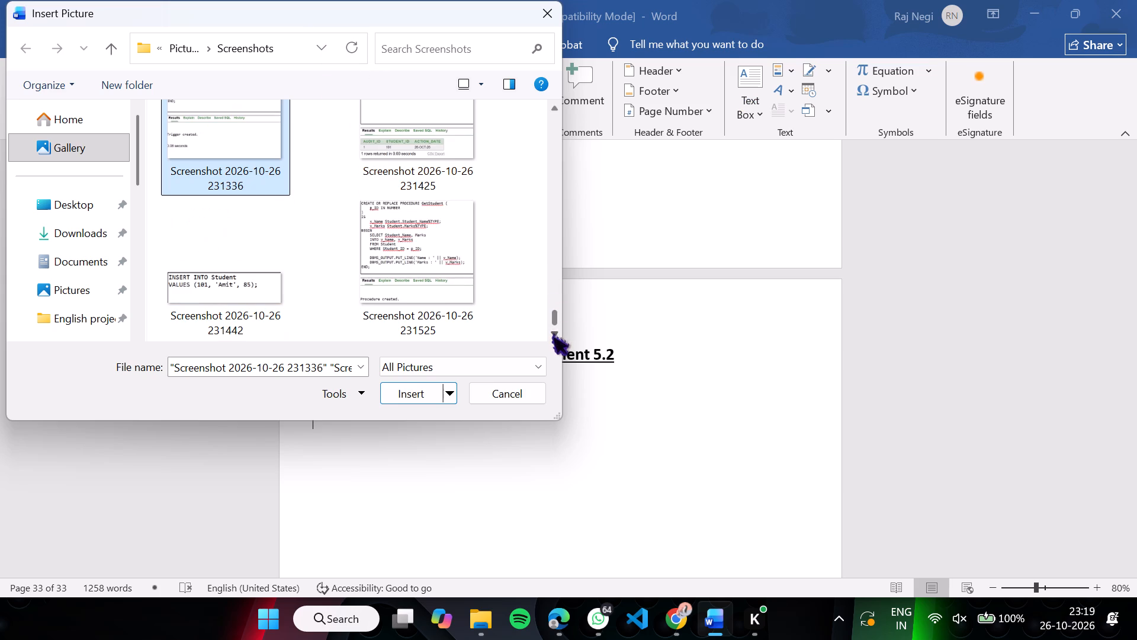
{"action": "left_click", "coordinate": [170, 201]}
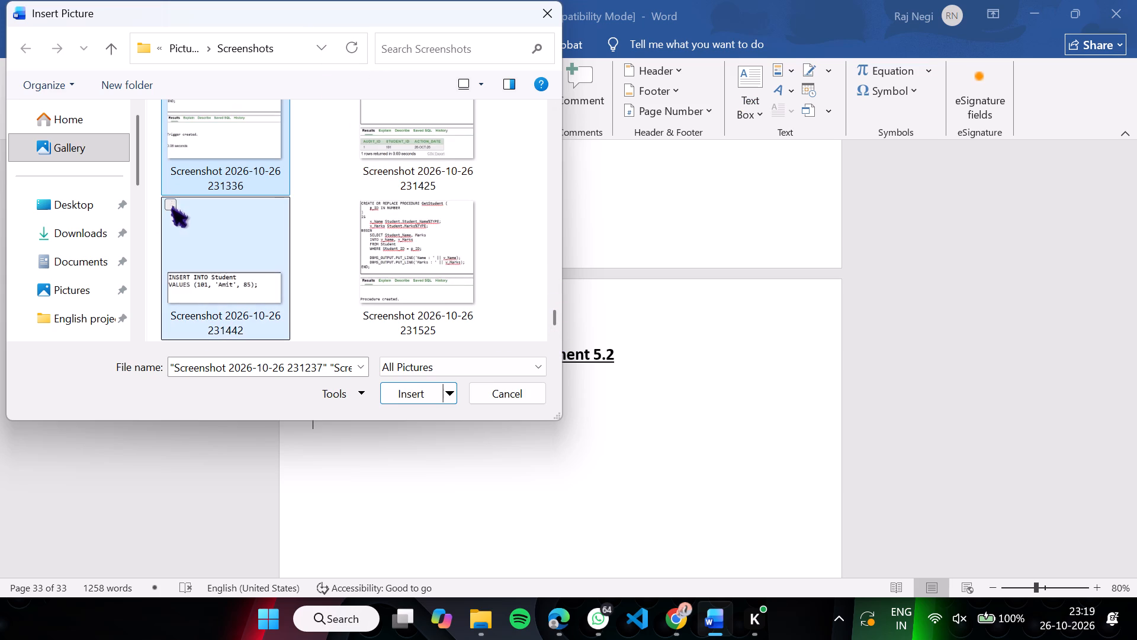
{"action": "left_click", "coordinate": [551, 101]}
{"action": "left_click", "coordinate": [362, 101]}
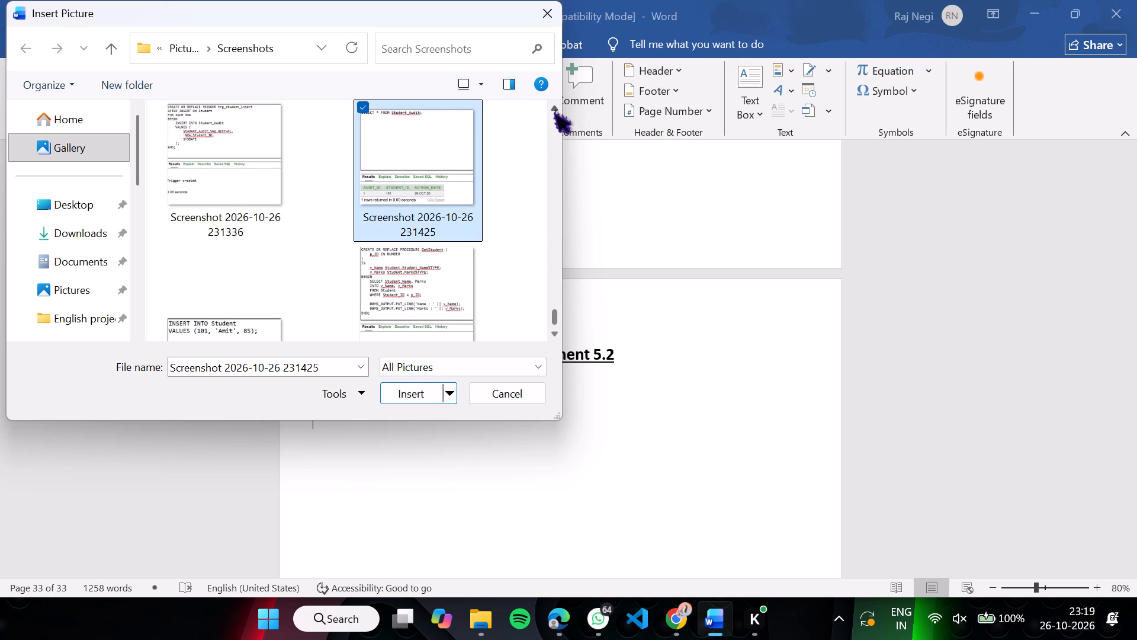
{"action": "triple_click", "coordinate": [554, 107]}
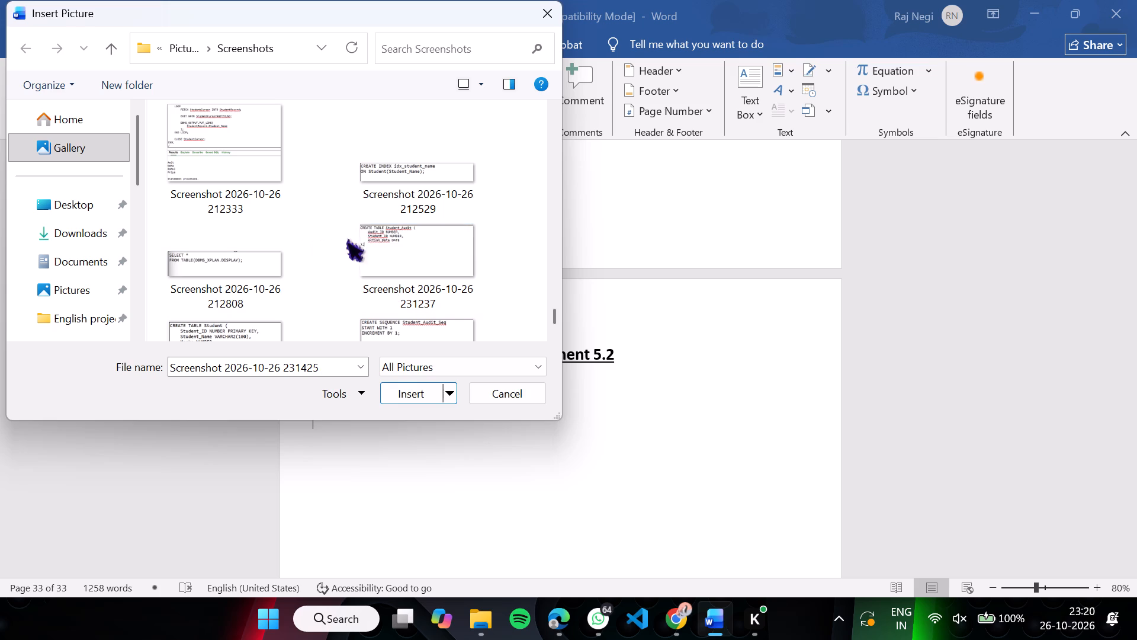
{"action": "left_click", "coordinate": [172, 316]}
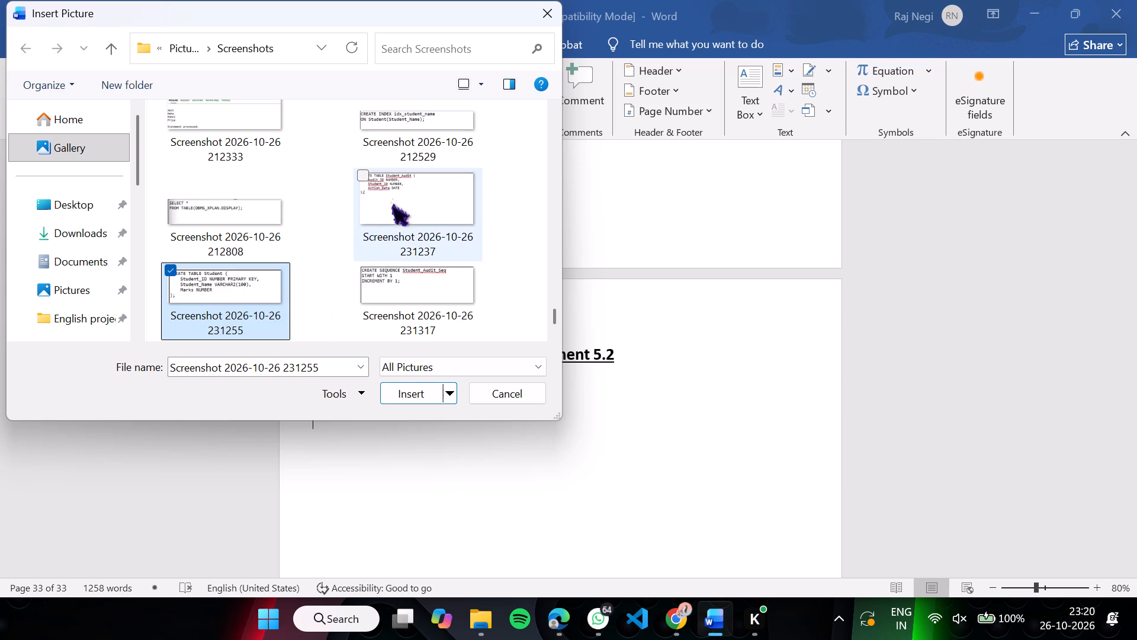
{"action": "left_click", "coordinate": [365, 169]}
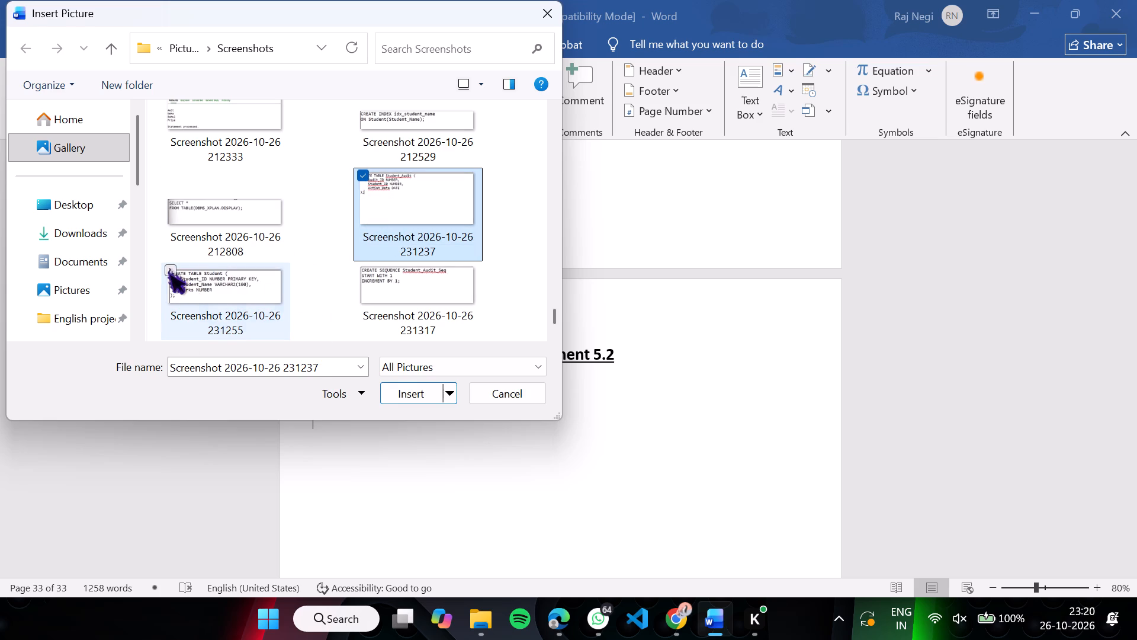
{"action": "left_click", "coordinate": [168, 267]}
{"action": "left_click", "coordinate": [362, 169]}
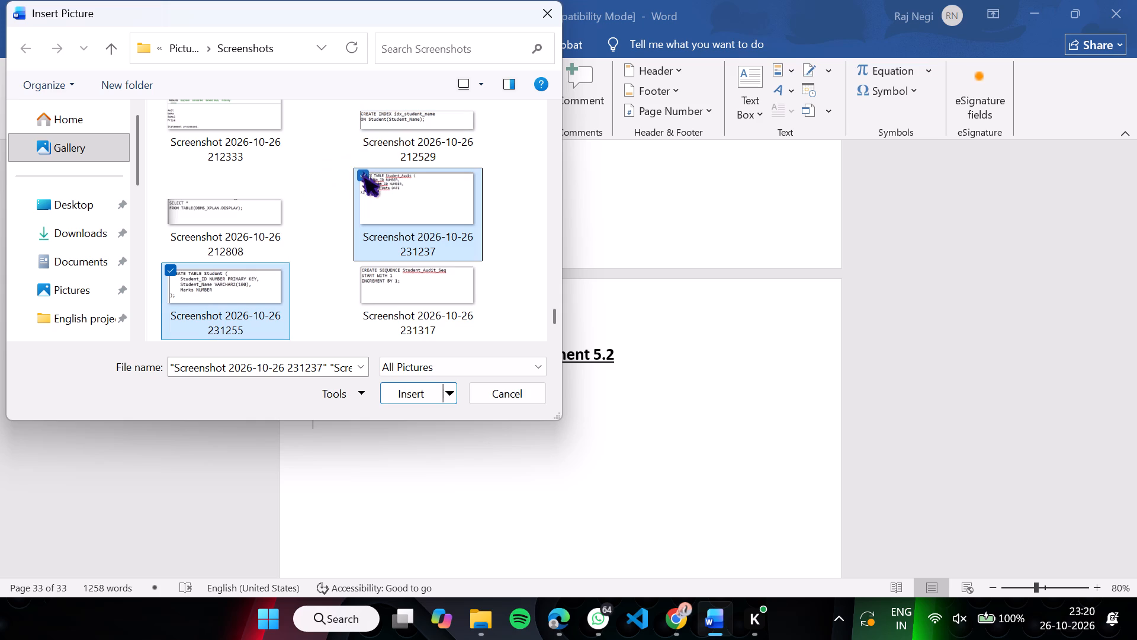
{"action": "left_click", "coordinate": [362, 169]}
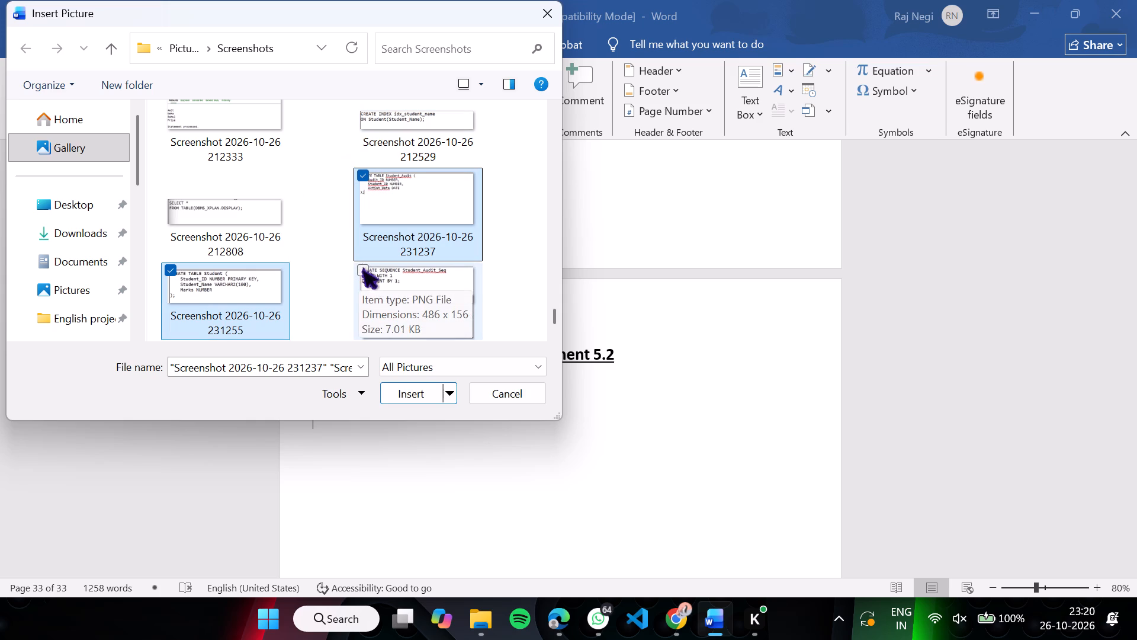
Select the 2026-10-26 screenshots 231237, 231255, 231317, 231336, 231425 and 231442 together and insert them below the 1. Trigger heading.
{"action": "left_click", "coordinate": [361, 263]}
{"action": "left_click", "coordinate": [361, 263]}
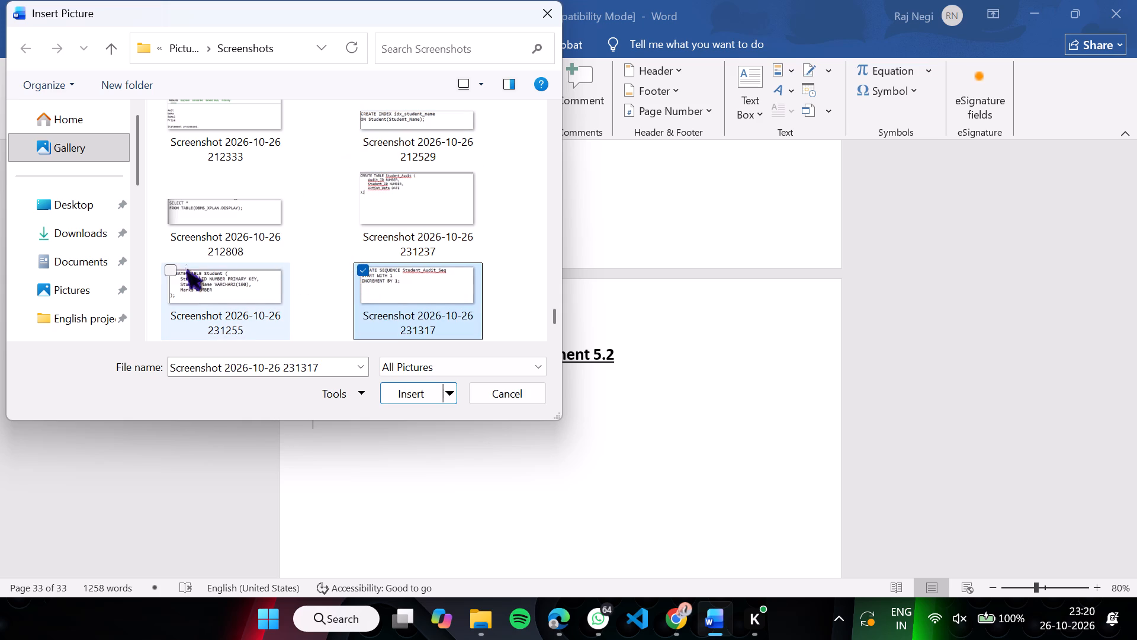
{"action": "left_click", "coordinate": [171, 268]}
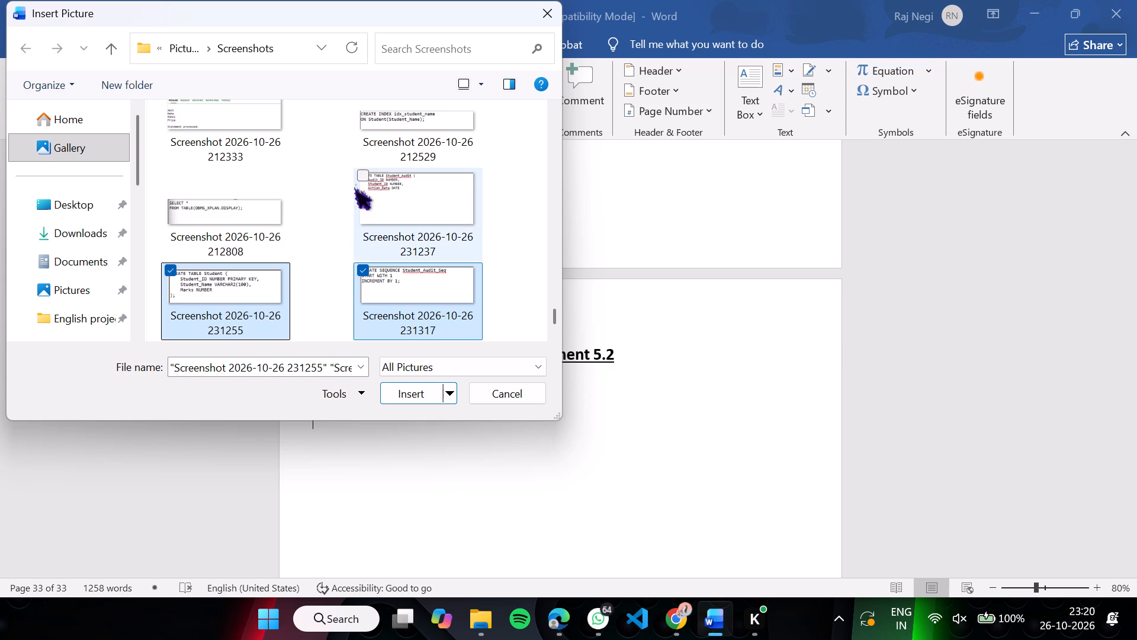
{"action": "left_click", "coordinate": [361, 170]}
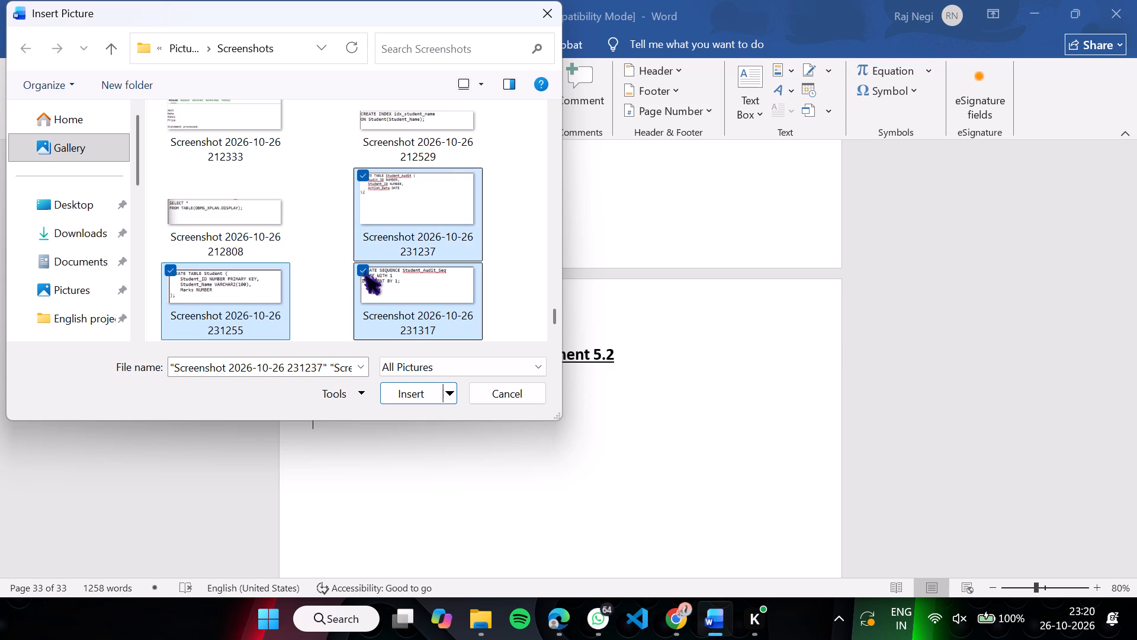
{"action": "left_click", "coordinate": [361, 266]}
{"action": "left_click", "coordinate": [361, 266]}
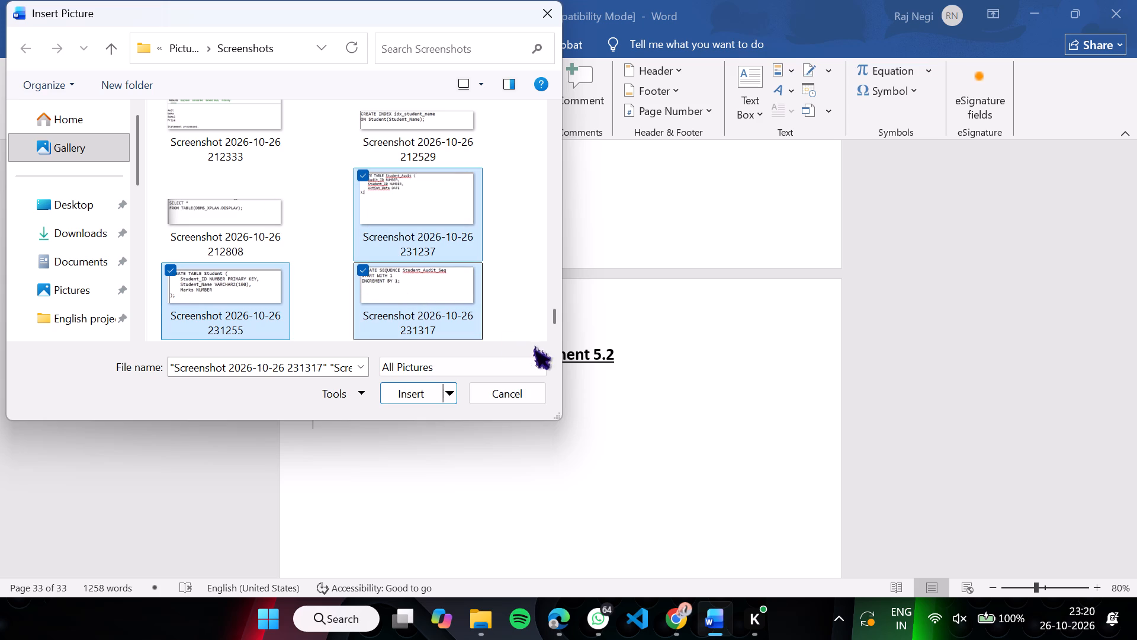
{"action": "left_click", "coordinate": [554, 329]}
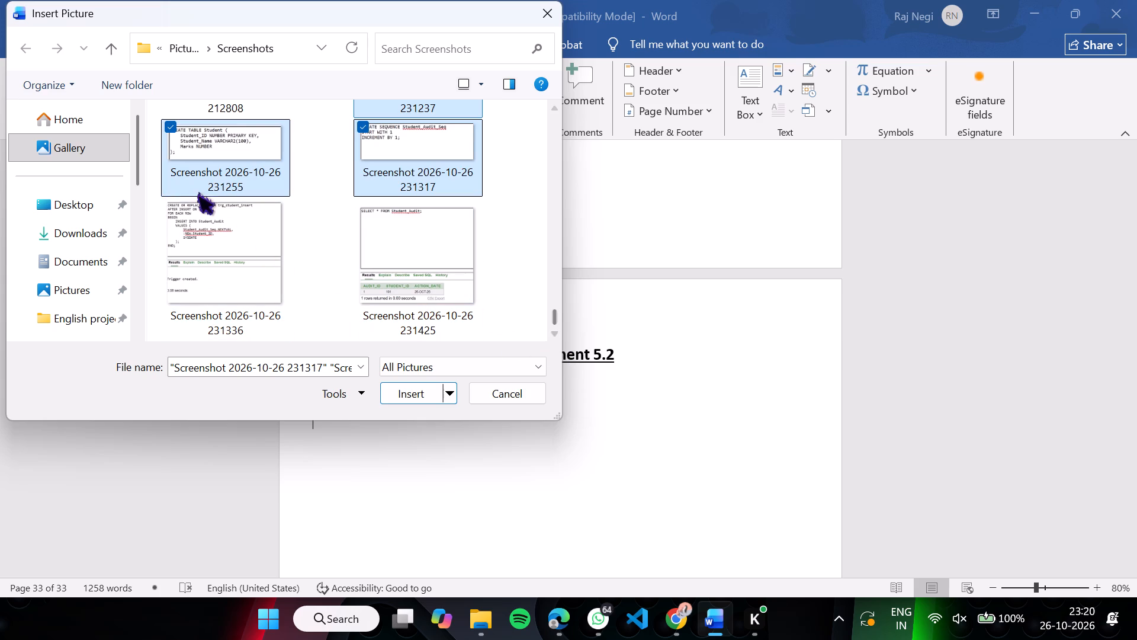
{"action": "left_click", "coordinate": [169, 201]}
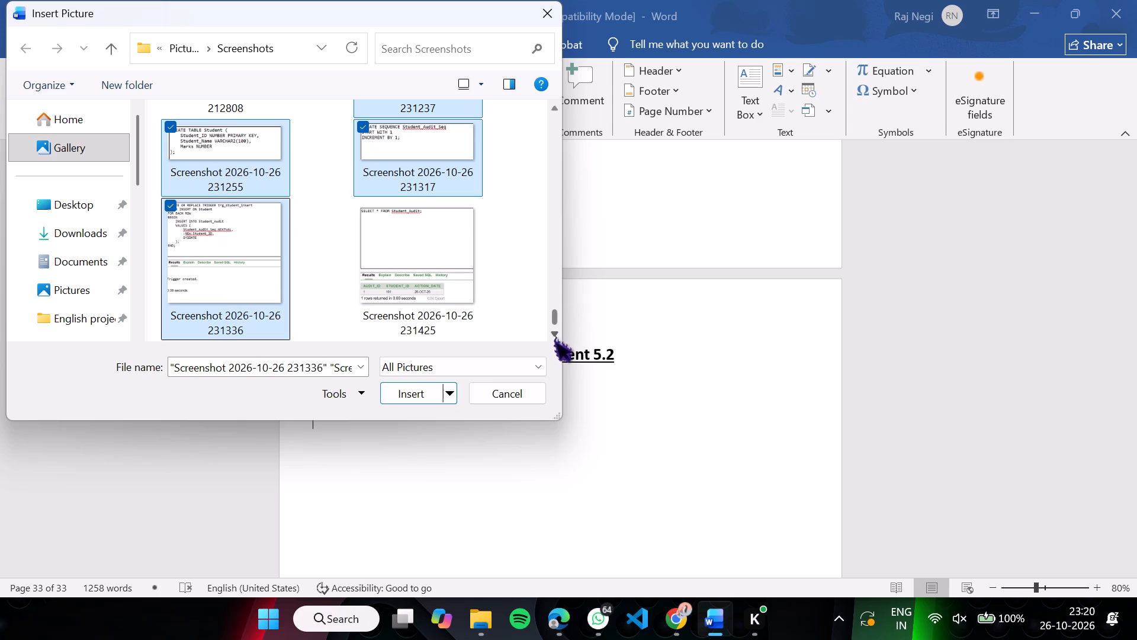
{"action": "left_click", "coordinate": [552, 335]}
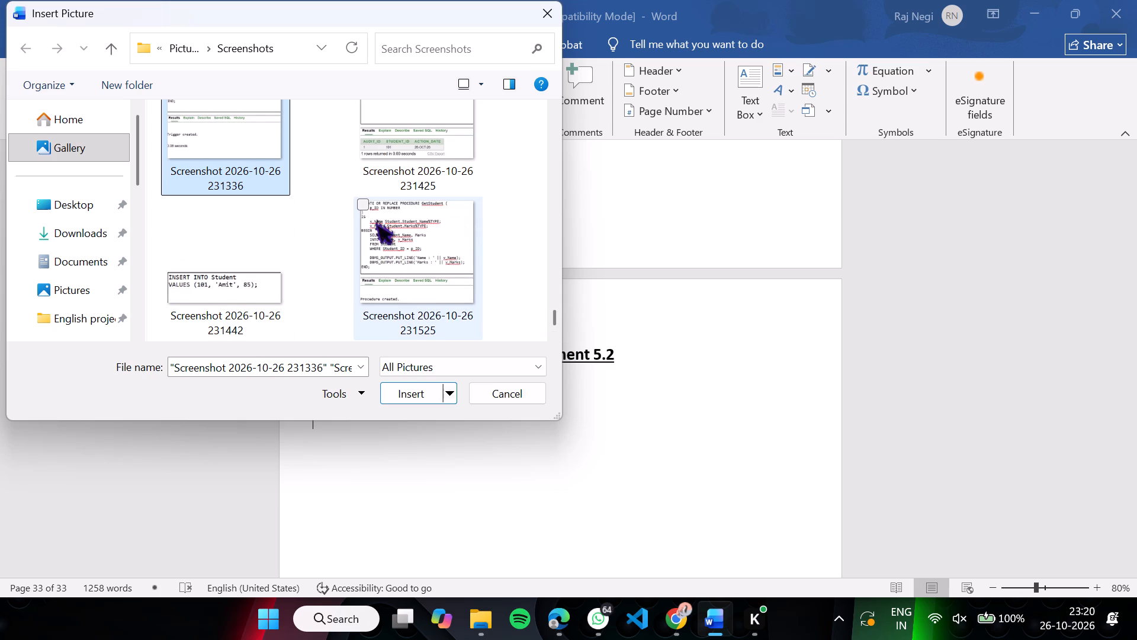
{"action": "left_click", "coordinate": [167, 201]}
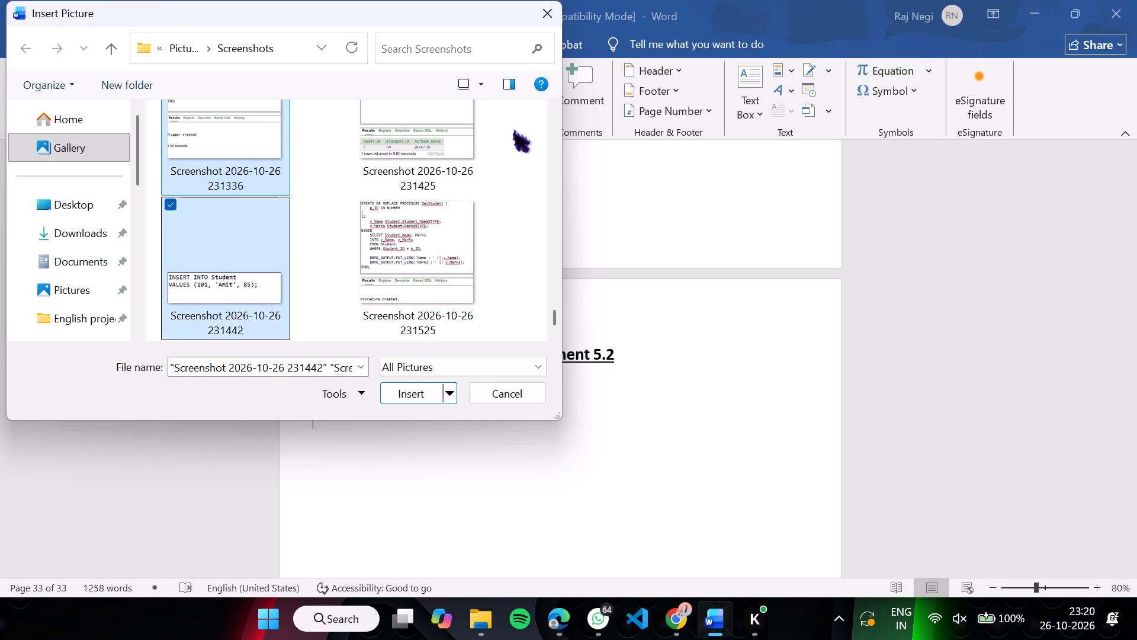
{"action": "left_click", "coordinate": [555, 104]}
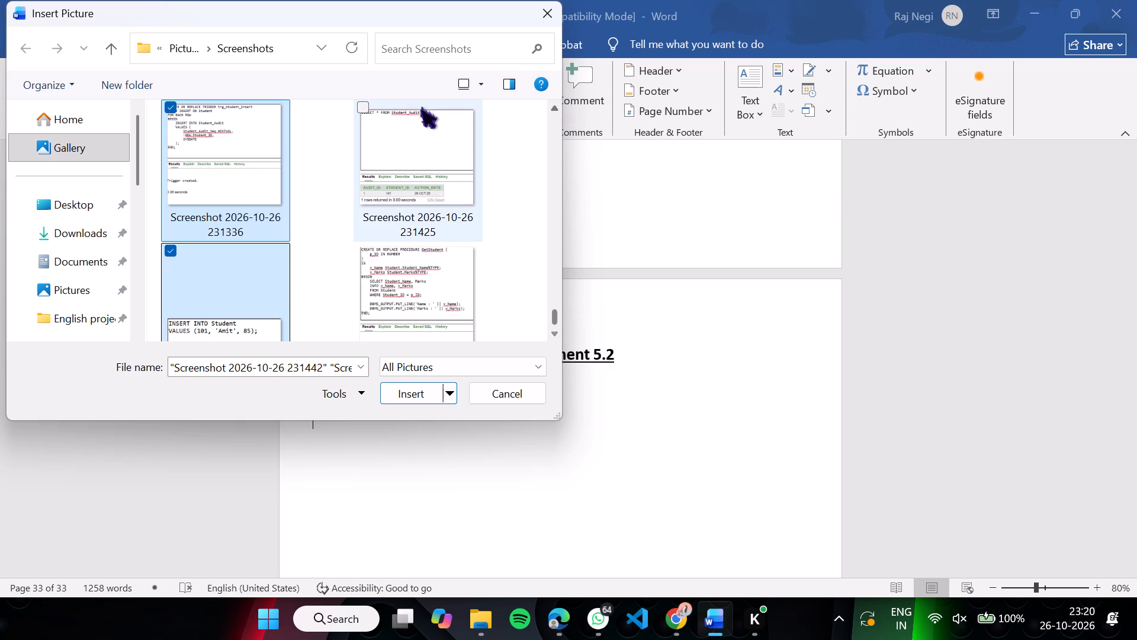
{"action": "left_click", "coordinate": [361, 103]}
{"action": "left_click", "coordinate": [406, 392]}
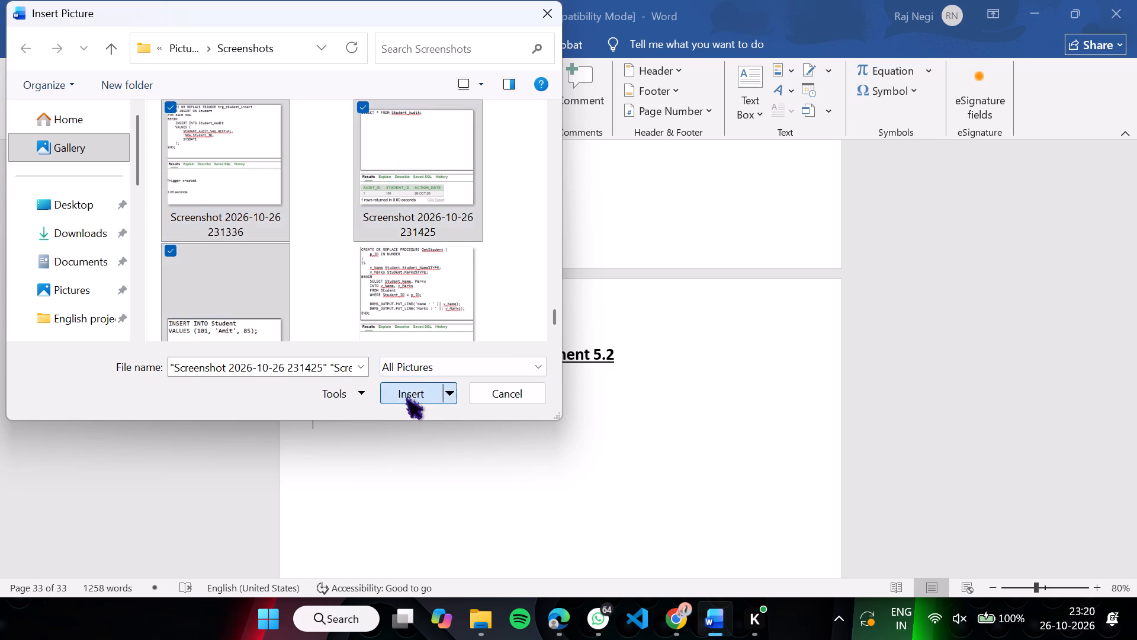
Give the CREATE TABLE Student screenshot Square text wrapping and move it directly below the 1. Trigger heading, at the page's left margin.
{"action": "scroll", "coordinate": [406, 392], "scroll_direction": "up", "scroll_amount": 1}
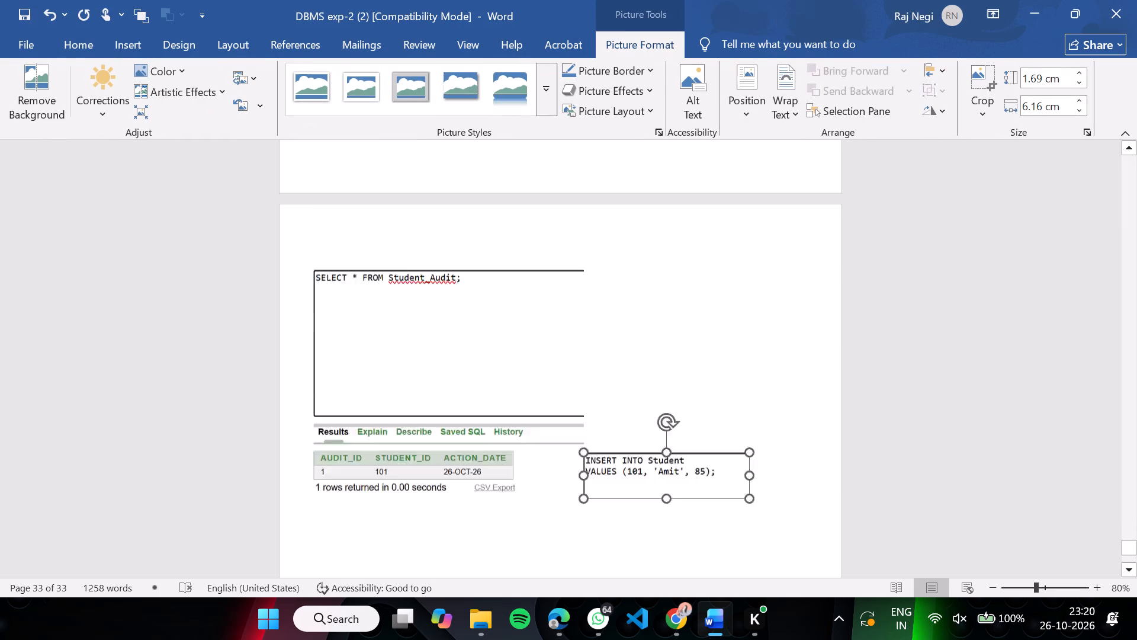
{"action": "scroll", "coordinate": [406, 392], "scroll_direction": "up", "scroll_amount": 2}
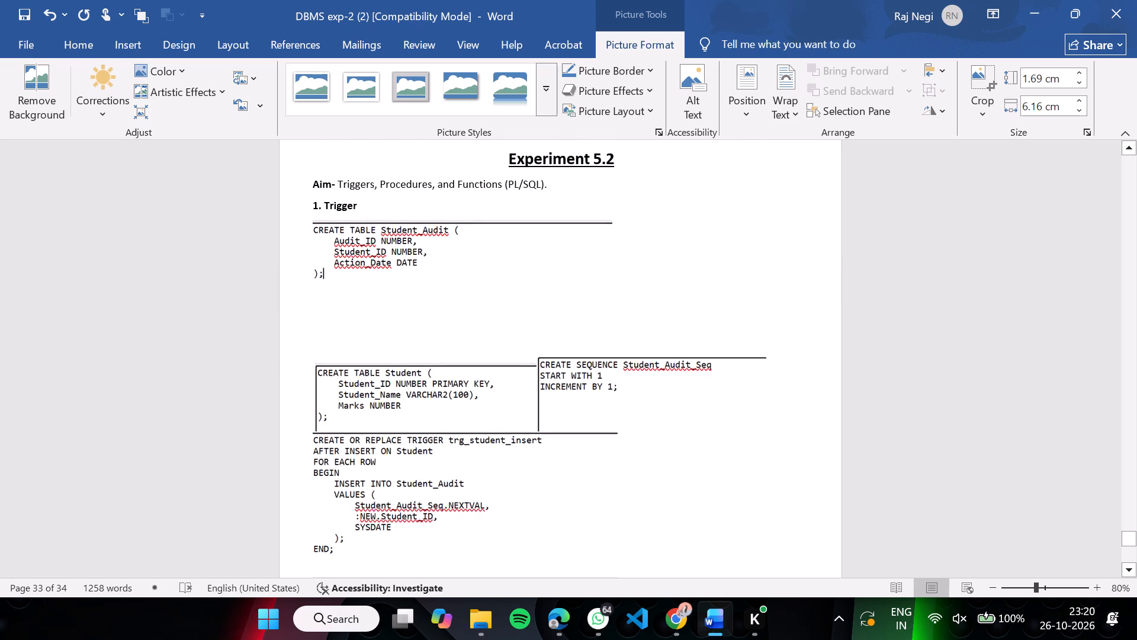
{"action": "left_click", "coordinate": [423, 293]}
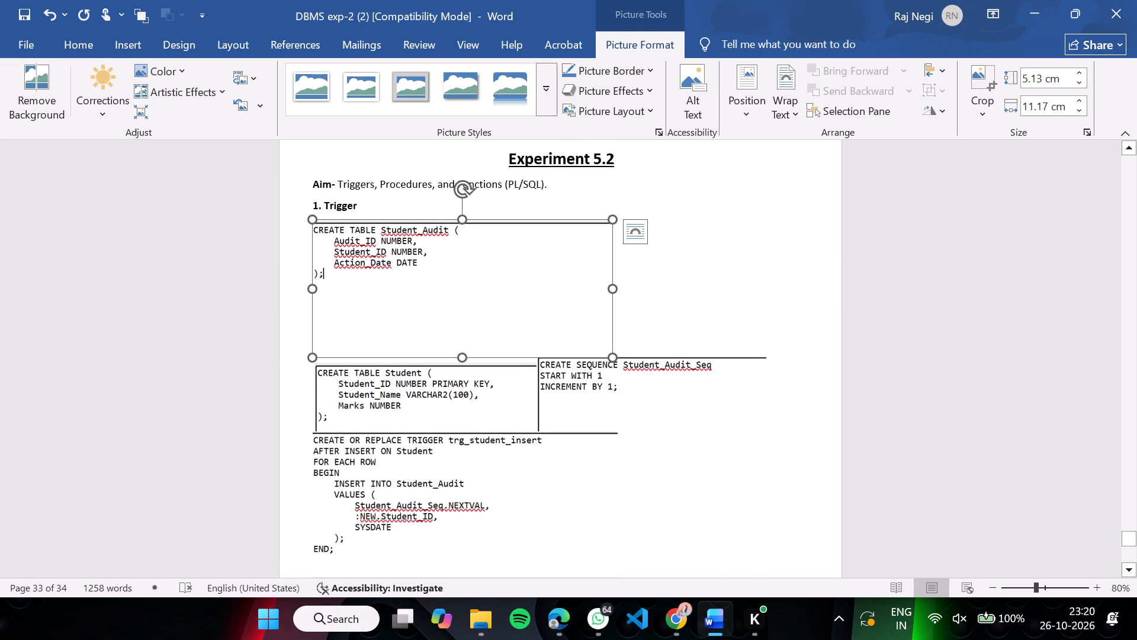
{"action": "left_click", "coordinate": [423, 293]}
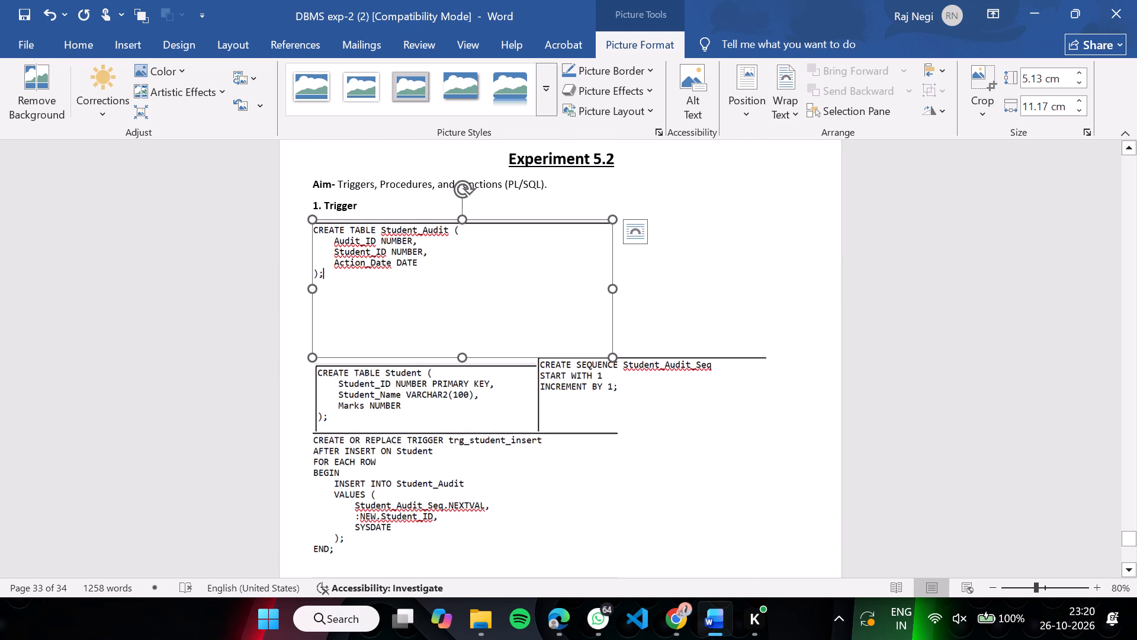
{"action": "left_click", "coordinate": [396, 384]}
{"action": "left_click", "coordinate": [560, 371]}
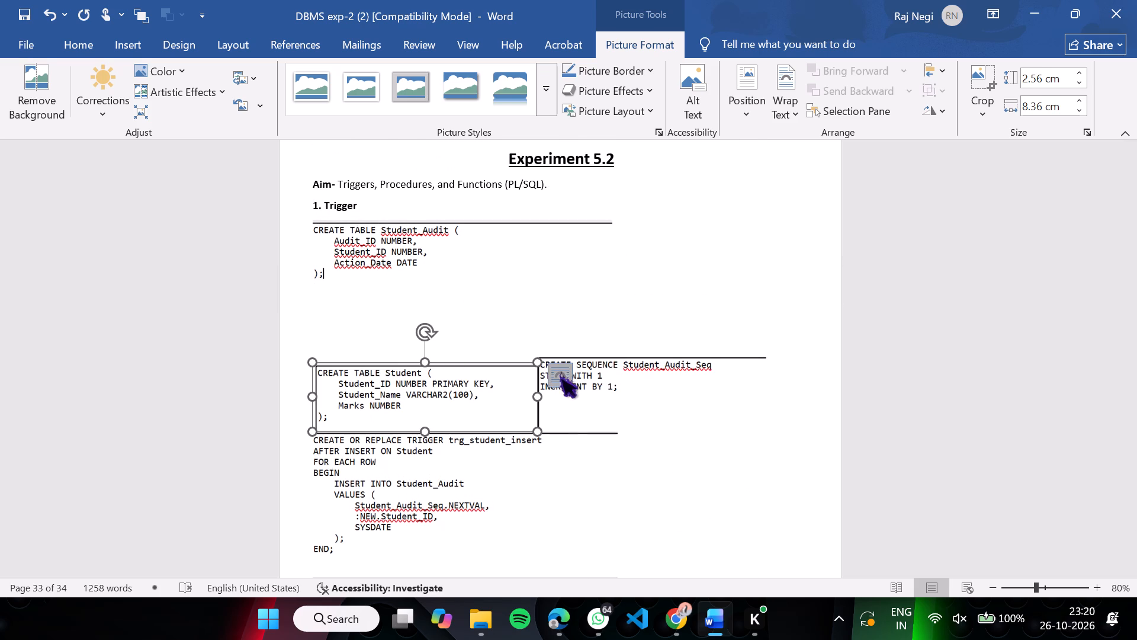
{"action": "left_click", "coordinate": [595, 433]}
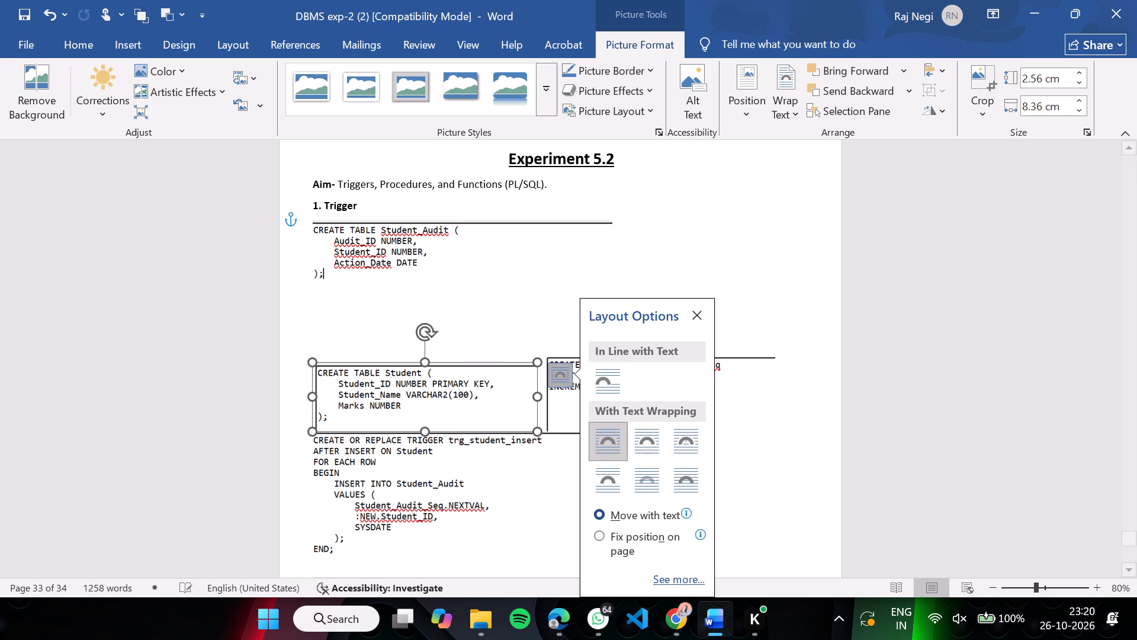
{"action": "left_click_drag", "start_coordinate": [449, 401], "coordinate": [467, 258]}
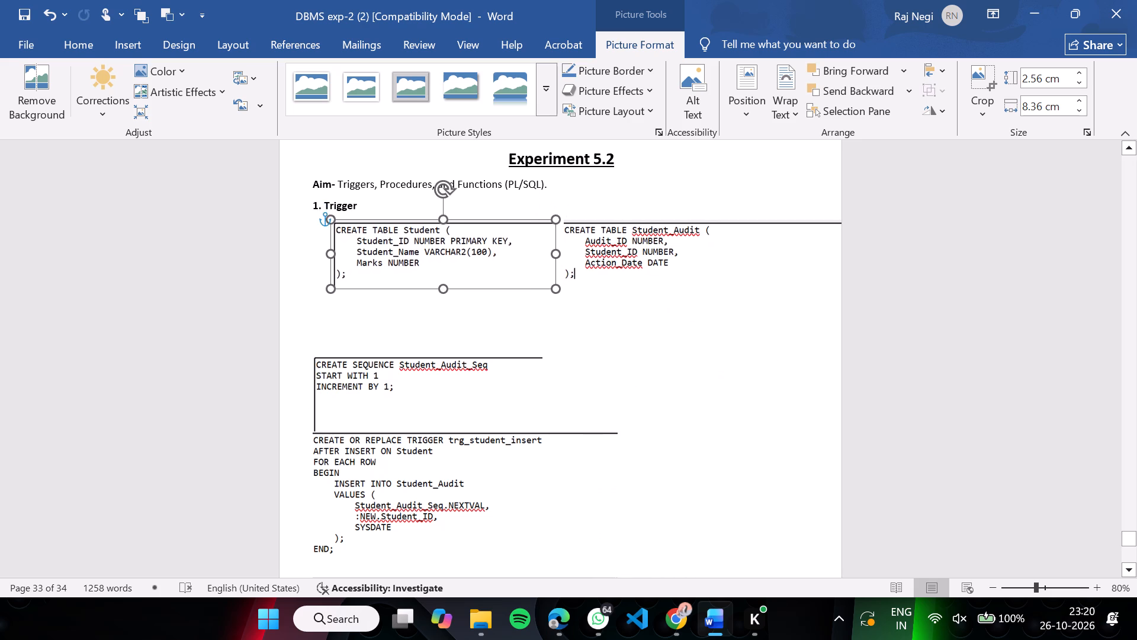
{"action": "left_click_drag", "start_coordinate": [467, 258], "coordinate": [451, 258]}
Set the CREATE TABLE Student_Audit screenshot to Square text wrapping and place it beneath the CREATE TABLE Student screenshot.
{"action": "left_click", "coordinate": [629, 273]}
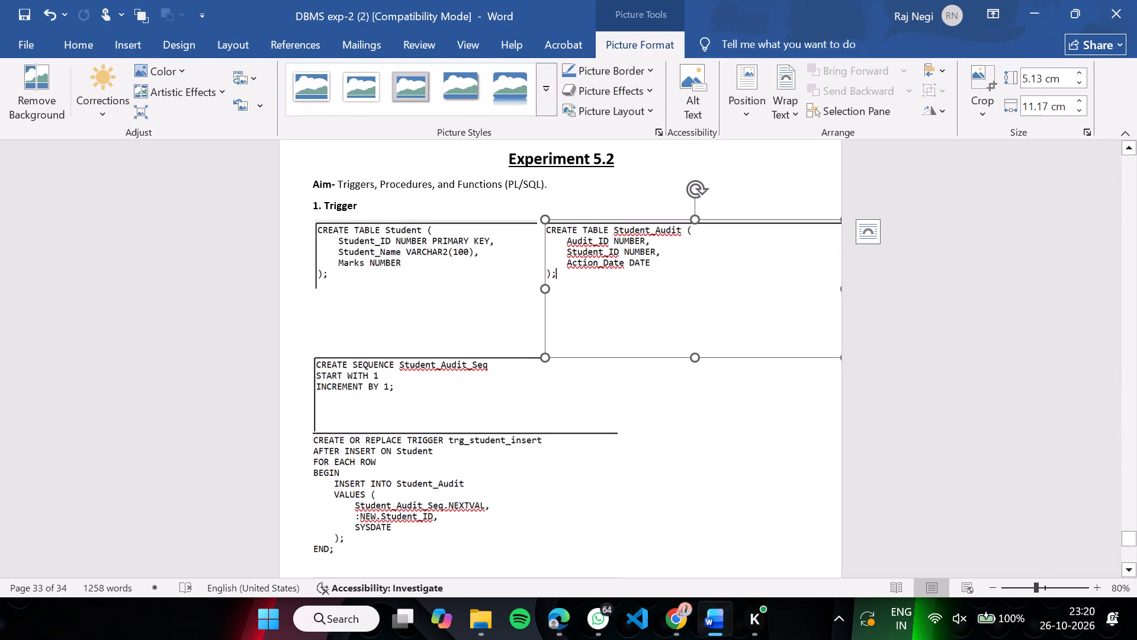
{"action": "left_click", "coordinate": [864, 239]}
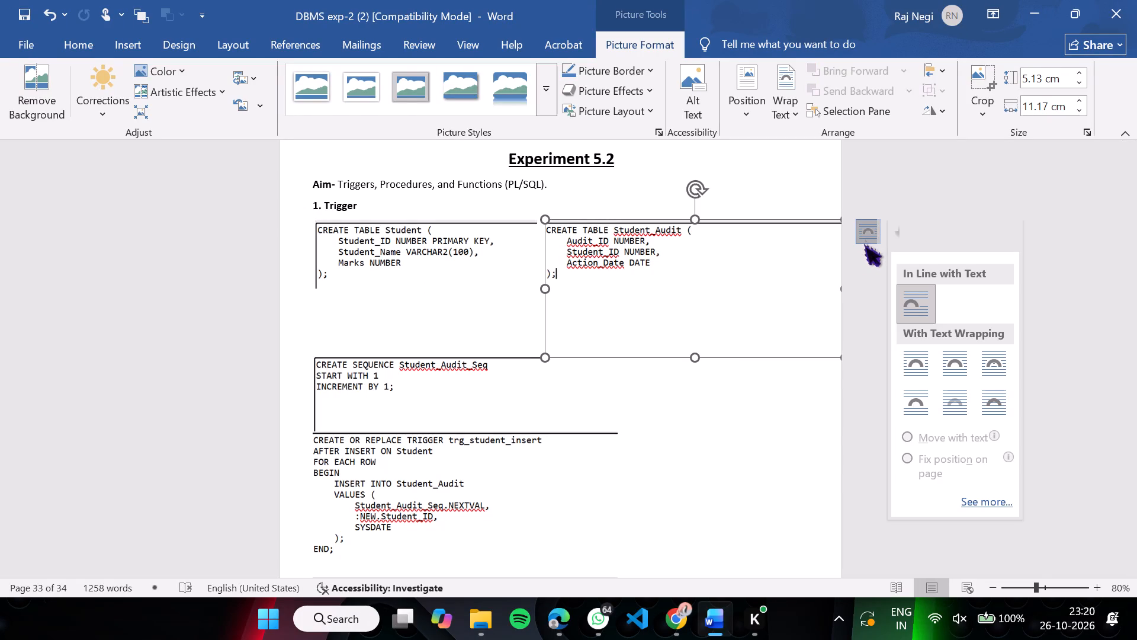
{"action": "left_click", "coordinate": [913, 356]}
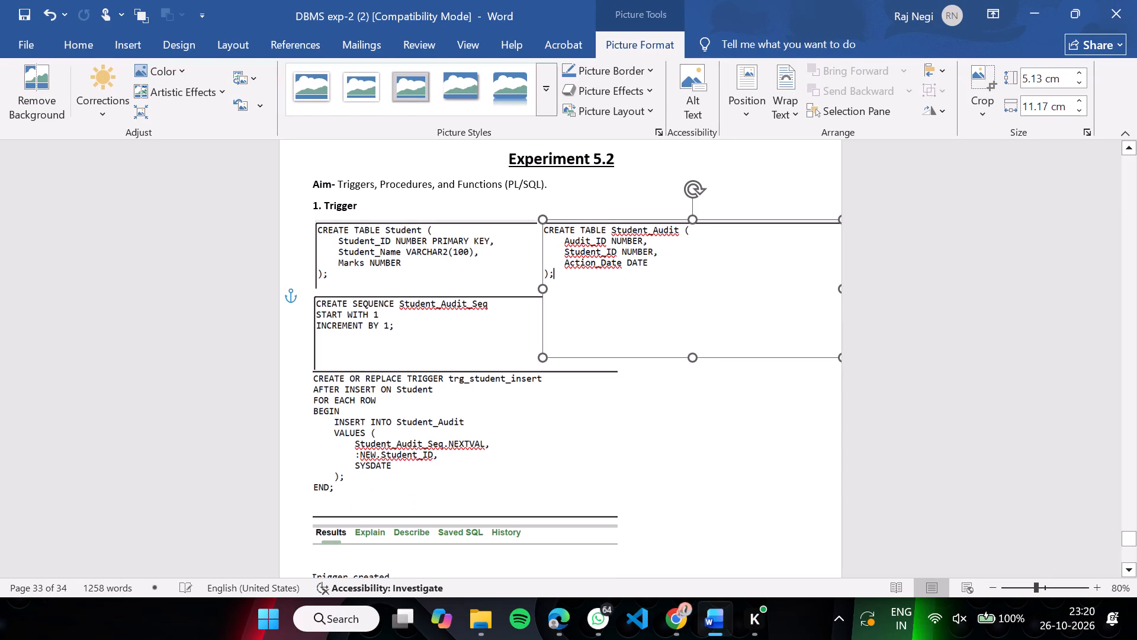
{"action": "left_click_drag", "start_coordinate": [742, 303], "coordinate": [577, 366]}
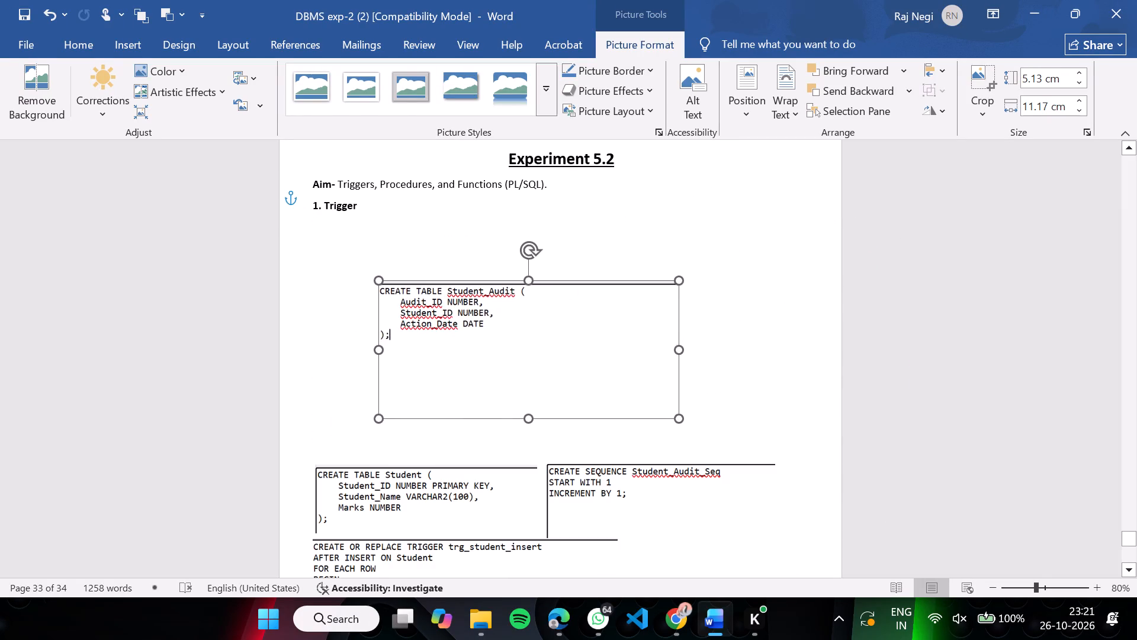
{"action": "left_click_drag", "start_coordinate": [577, 366], "coordinate": [514, 396]}
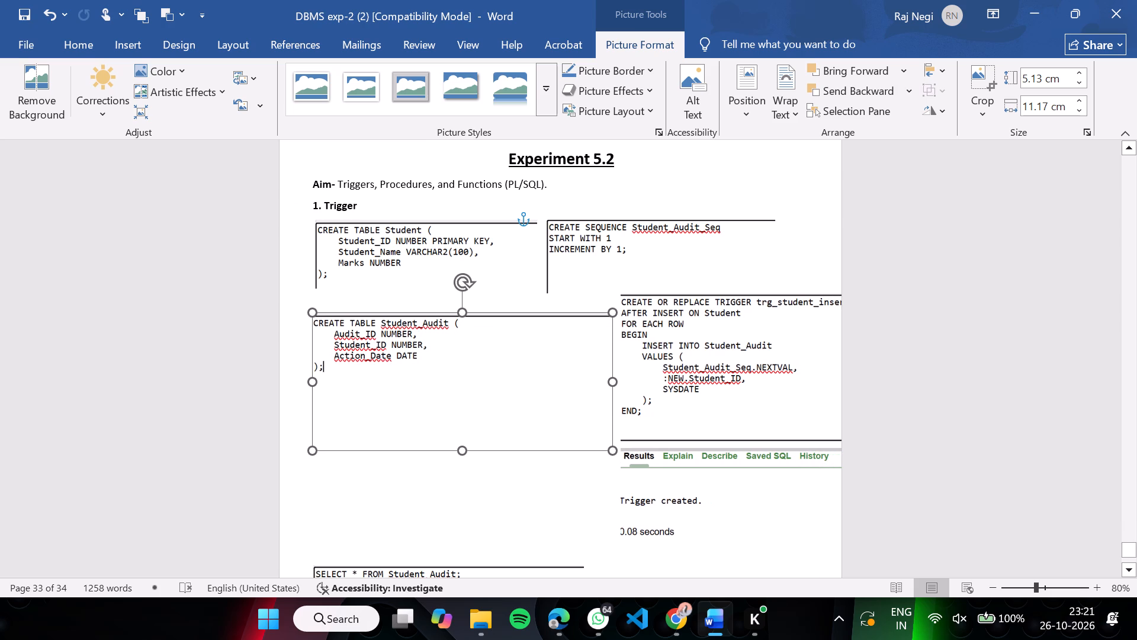
{"action": "left_click_drag", "start_coordinate": [514, 396], "coordinate": [516, 398]}
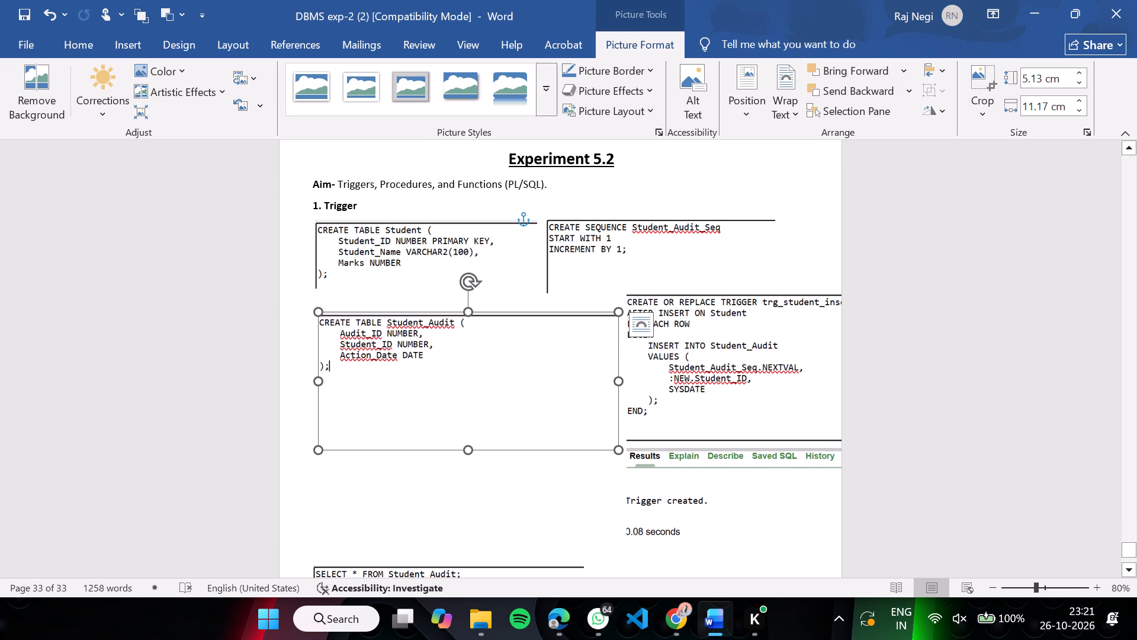
Set the CREATE SEQUENCE Student_Audit_Seq screenshot to Square text wrapping and move it beneath the CREATE TABLE Student_Audit screenshot.
{"action": "left_click", "coordinate": [725, 267]}
{"action": "scroll", "coordinate": [900, 350], "scroll_direction": "down", "scroll_amount": 1}
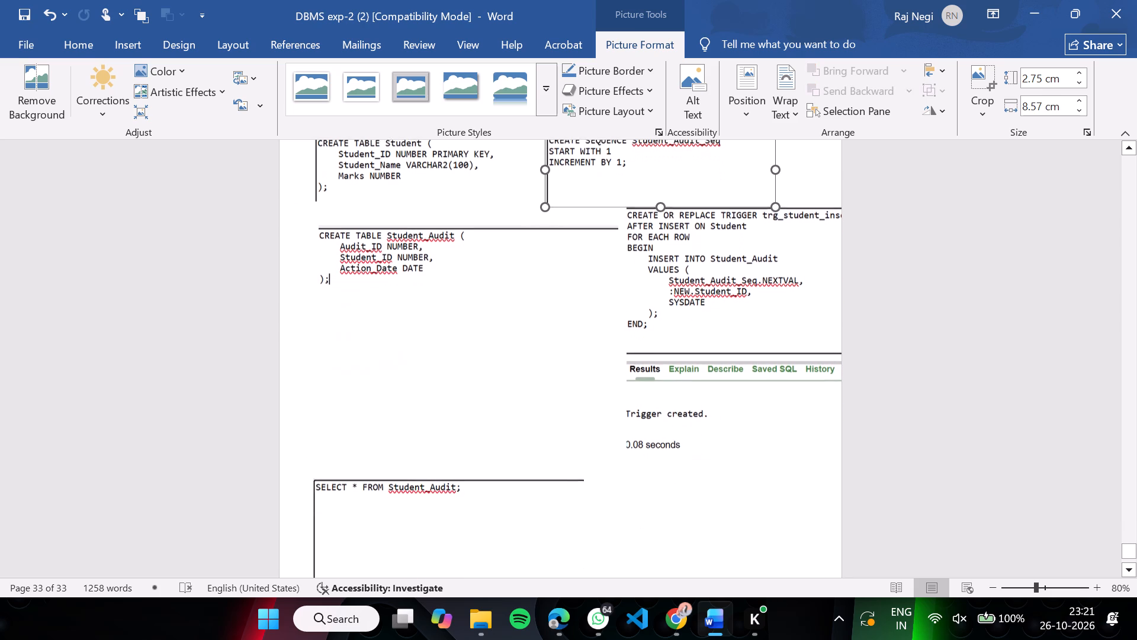
{"action": "scroll", "coordinate": [724, 186], "scroll_direction": "up", "scroll_amount": 1}
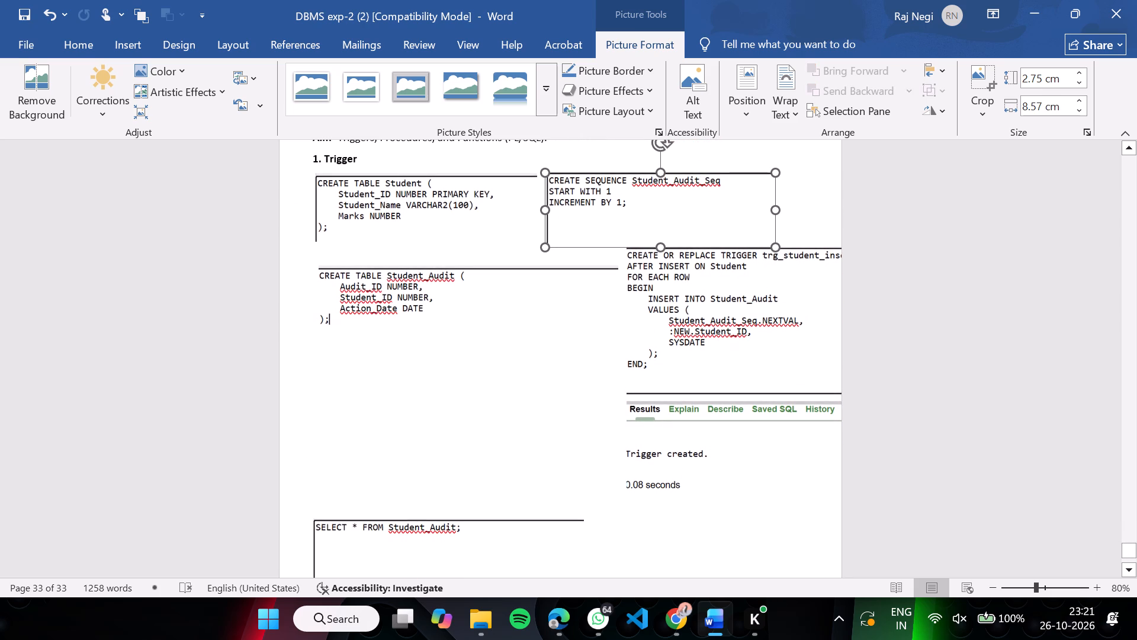
{"action": "left_click", "coordinate": [799, 191]}
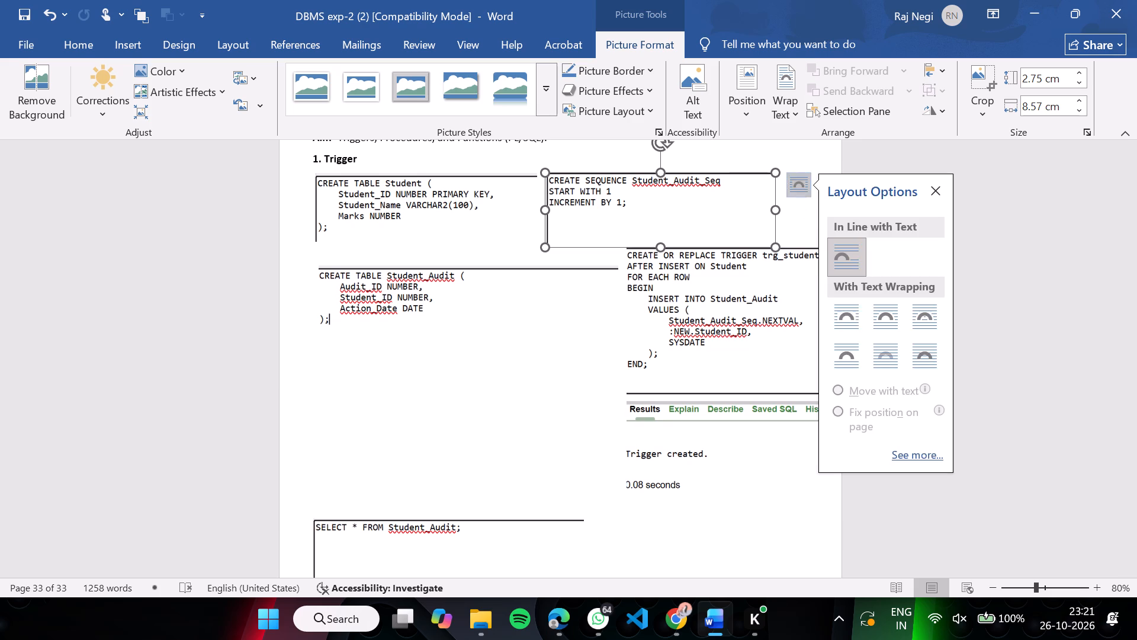
{"action": "left_click", "coordinate": [846, 311]}
{"action": "left_click_drag", "start_coordinate": [655, 194], "coordinate": [655, 247]}
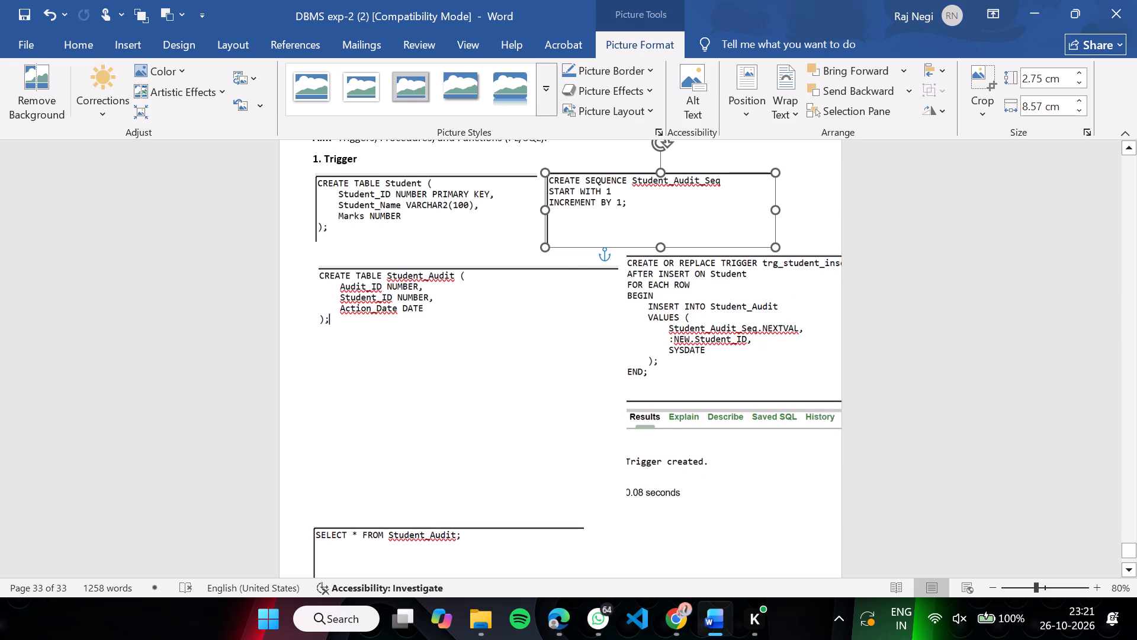
{"action": "left_click_drag", "start_coordinate": [655, 247], "coordinate": [503, 517]}
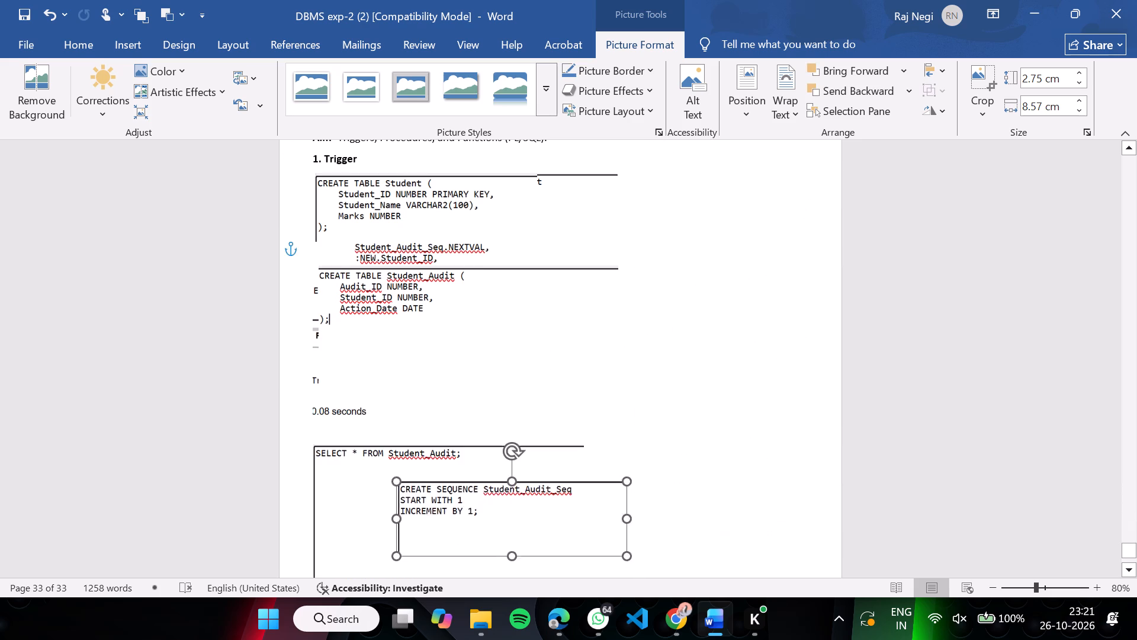
{"action": "left_click_drag", "start_coordinate": [503, 517], "coordinate": [436, 421]}
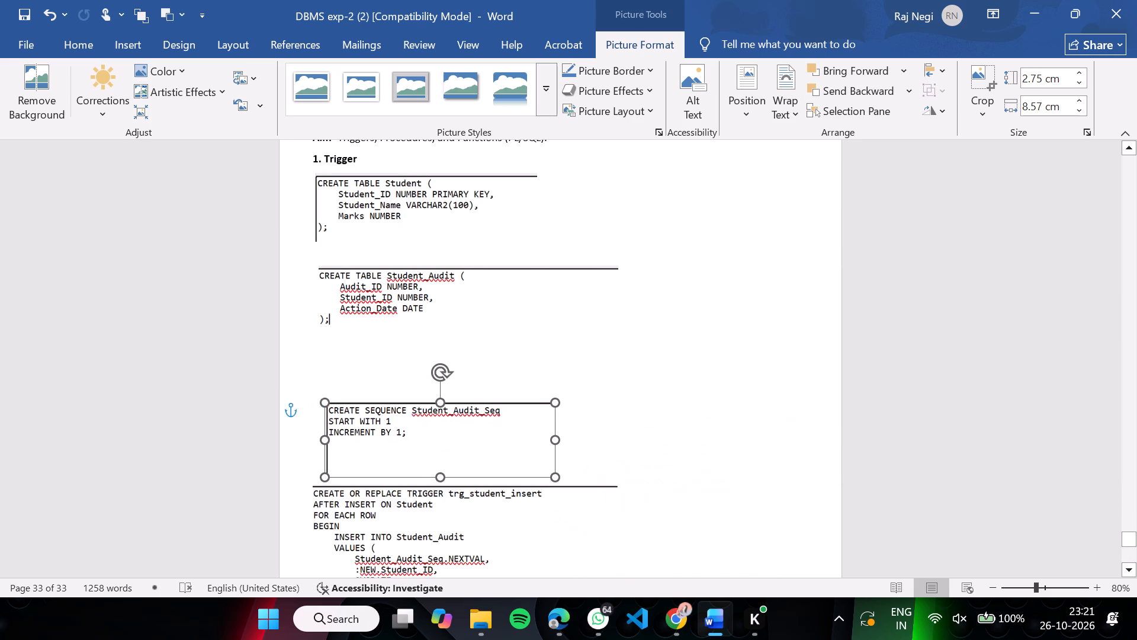
{"action": "left_click_drag", "start_coordinate": [436, 421], "coordinate": [446, 431]}
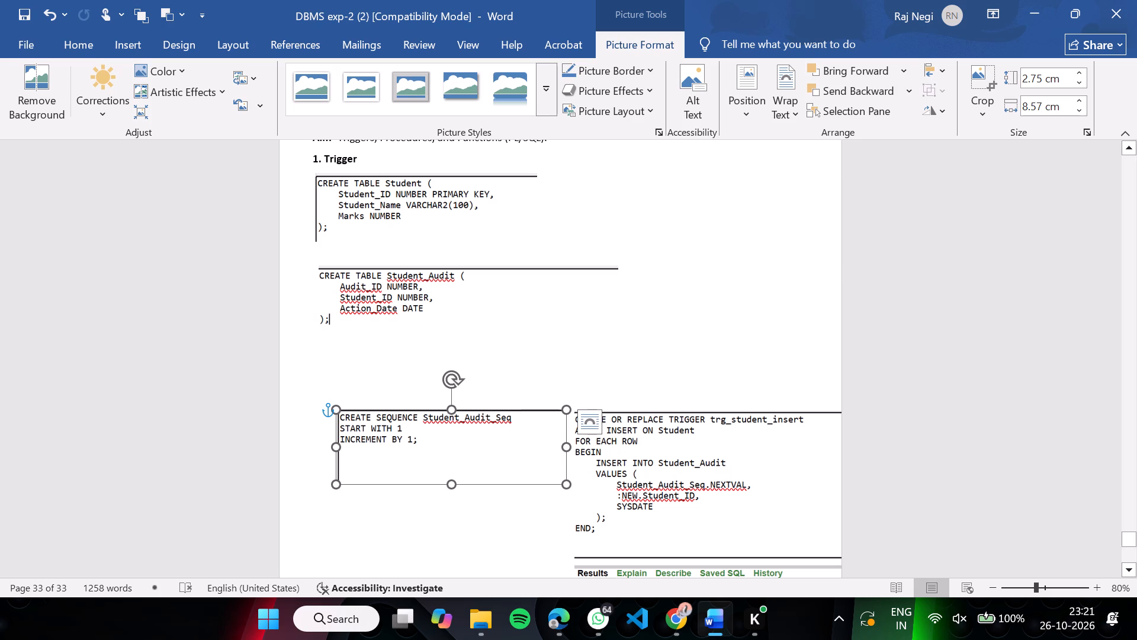
Set the trg_student_insert trigger screenshot to Square text wrapping and place it beneath the CREATE SEQUENCE screenshot.
{"action": "left_click", "coordinate": [763, 449]}
{"action": "scroll", "coordinate": [953, 338], "scroll_direction": "down", "scroll_amount": 1}
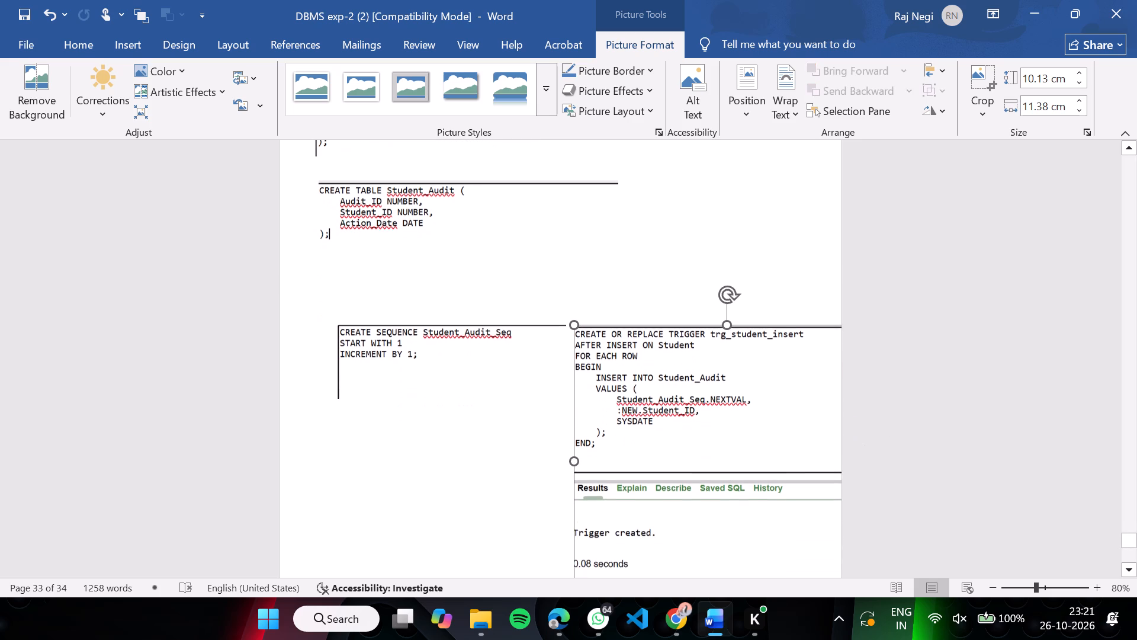
{"action": "scroll", "coordinate": [953, 338], "scroll_direction": "down", "scroll_amount": 1}
{"action": "right_click", "coordinate": [727, 382]}
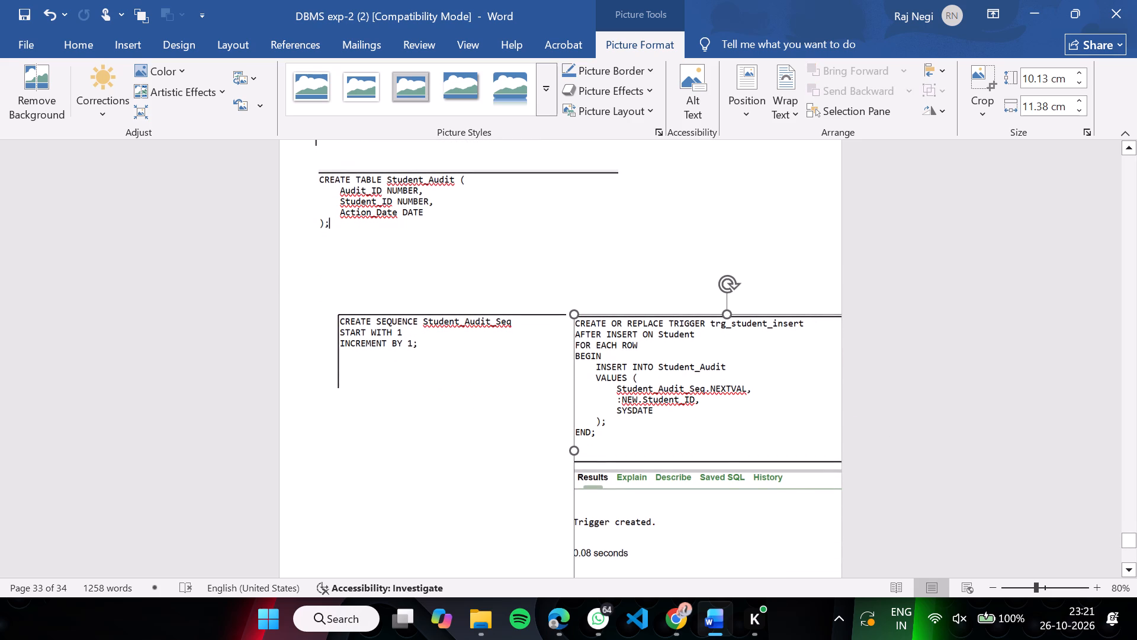
{"action": "left_click", "coordinate": [1018, 298]}
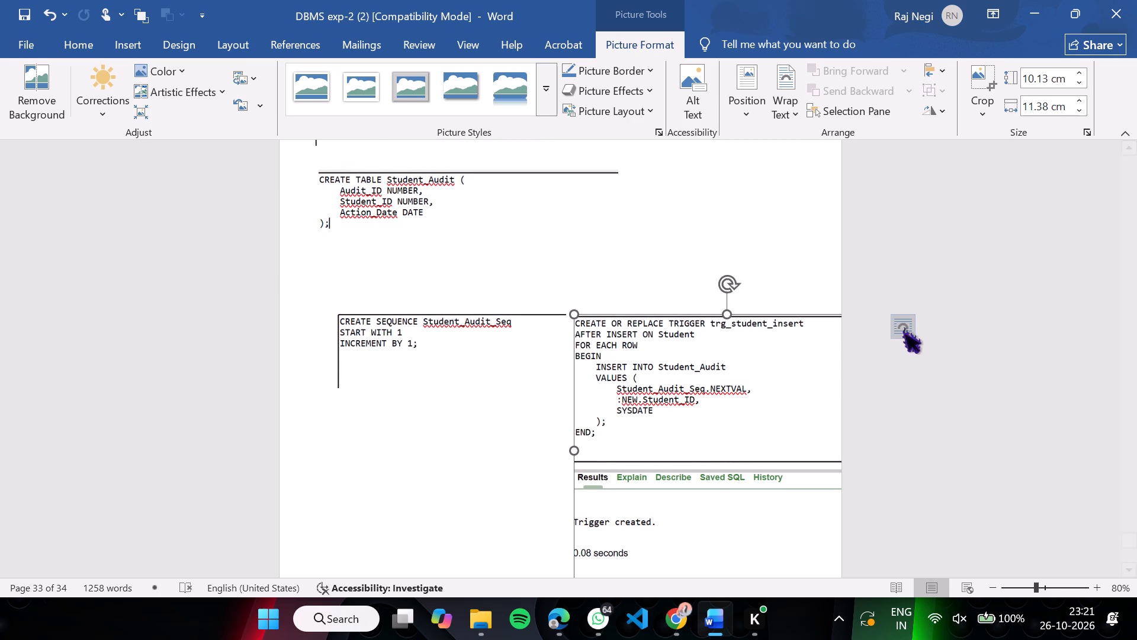
{"action": "left_click", "coordinate": [903, 326]}
{"action": "left_click", "coordinate": [940, 443]}
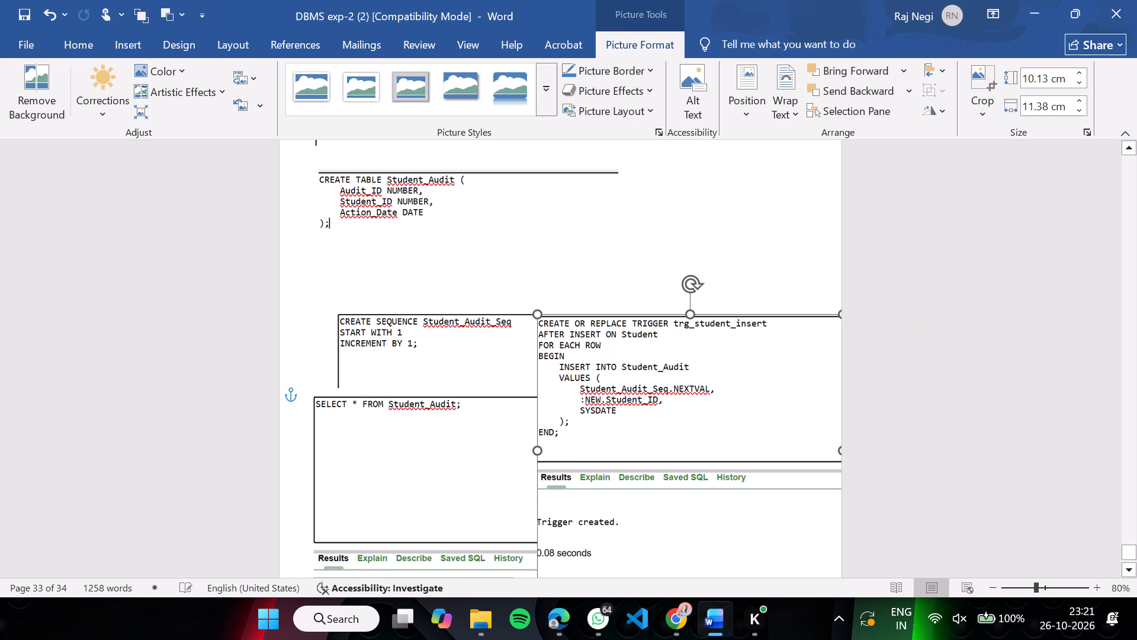
{"action": "left_click", "coordinate": [670, 407]}
{"action": "left_click_drag", "start_coordinate": [644, 380], "coordinate": [585, 407]}
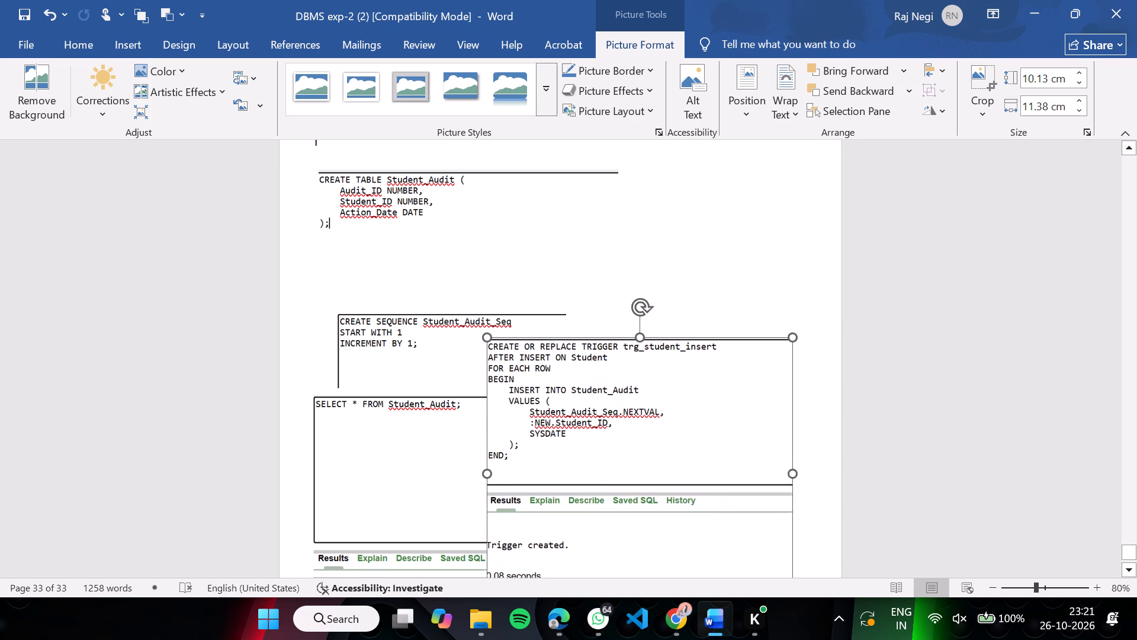
{"action": "left_click_drag", "start_coordinate": [585, 407], "coordinate": [431, 459]}
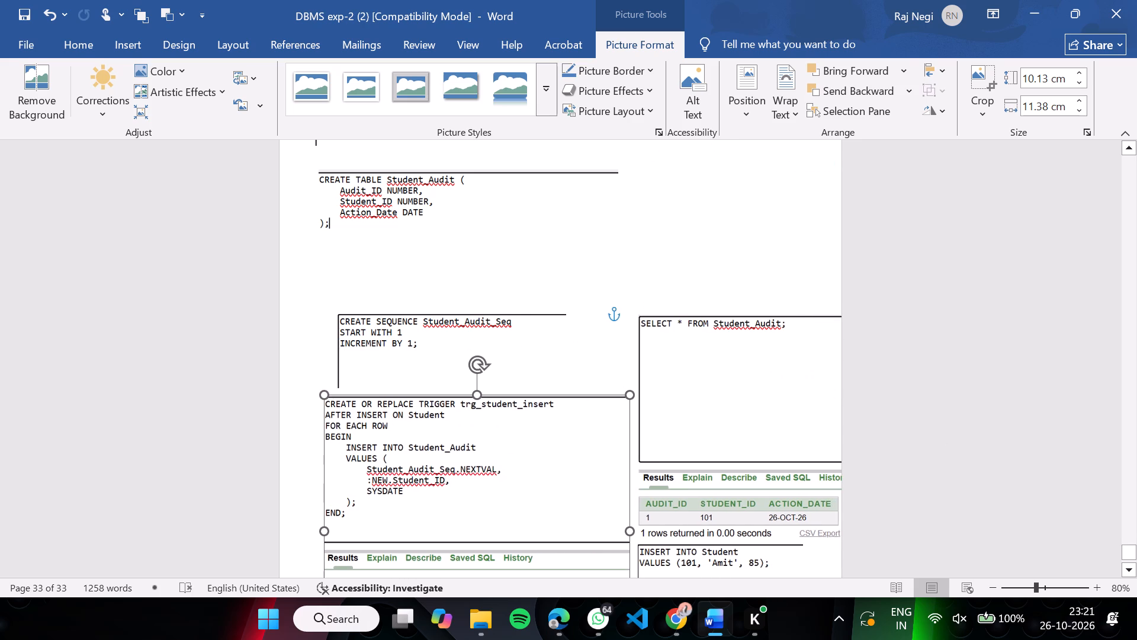
{"action": "left_click_drag", "start_coordinate": [431, 459], "coordinate": [433, 467]}
Set the SELECT * FROM Student_Audit screenshot to Square text wrapping and move it to the page's lower right, partly over the trigger screenshot.
{"action": "left_click", "coordinate": [715, 318]}
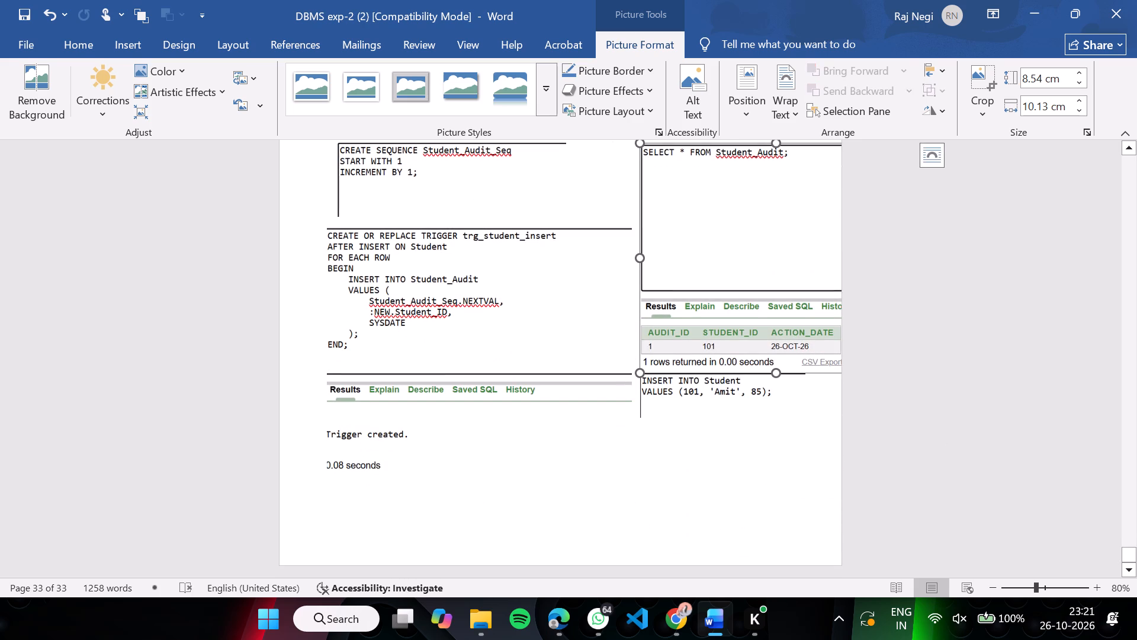
{"action": "left_click", "coordinate": [751, 290]}
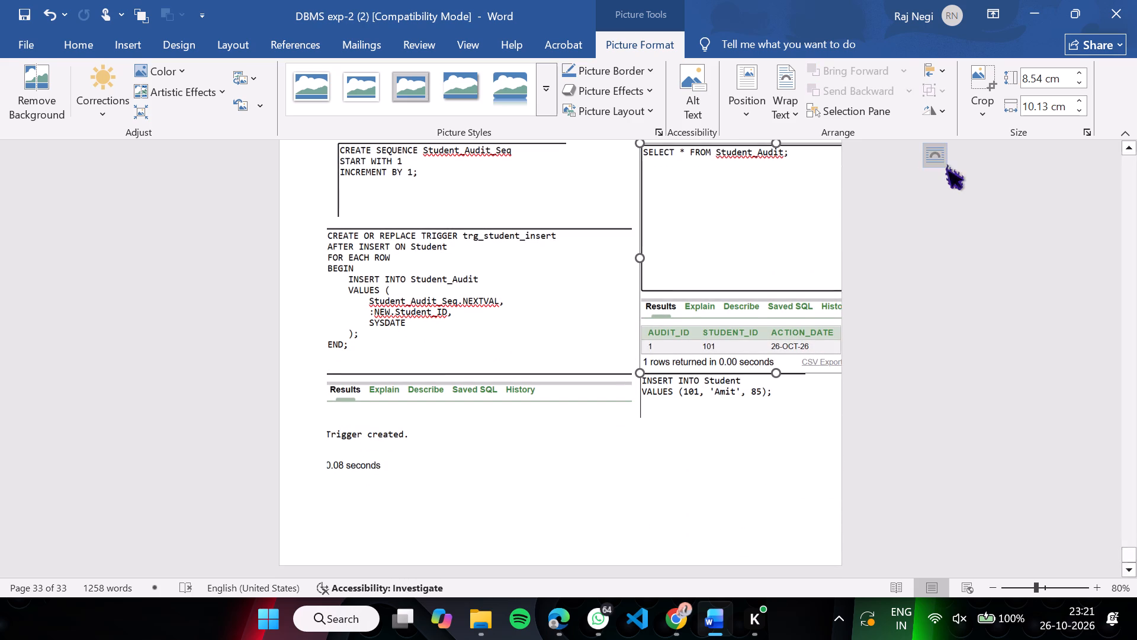
{"action": "left_click", "coordinate": [946, 162]}
{"action": "left_click", "coordinate": [981, 293]}
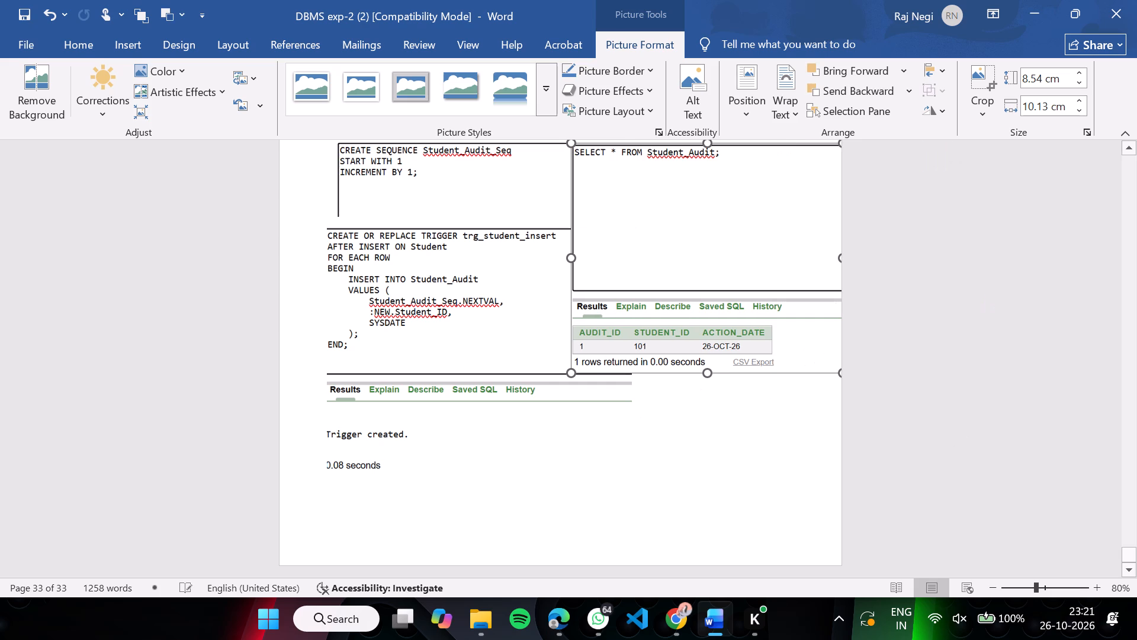
{"action": "left_click_drag", "start_coordinate": [776, 225], "coordinate": [701, 466]}
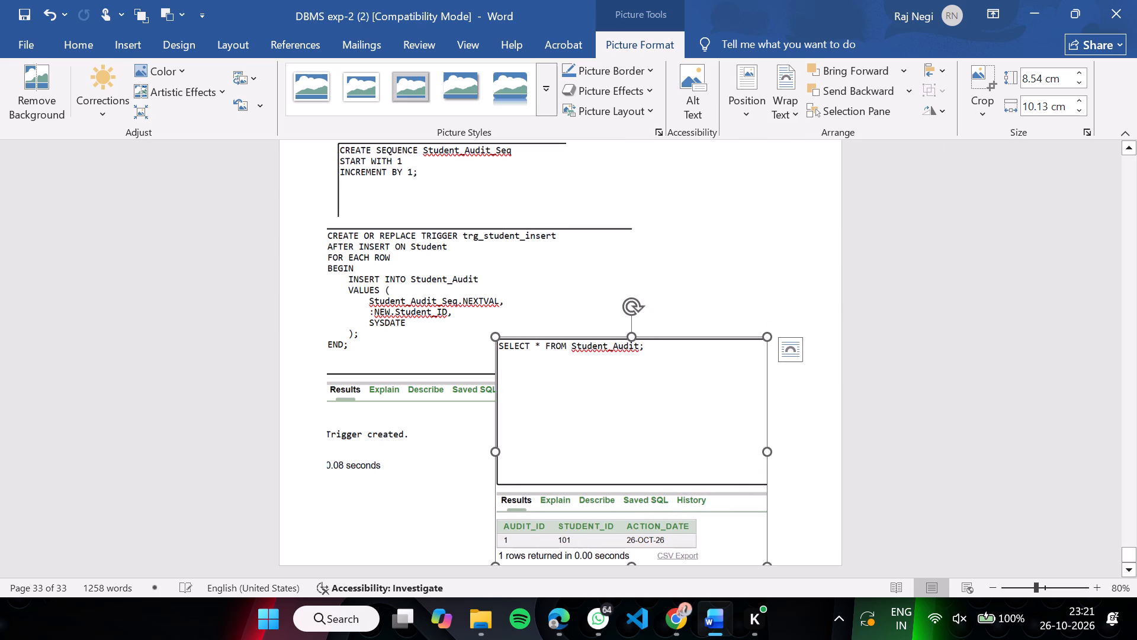
{"action": "scroll", "coordinate": [864, 431], "scroll_direction": "down", "scroll_amount": 2}
{"action": "left_click", "coordinate": [783, 484]}
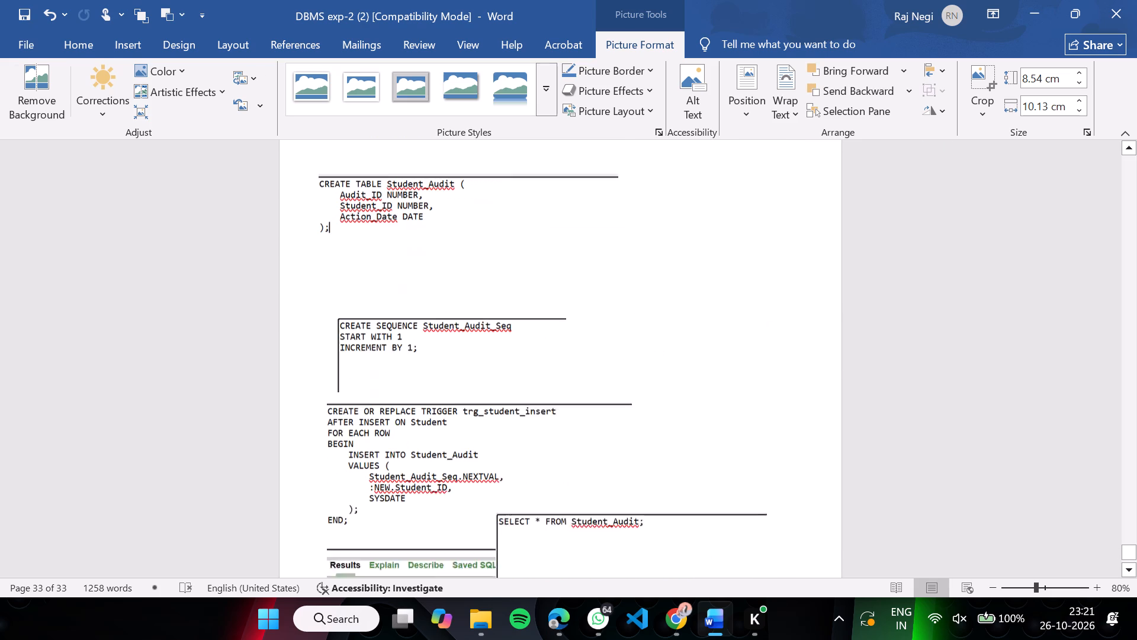
{"action": "scroll", "coordinate": [783, 484], "scroll_direction": "down", "scroll_amount": 4}
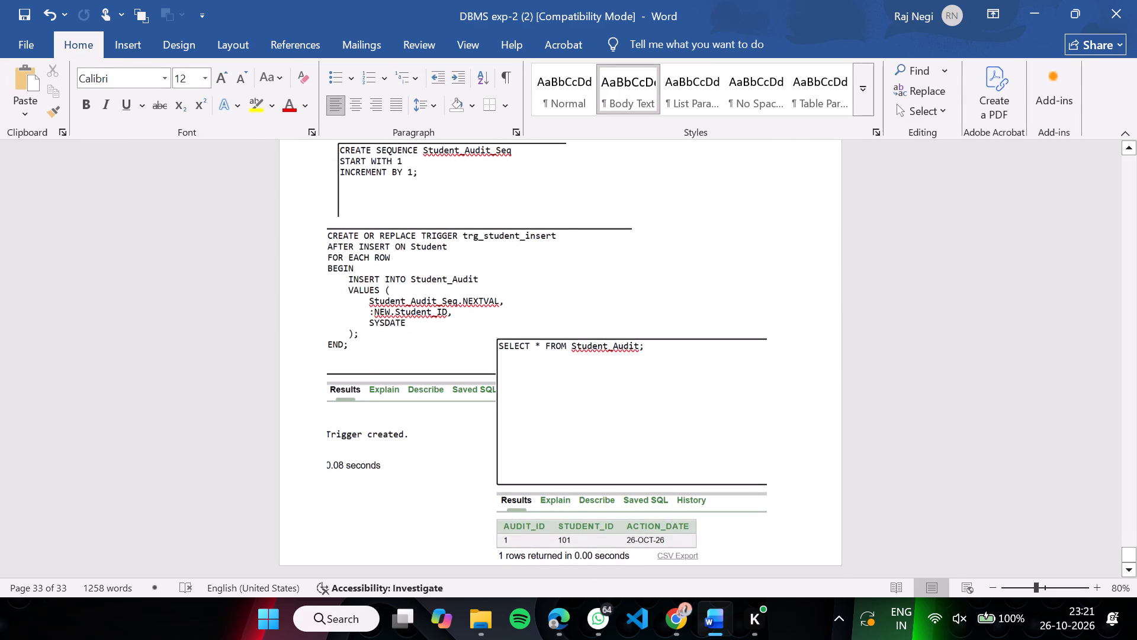
Add blank lines below the trigger screenshot so that the cursor moves onto a new page.
{"action": "left_click", "coordinate": [373, 508]}
{"action": "double_click", "coordinate": [359, 527]}
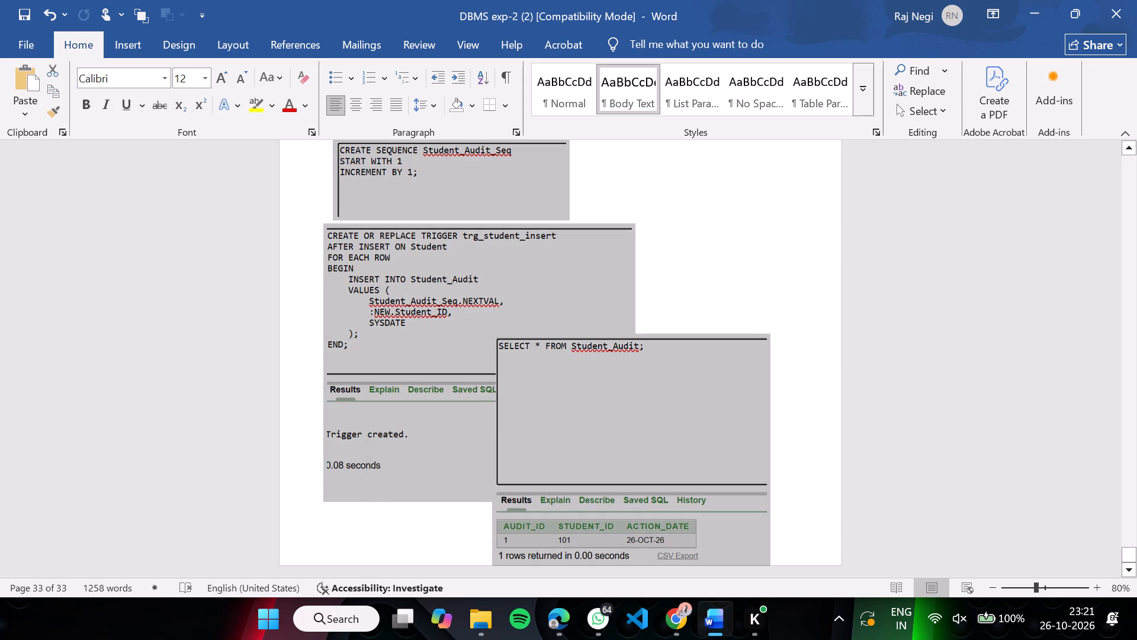
{"action": "key", "text": "Return"}
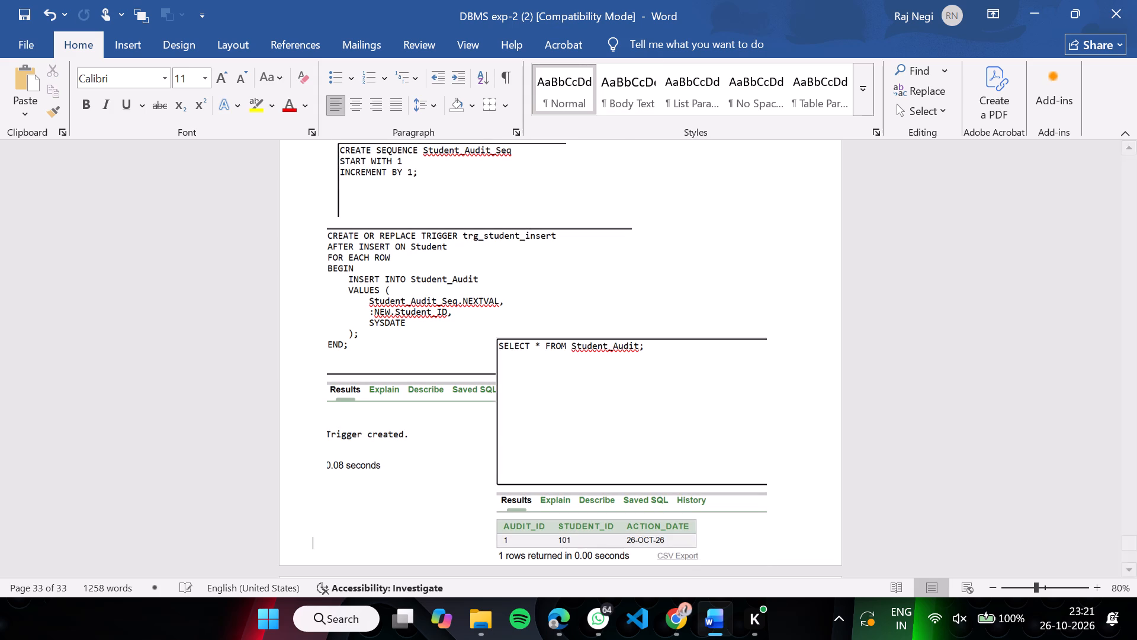
{"action": "key", "text": "Return"}
{"action": "left_click_drag", "start_coordinate": [600, 372], "coordinate": [598, 382]}
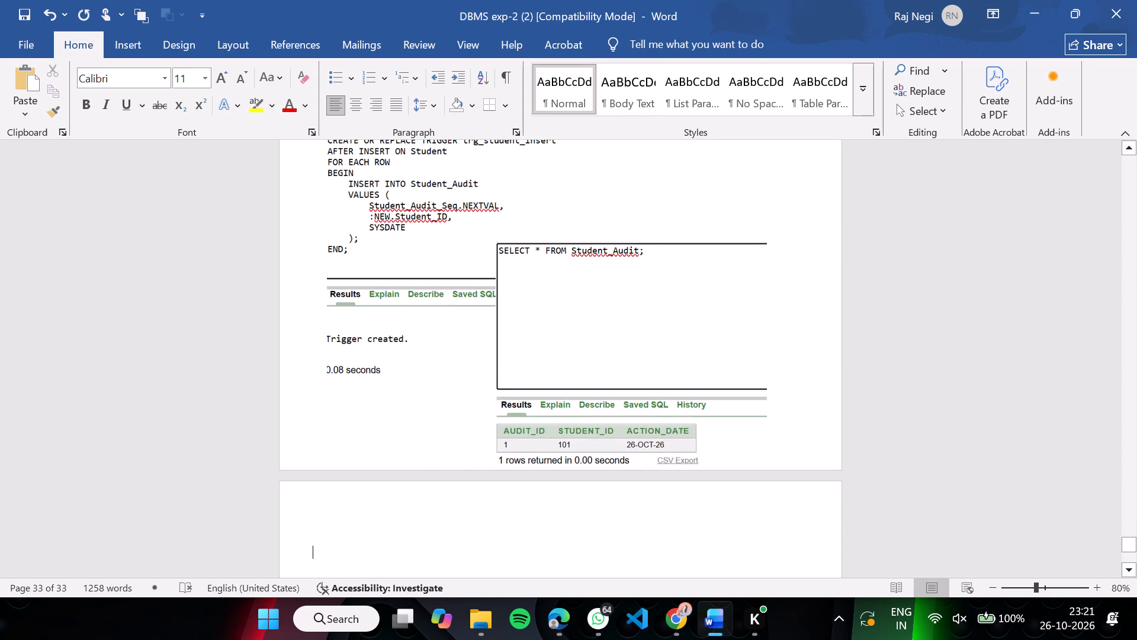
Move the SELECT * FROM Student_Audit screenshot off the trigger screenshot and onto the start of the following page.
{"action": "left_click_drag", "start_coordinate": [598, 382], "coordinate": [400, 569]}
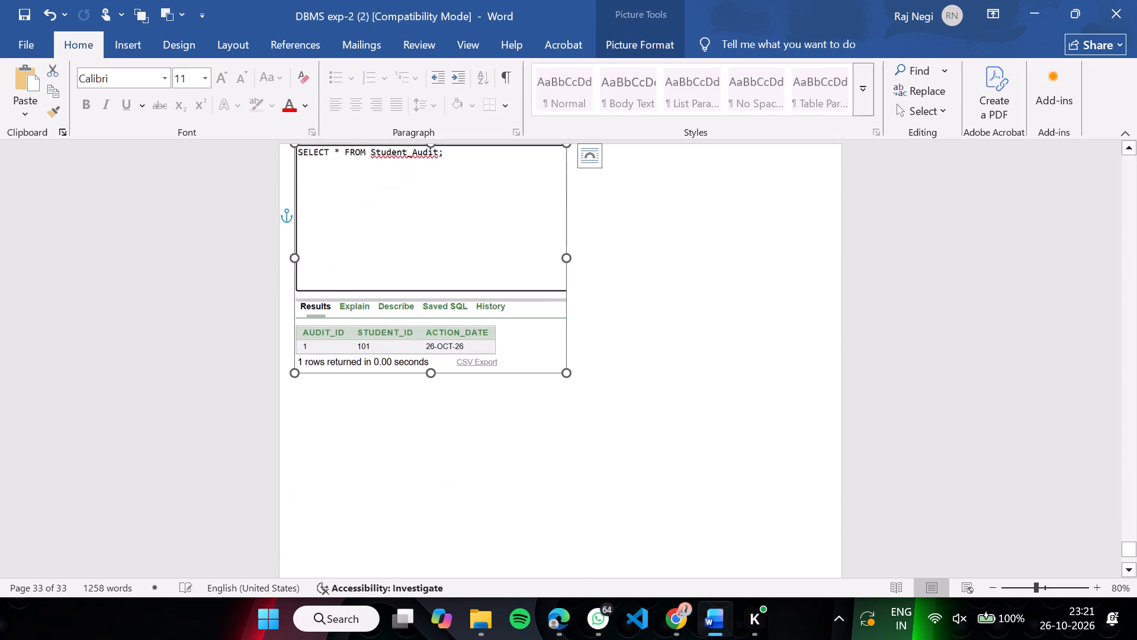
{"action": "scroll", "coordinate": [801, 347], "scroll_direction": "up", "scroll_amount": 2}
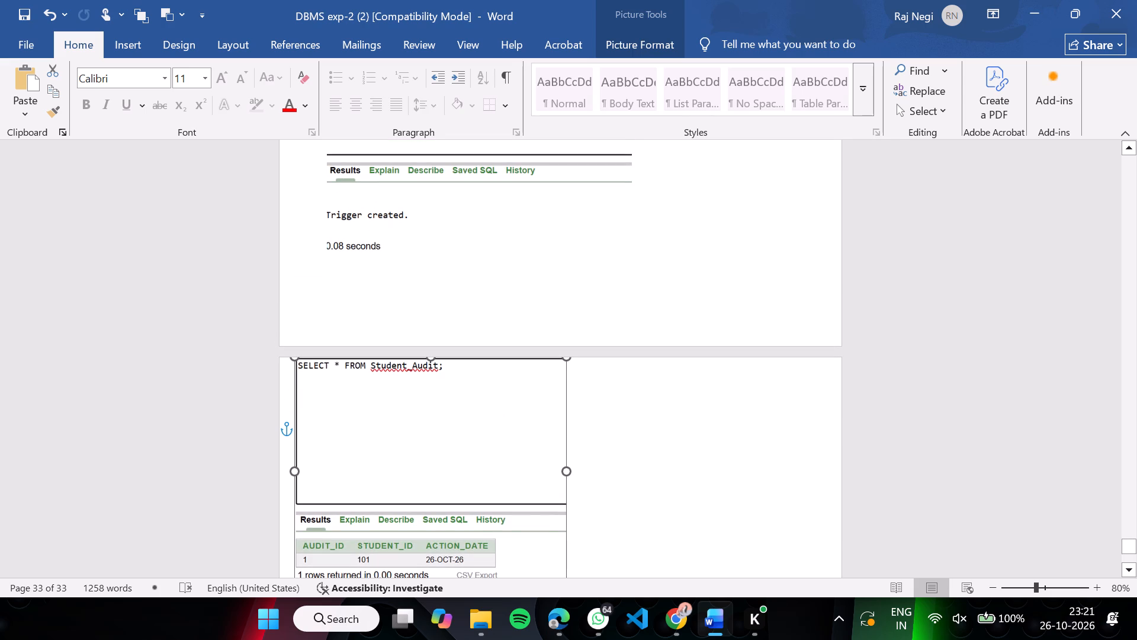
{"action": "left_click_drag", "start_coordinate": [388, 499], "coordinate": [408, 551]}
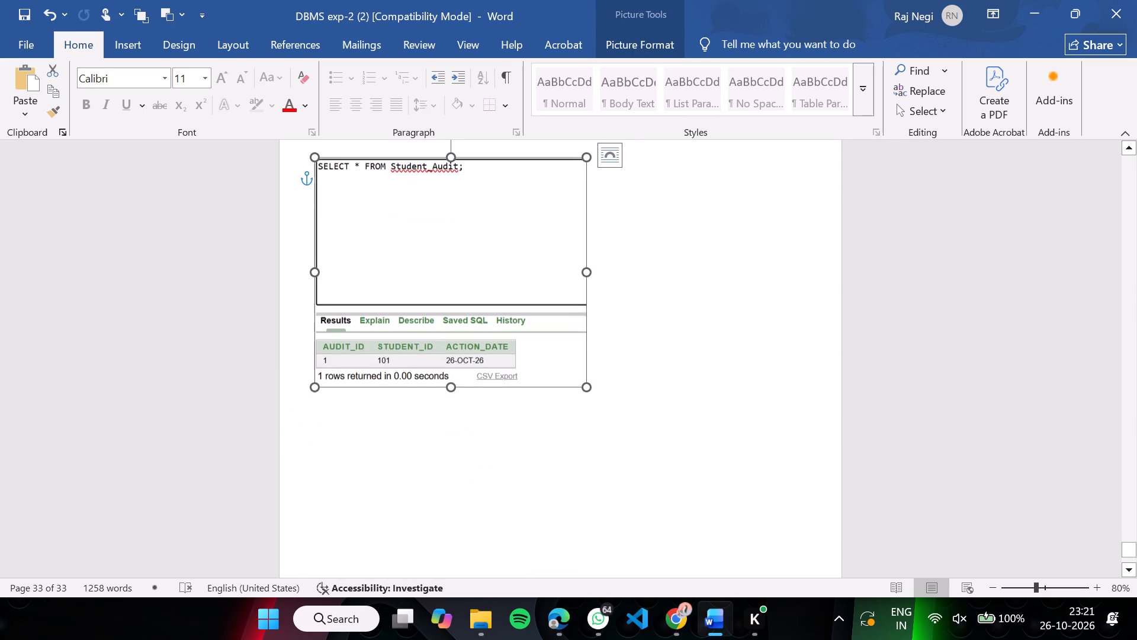
Move the INSERT INTO Student screenshot beside the CREATE TABLE Student_Audit screenshot and set it to Square text wrapping.
{"action": "scroll", "coordinate": [714, 376], "scroll_direction": "up", "scroll_amount": 4}
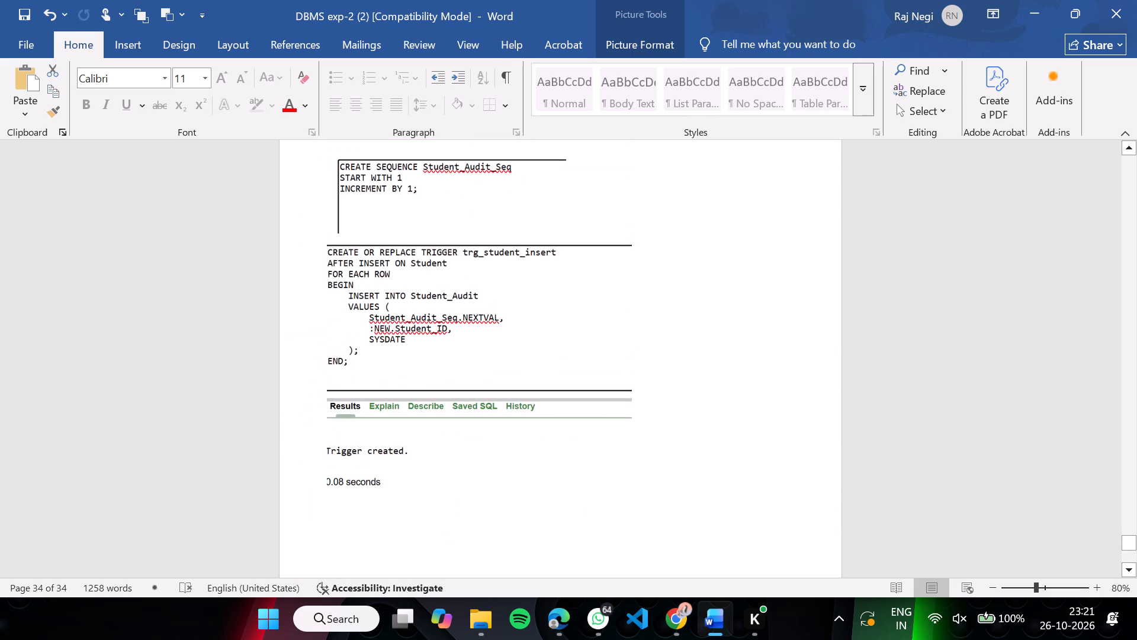
{"action": "scroll", "coordinate": [631, 328], "scroll_direction": "up", "scroll_amount": 2}
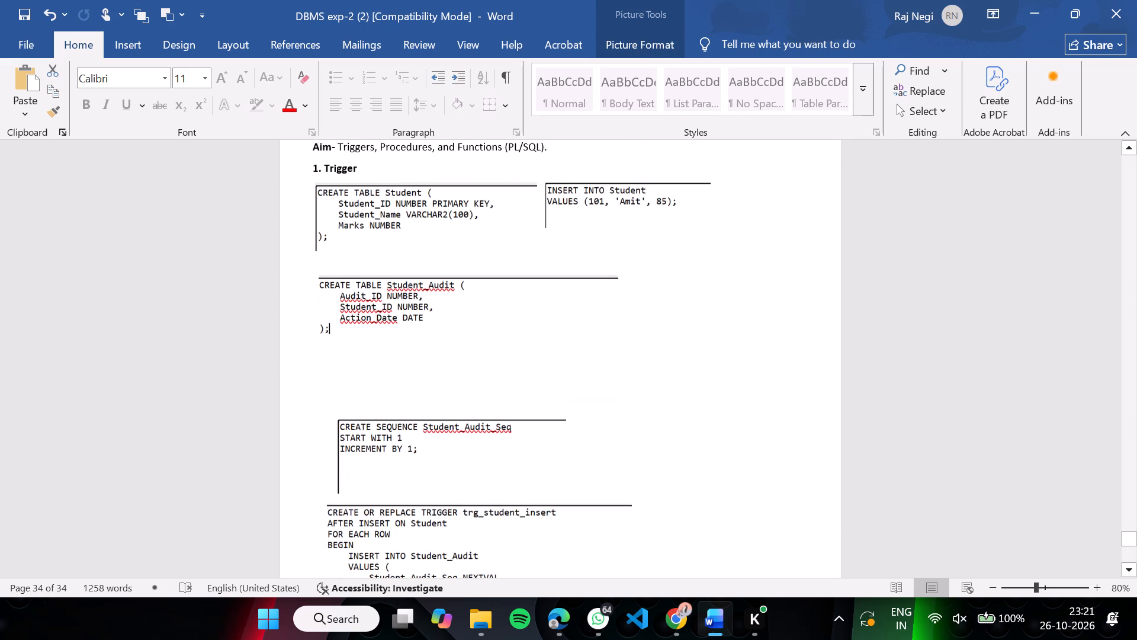
{"action": "left_click_drag", "start_coordinate": [637, 213], "coordinate": [645, 241]}
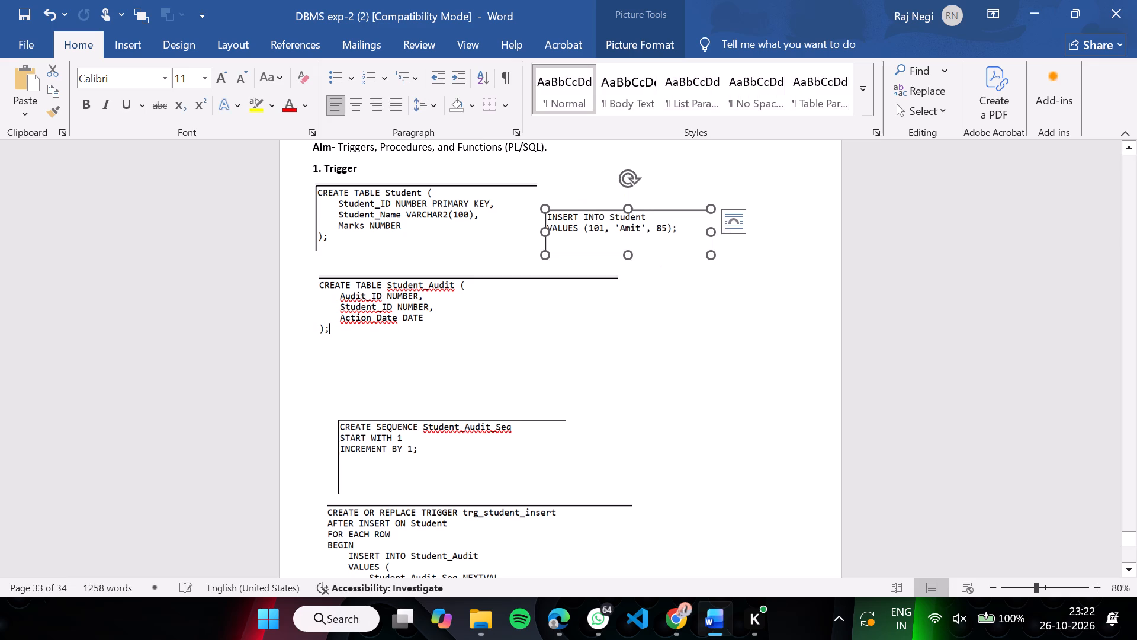
{"action": "left_click_drag", "start_coordinate": [646, 239], "coordinate": [651, 350]}
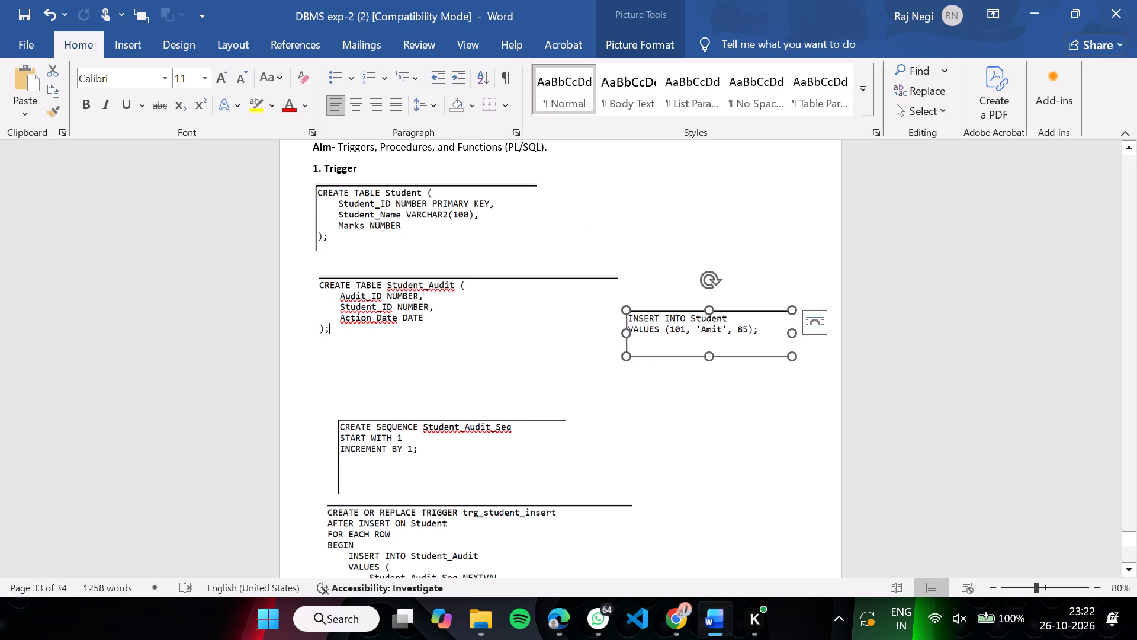
{"action": "left_click", "coordinate": [819, 315]}
{"action": "left_click", "coordinate": [865, 437]}
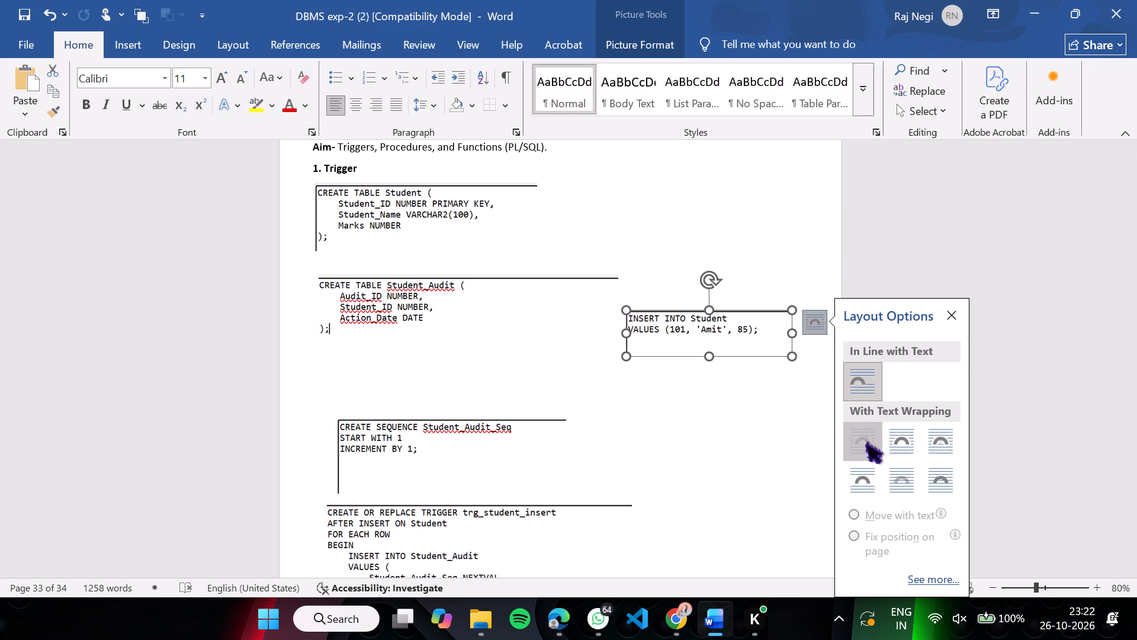
{"action": "left_click", "coordinate": [740, 334]}
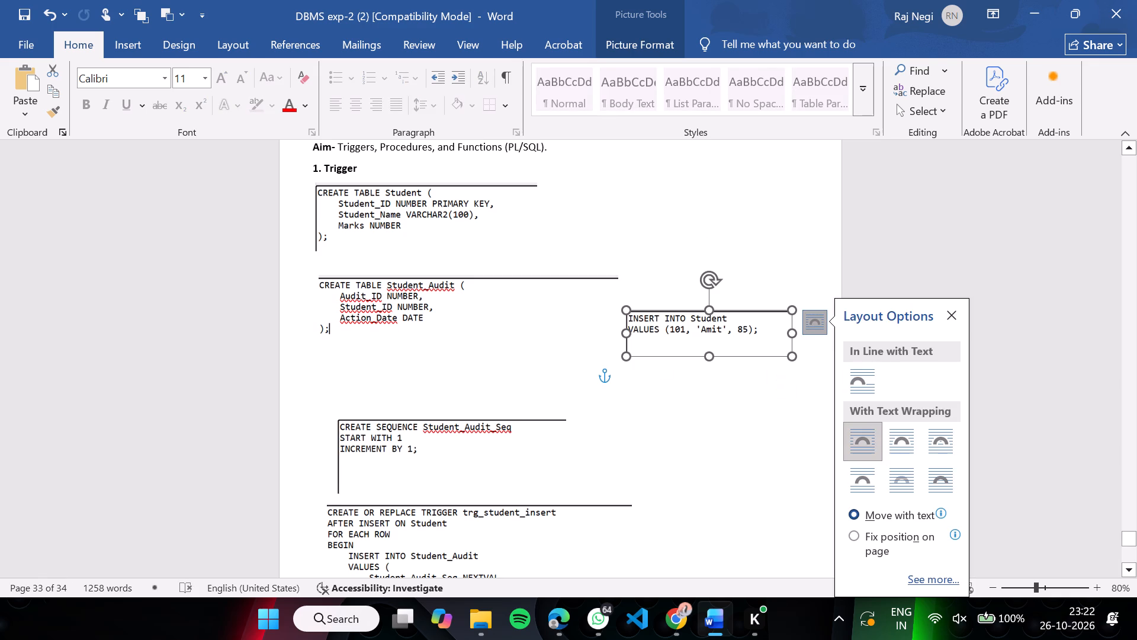
Move the INSERT INTO Student screenshot further down the page, to the free space on the right of the trg_student_insert trigger code.
{"action": "scroll", "coordinate": [720, 427], "scroll_direction": "down", "scroll_amount": 1}
{"action": "left_click_drag", "start_coordinate": [733, 158], "coordinate": [711, 279]}
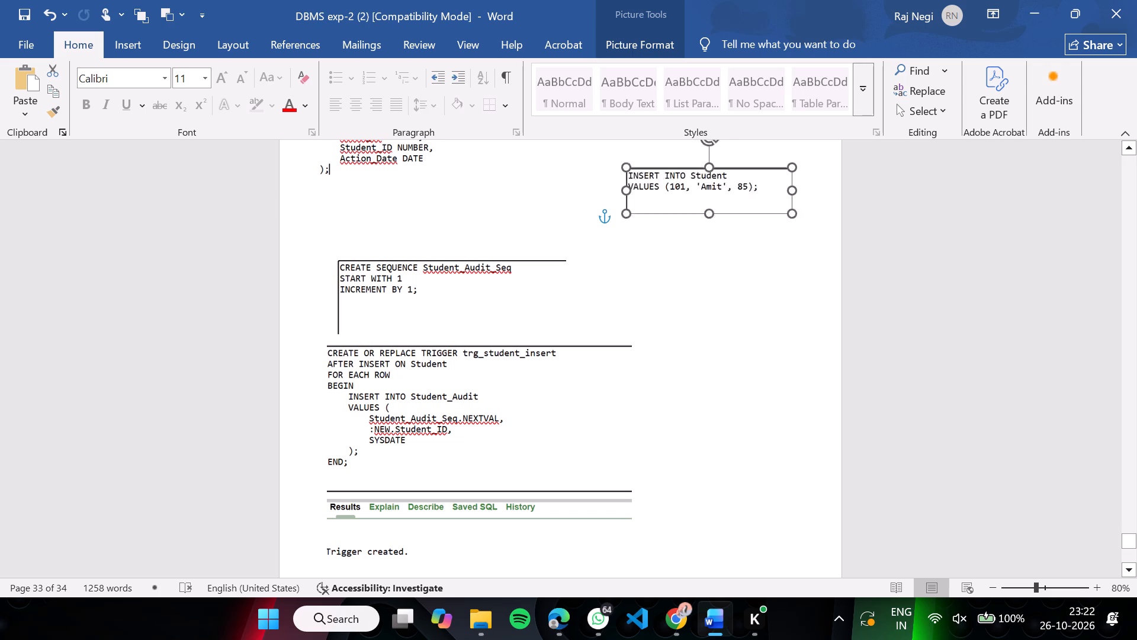
{"action": "left_click_drag", "start_coordinate": [711, 279], "coordinate": [675, 463]}
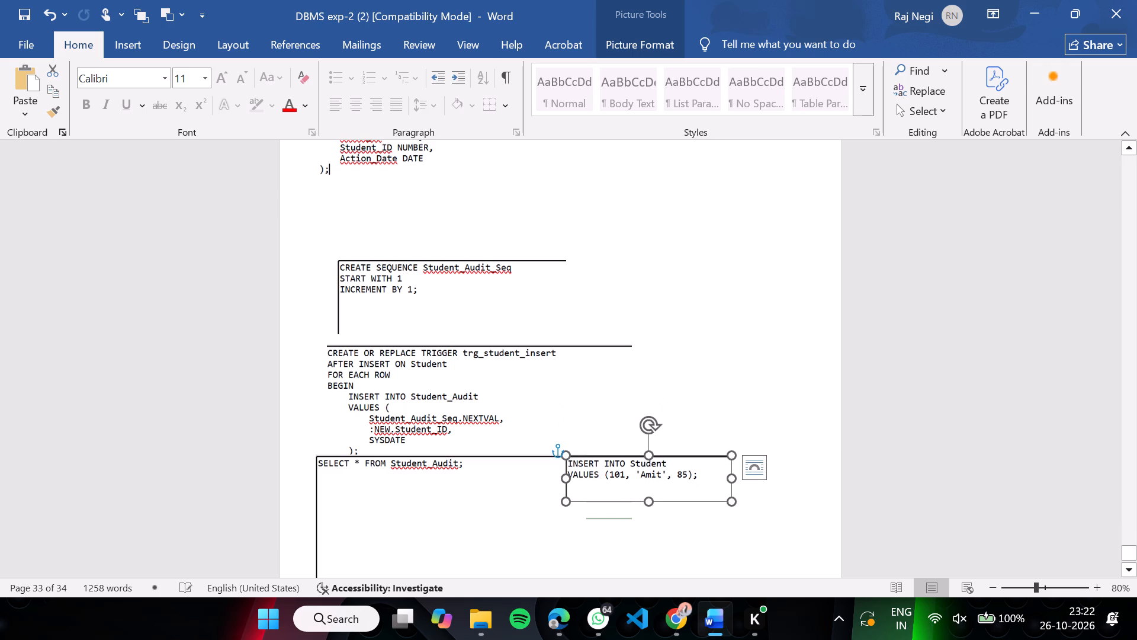
{"action": "scroll", "coordinate": [871, 390], "scroll_direction": "down", "scroll_amount": 1}
{"action": "scroll", "coordinate": [979, 238], "scroll_direction": "down", "scroll_amount": 1}
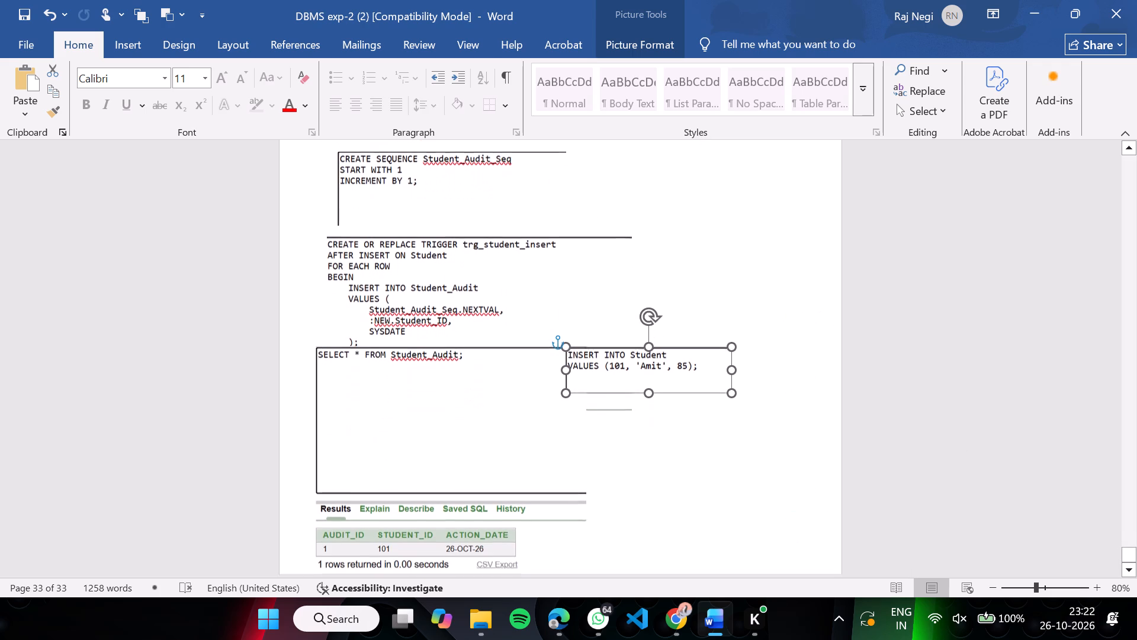
{"action": "scroll", "coordinate": [979, 238], "scroll_direction": "down", "scroll_amount": 1}
{"action": "left_click_drag", "start_coordinate": [667, 370], "coordinate": [761, 382]}
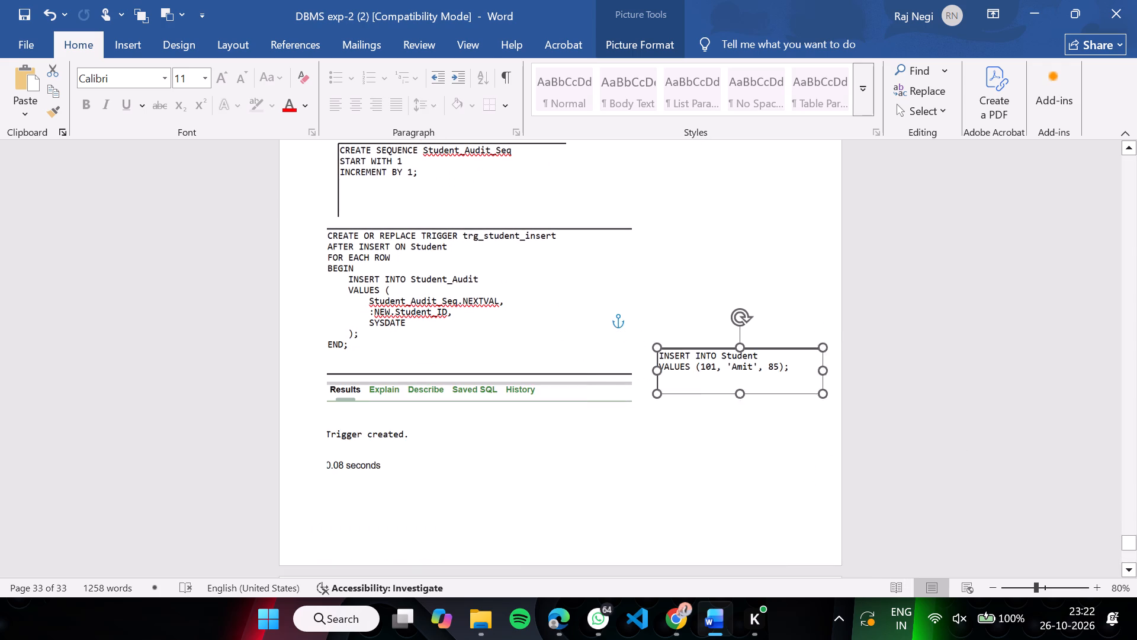
{"action": "left_click_drag", "start_coordinate": [761, 382], "coordinate": [580, 520]}
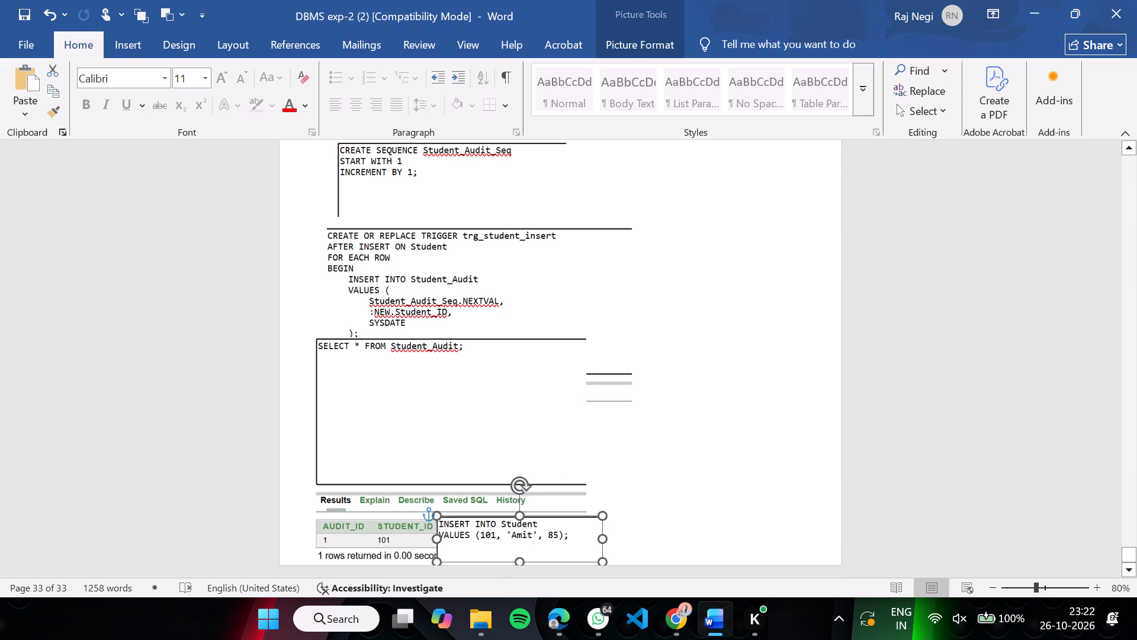
{"action": "left_click_drag", "start_coordinate": [580, 520], "coordinate": [779, 322]}
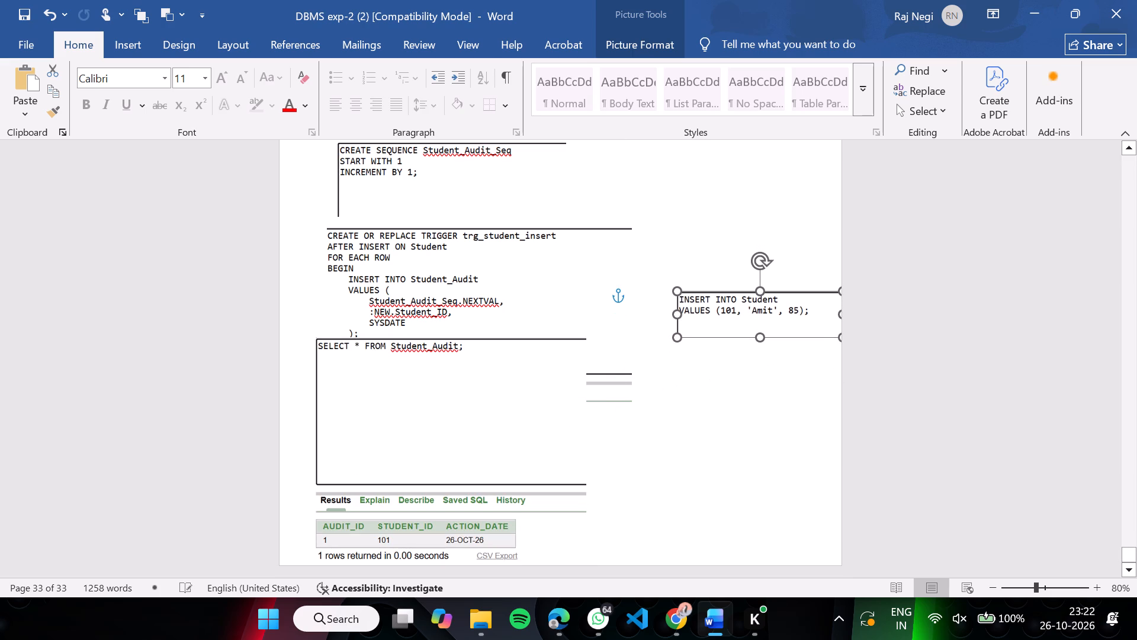
Insert a blank page after the SELECT * FROM Student_Audit screenshot to make room for it.
{"action": "scroll", "coordinate": [779, 322], "scroll_direction": "down", "scroll_amount": 2}
{"action": "scroll", "coordinate": [762, 542], "scroll_direction": "down", "scroll_amount": 3}
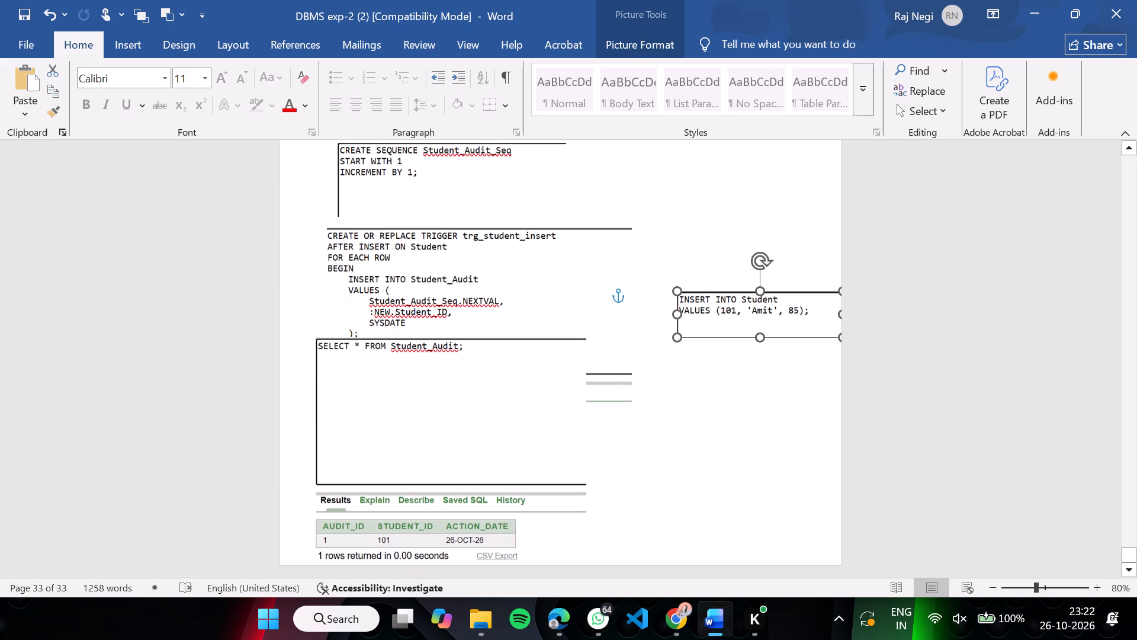
{"action": "left_click_drag", "start_coordinate": [424, 492], "coordinate": [431, 571]}
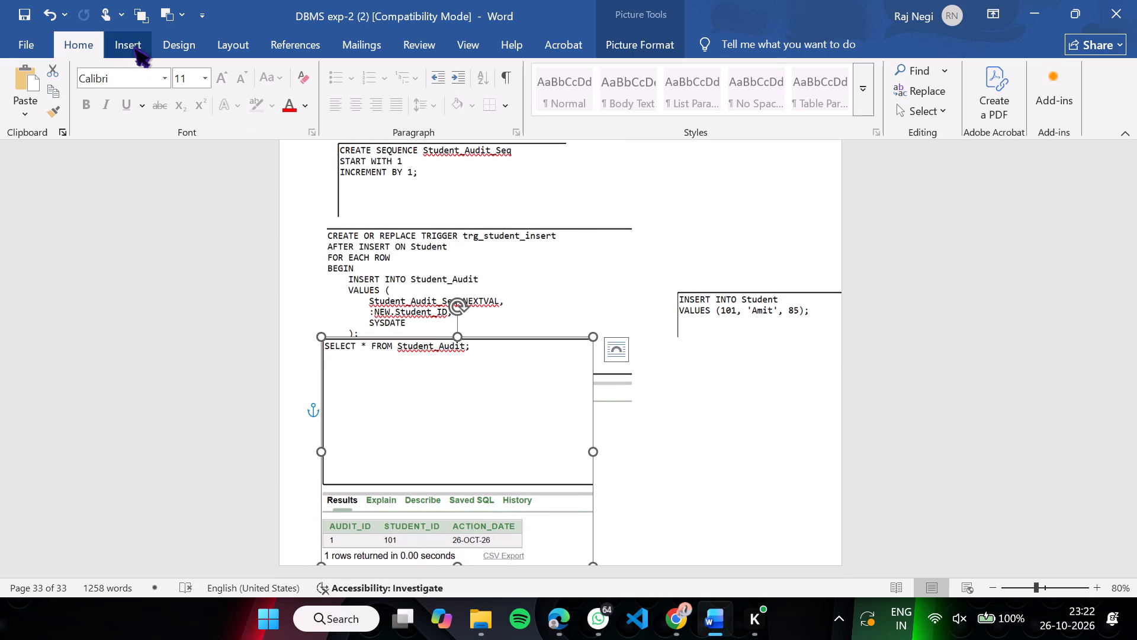
{"action": "left_click", "coordinate": [133, 41]}
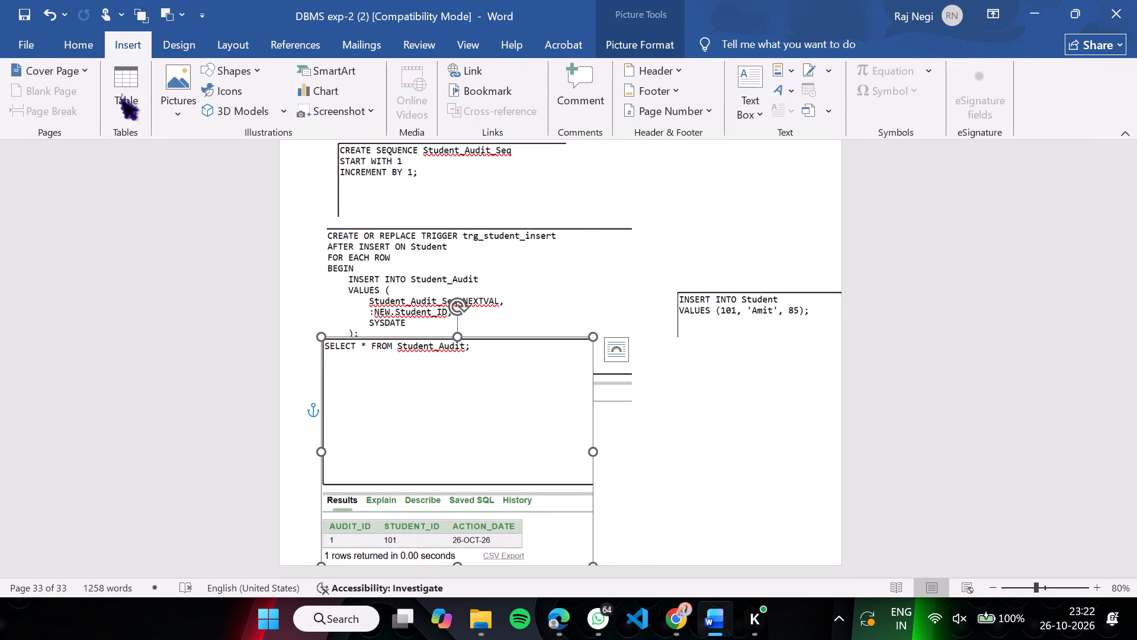
{"action": "left_click", "coordinate": [758, 500]}
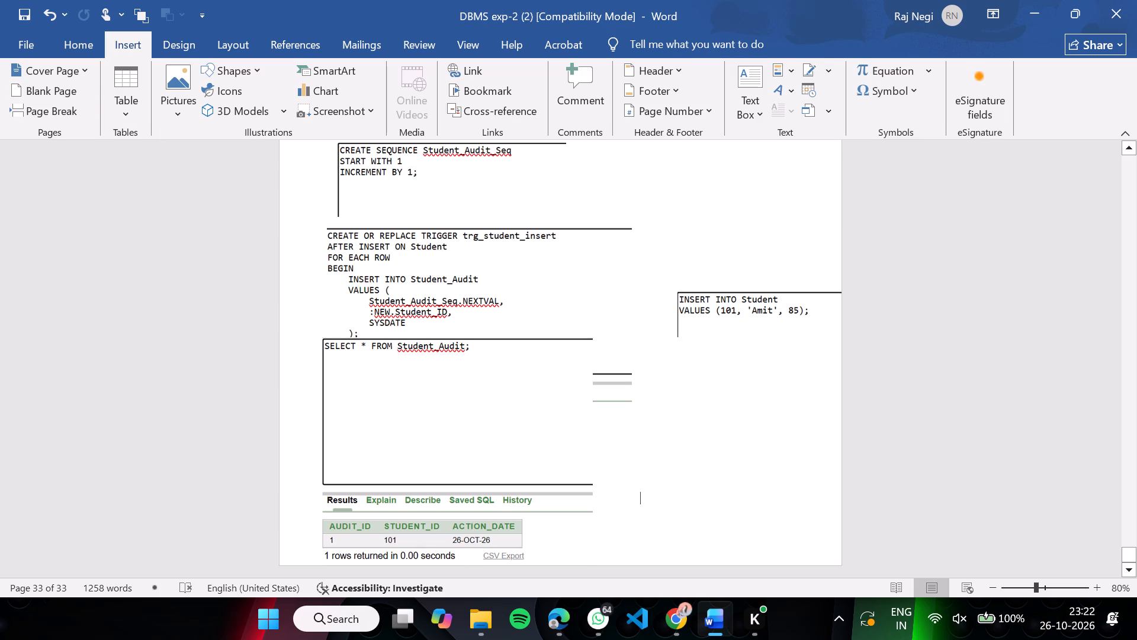
{"action": "left_click", "coordinate": [60, 88]}
Move the SELECT * FROM Student_Audit screenshot off the trigger screenshot onto the empty page that follows.
{"action": "left_click_drag", "start_coordinate": [528, 316], "coordinate": [505, 585]}
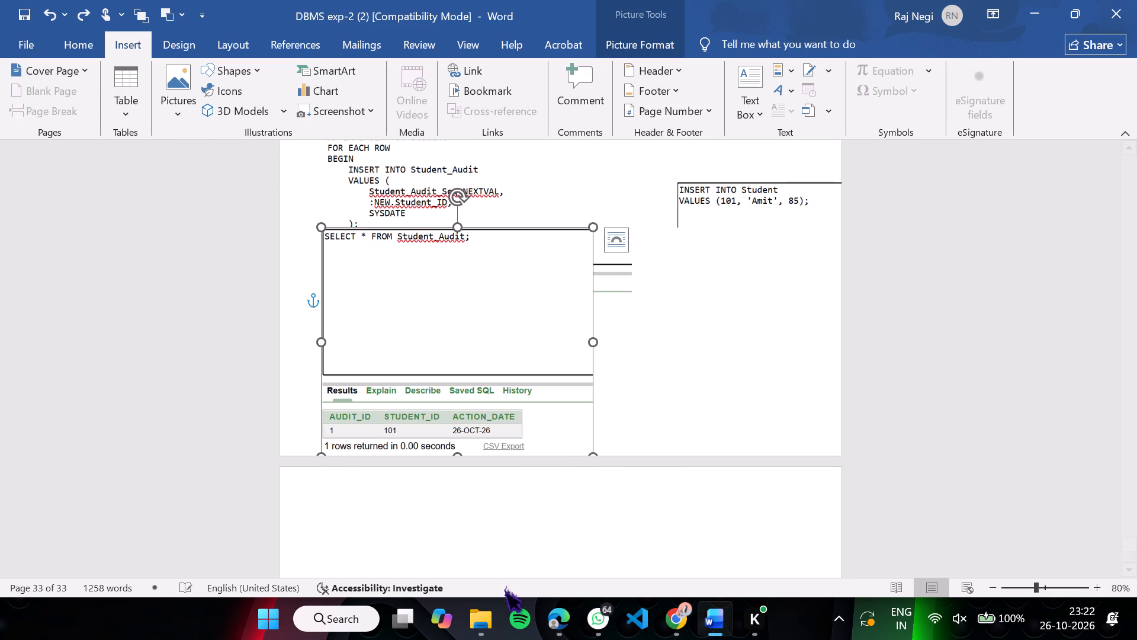
{"action": "left_click_drag", "start_coordinate": [462, 276], "coordinate": [476, 639]}
{"action": "scroll", "coordinate": [718, 487], "scroll_direction": "down", "scroll_amount": 1}
{"action": "scroll", "coordinate": [718, 487], "scroll_direction": "down", "scroll_amount": 3, "text": "ctrl"}
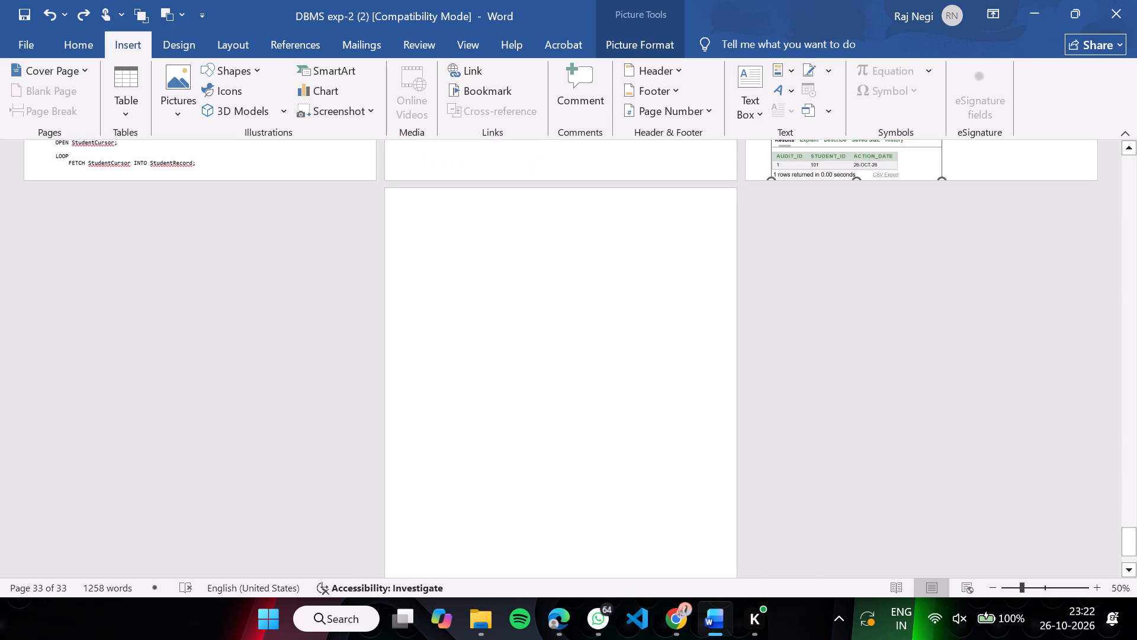
{"action": "scroll", "coordinate": [718, 487], "scroll_direction": "up", "scroll_amount": 1}
{"action": "left_click_drag", "start_coordinate": [856, 183], "coordinate": [695, 366]}
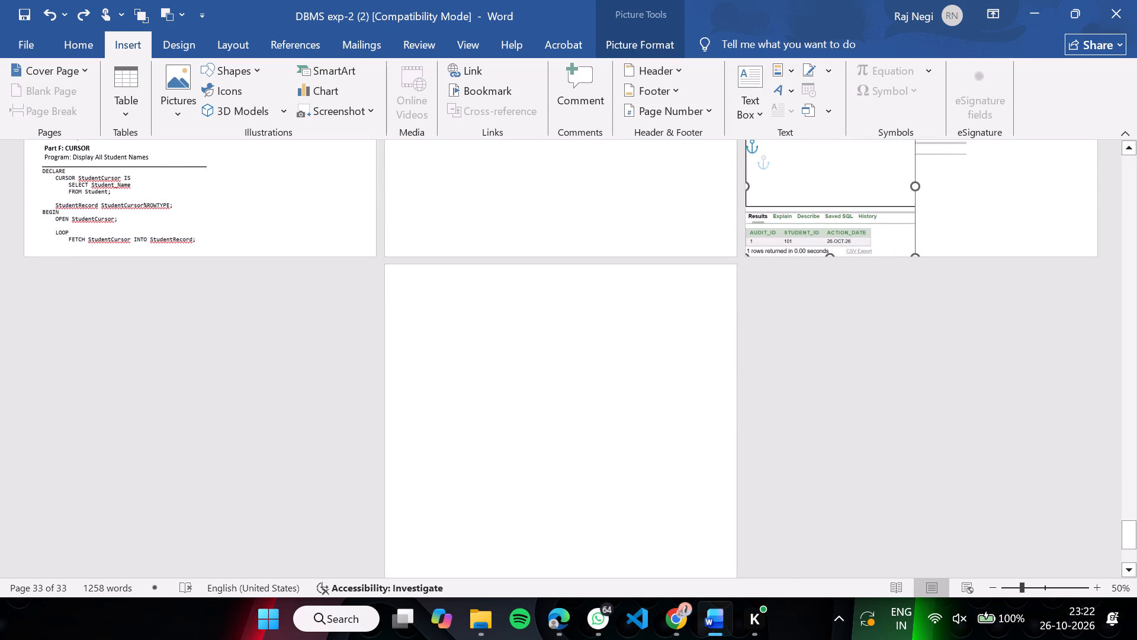
{"action": "left_click_drag", "start_coordinate": [695, 366], "coordinate": [499, 443]}
Move the INSERT INTO Student screenshot directly beneath the trigger screenshot's output, lined up with its left edge.
{"action": "scroll", "coordinate": [885, 308], "scroll_direction": "up", "scroll_amount": 1}
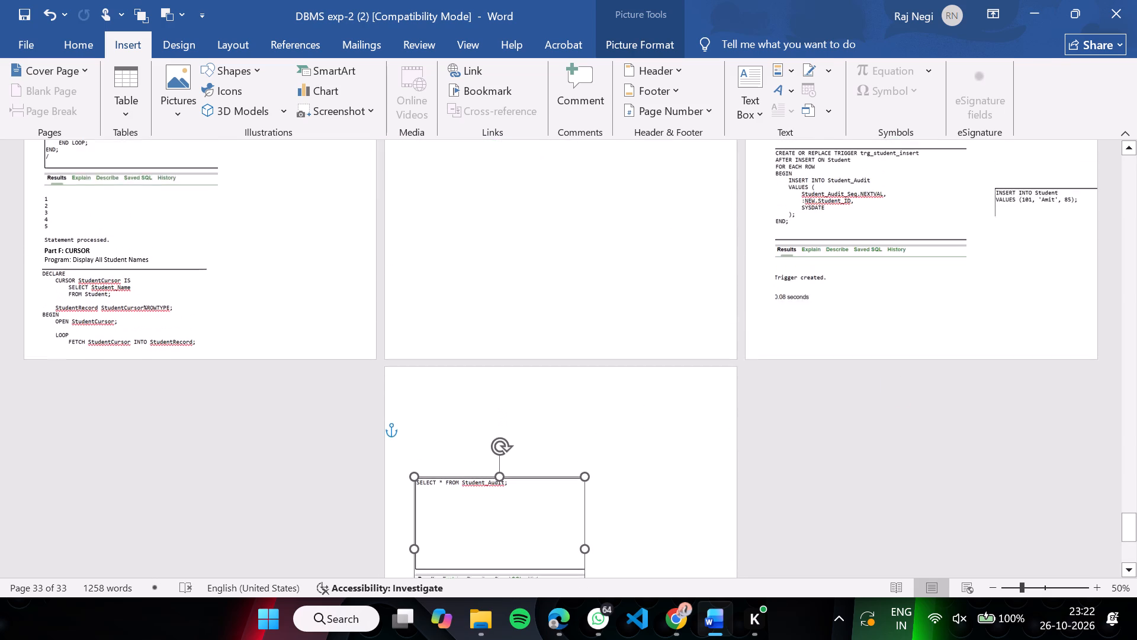
{"action": "scroll", "coordinate": [885, 308], "scroll_direction": "up", "scroll_amount": 1}
{"action": "left_click", "coordinate": [1067, 225]}
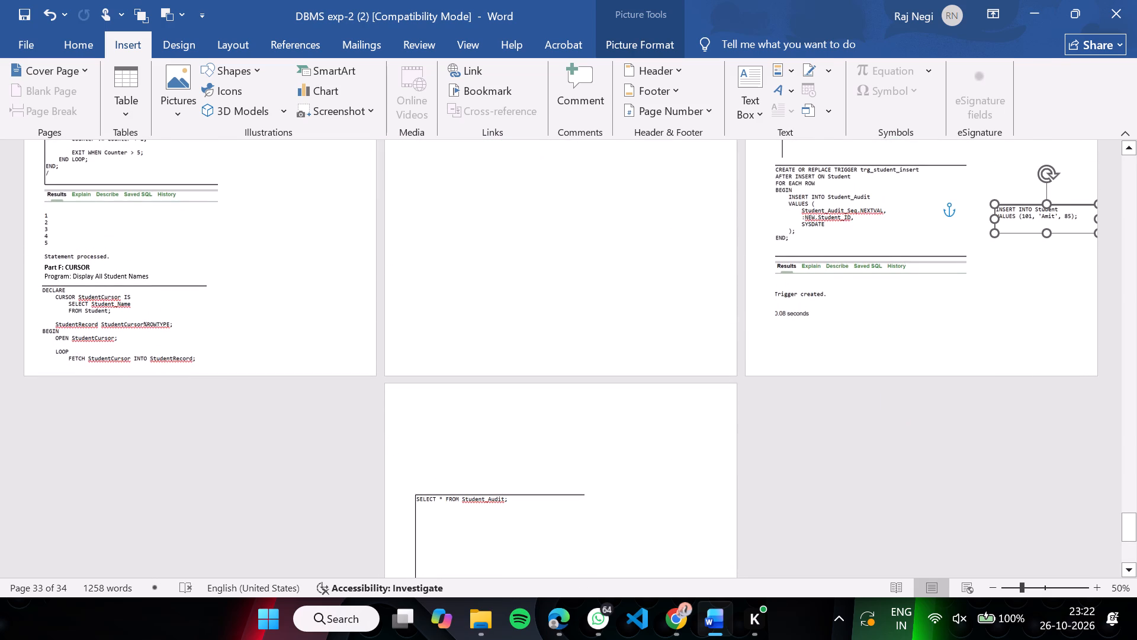
{"action": "left_click_drag", "start_coordinate": [1043, 215], "coordinate": [884, 331]}
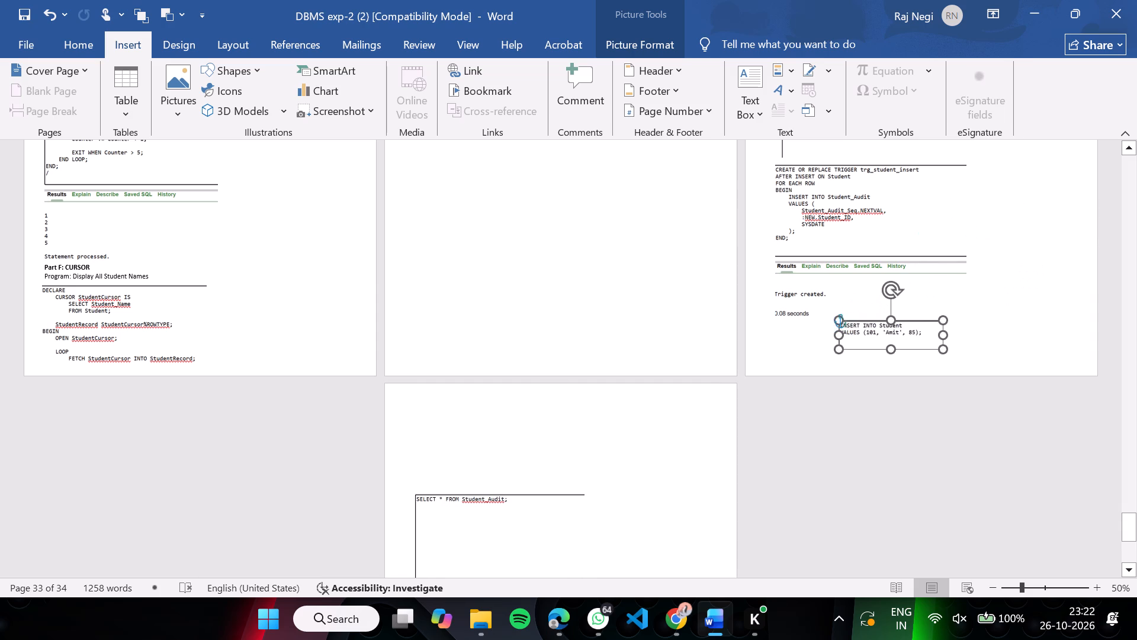
{"action": "left_click_drag", "start_coordinate": [884, 331], "coordinate": [820, 339]}
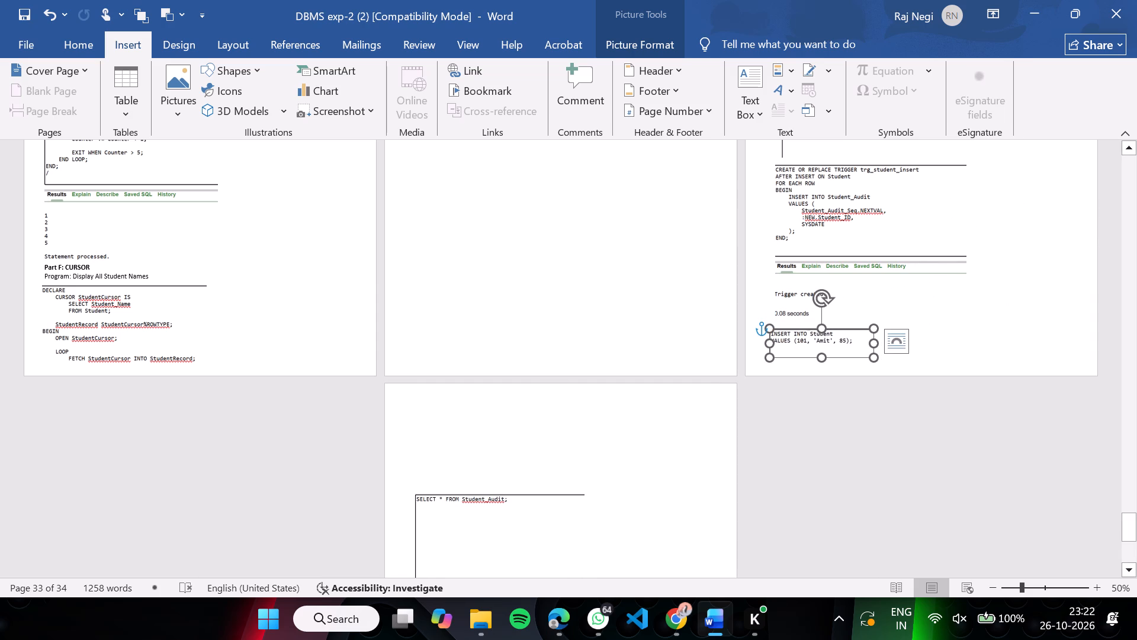
{"action": "left_click", "coordinate": [942, 399]}
Move the CREATE TABLE Student_Audit screenshot slightly up, closer to the CREATE TABLE Student screenshot.
{"action": "scroll", "coordinate": [942, 399], "scroll_direction": "up", "scroll_amount": 3, "text": "ctrl"}
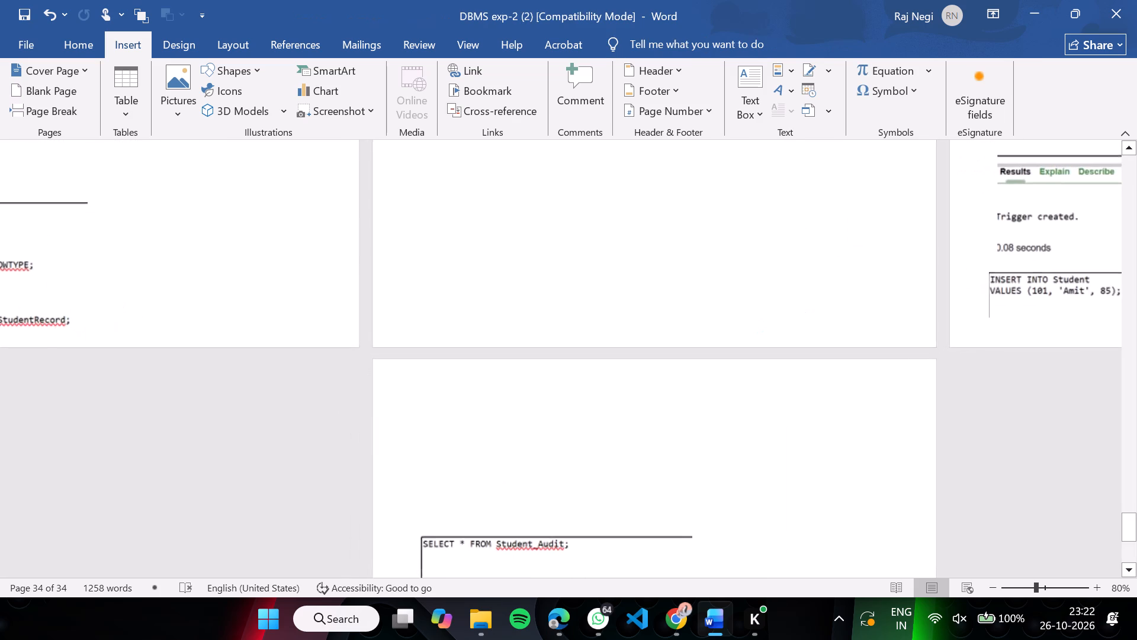
{"action": "scroll", "coordinate": [942, 399], "scroll_direction": "up", "scroll_amount": 3}
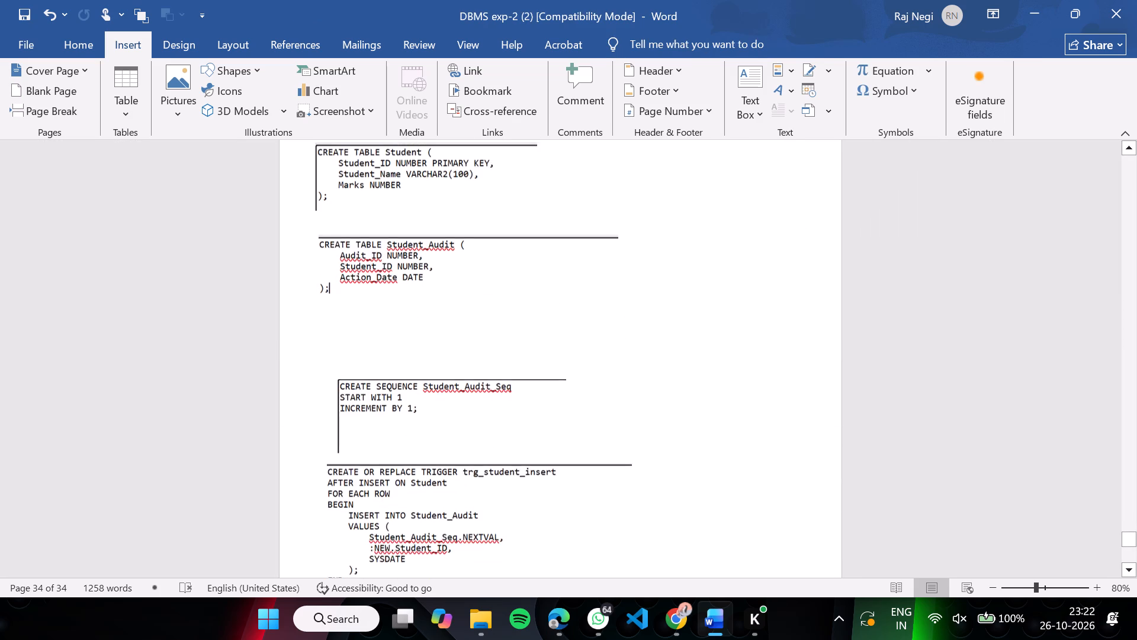
{"action": "scroll", "coordinate": [942, 399], "scroll_direction": "up", "scroll_amount": 1}
{"action": "left_click", "coordinate": [409, 285]}
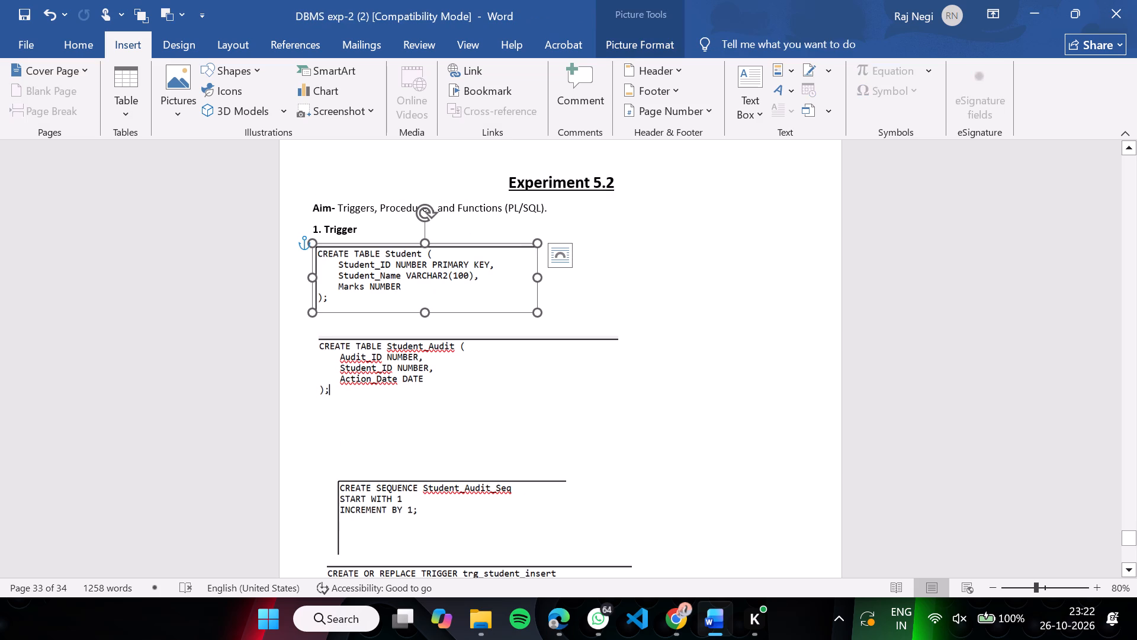
{"action": "left_click_drag", "start_coordinate": [419, 350], "coordinate": [408, 340]}
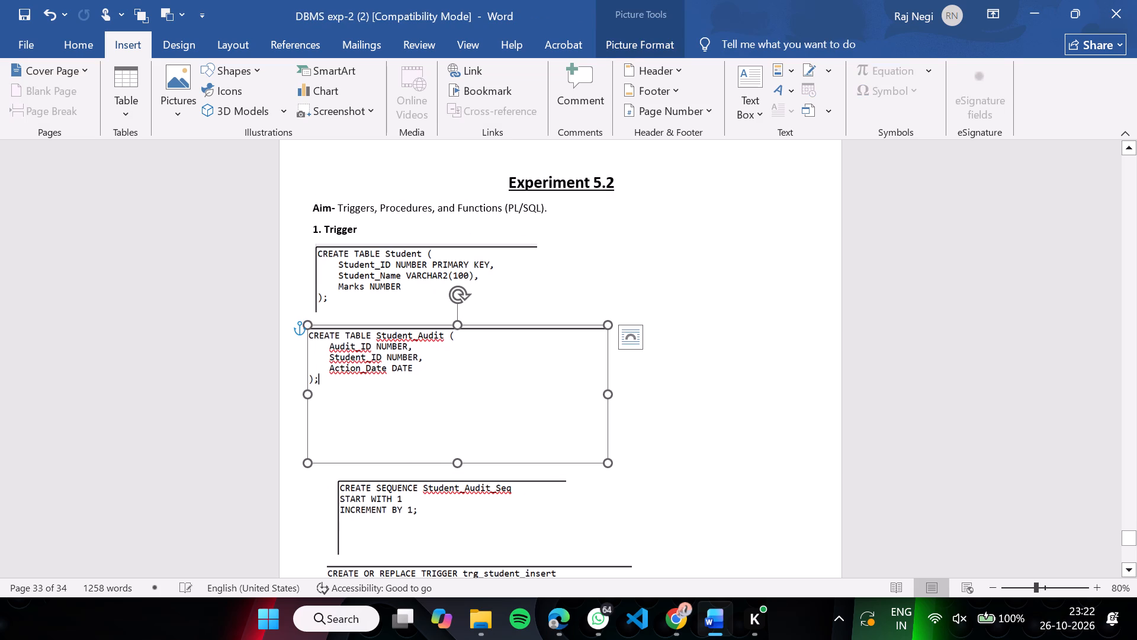
Crop the empty lower part off the CREATE TABLE Student_Audit screenshot and fit it directly beneath the CREATE TABLE Student screenshot.
{"action": "right_click", "coordinate": [417, 385]}
{"action": "left_click", "coordinate": [483, 129]}
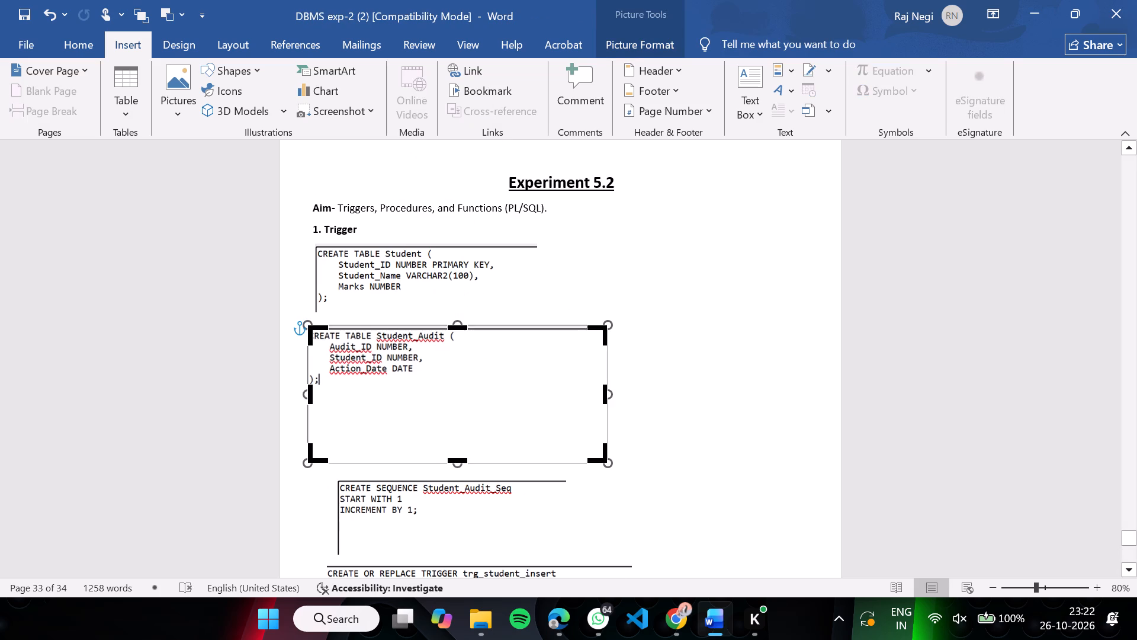
{"action": "left_click_drag", "start_coordinate": [457, 459], "coordinate": [460, 400]}
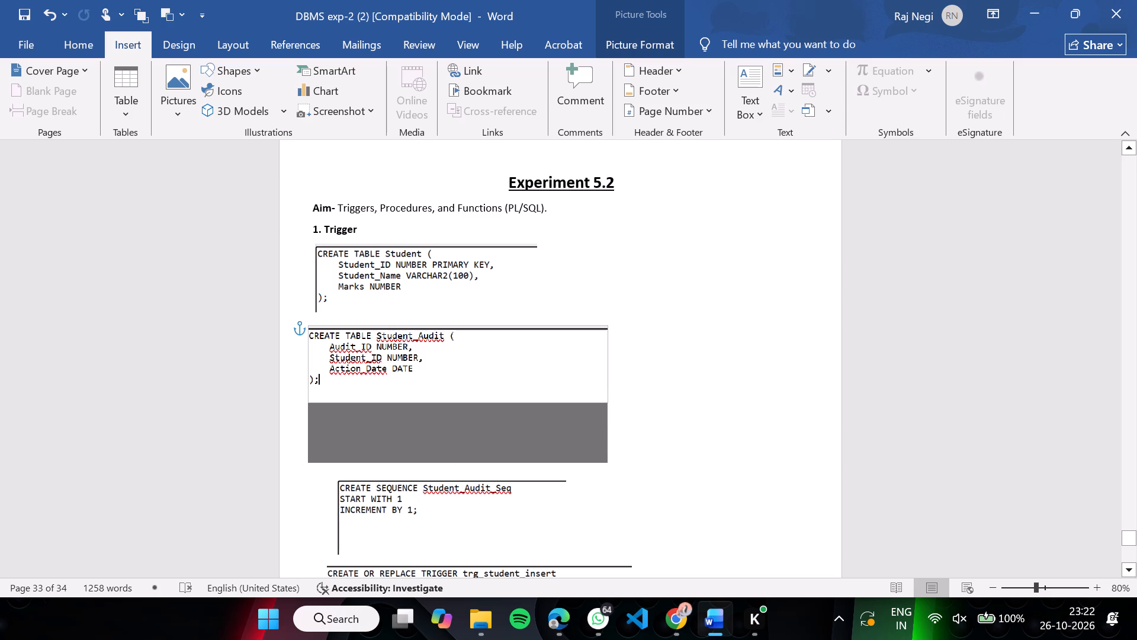
{"action": "left_click_drag", "start_coordinate": [460, 400], "coordinate": [461, 392]}
{"action": "left_click", "coordinate": [725, 436]}
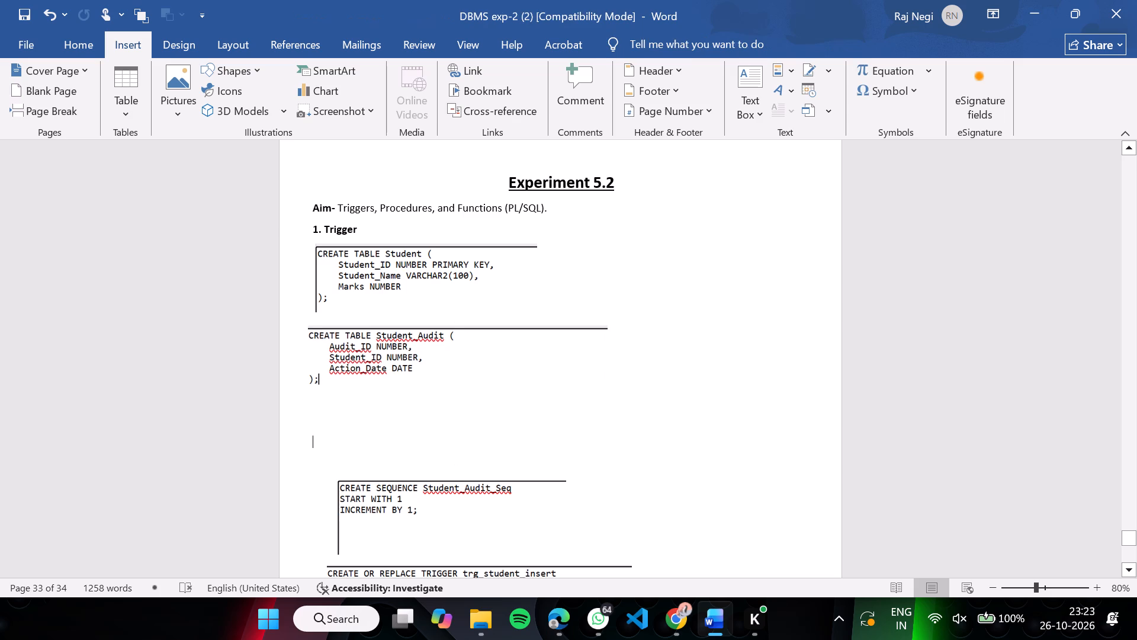
{"action": "left_click_drag", "start_coordinate": [428, 367], "coordinate": [434, 361]}
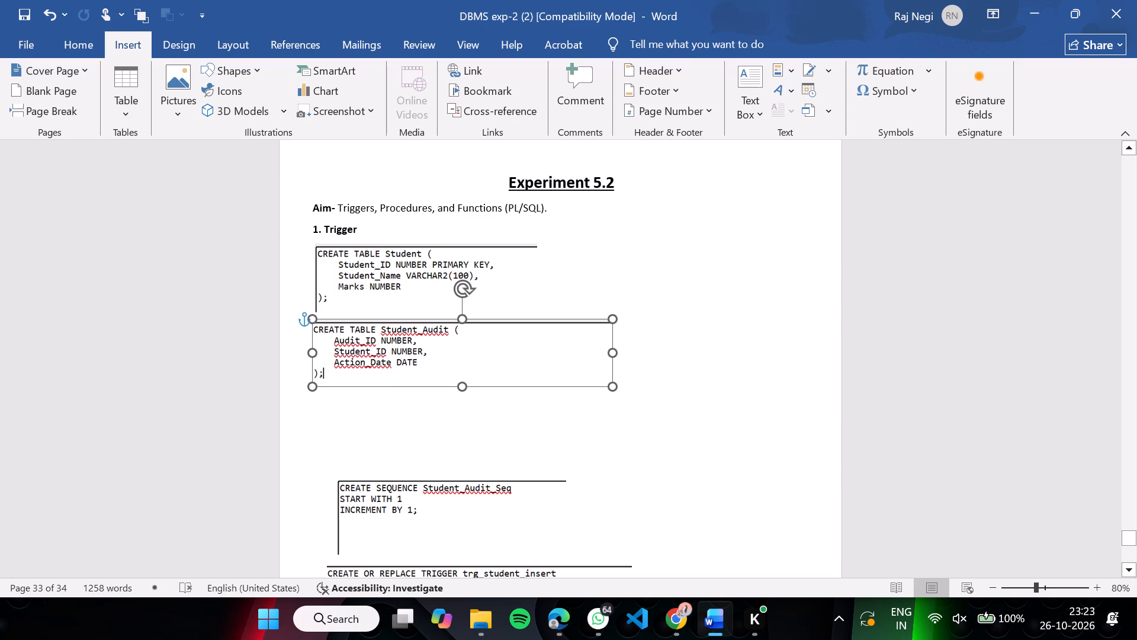
Align the CREATE TABLE Student_Audit screenshot with the CREATE TABLE Student screenshot and crop its empty right part to about the same width.
{"action": "left_click_drag", "start_coordinate": [434, 361], "coordinate": [436, 361]}
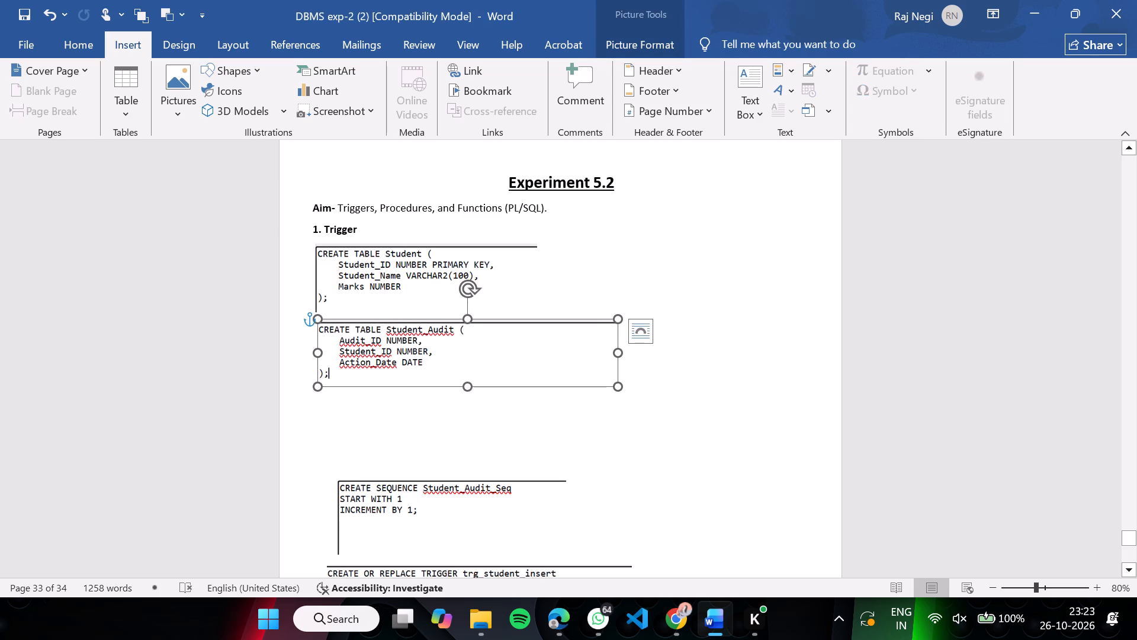
{"action": "left_click", "coordinate": [616, 467]}
{"action": "left_click", "coordinate": [554, 373]}
{"action": "right_click", "coordinate": [554, 373]}
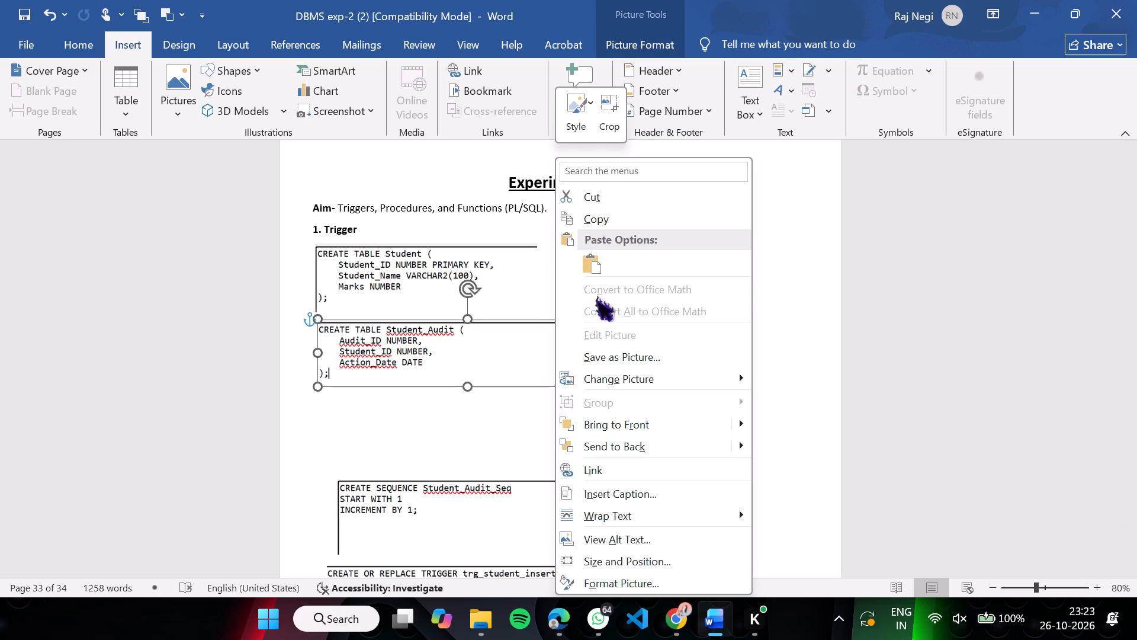
{"action": "left_click", "coordinate": [606, 113]}
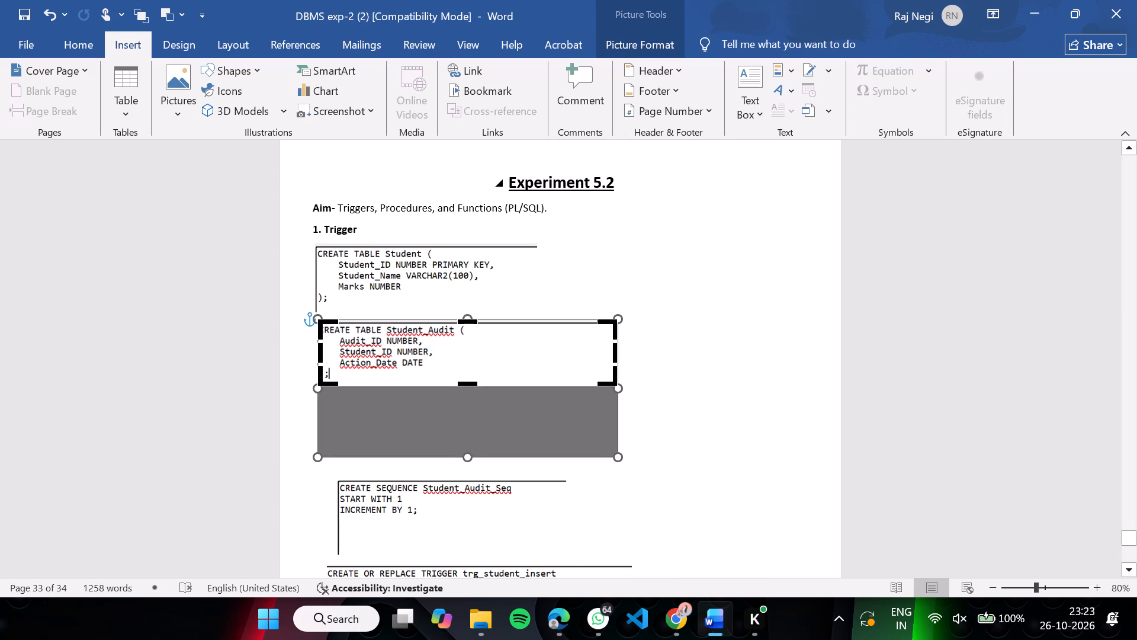
{"action": "left_click_drag", "start_coordinate": [614, 346], "coordinate": [549, 341]}
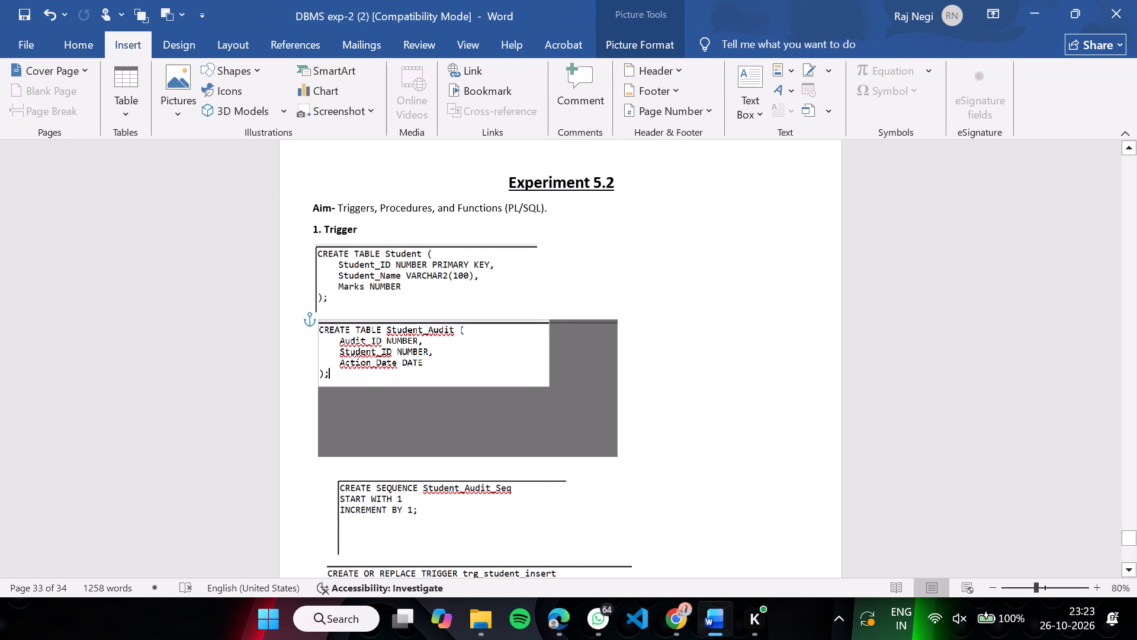
{"action": "left_click_drag", "start_coordinate": [549, 341], "coordinate": [544, 343]}
{"action": "left_click", "coordinate": [931, 354]}
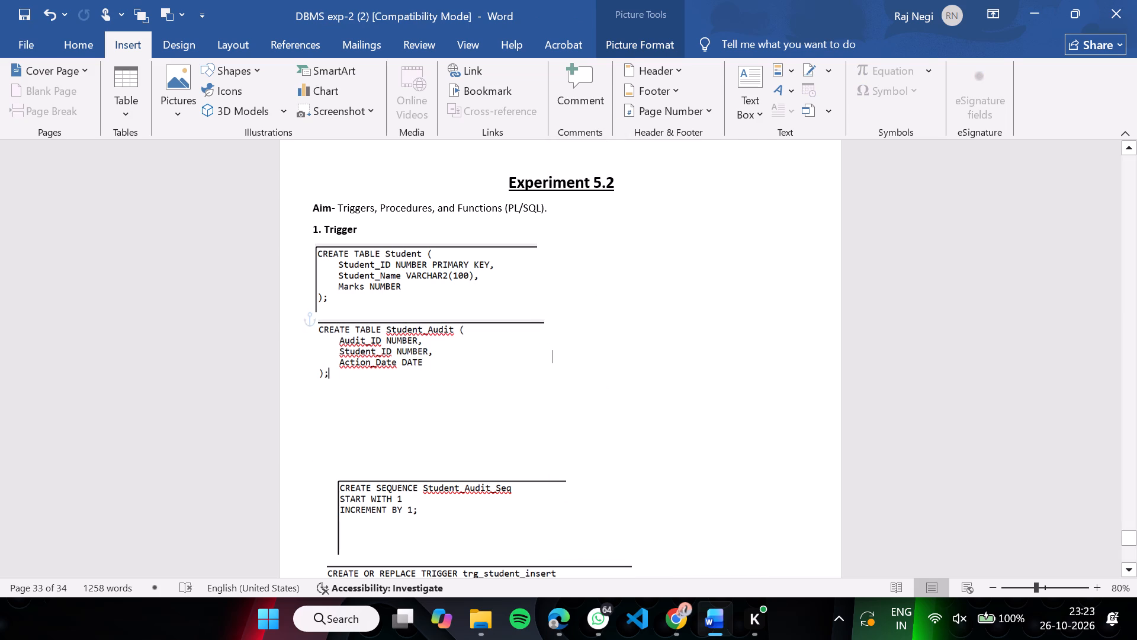
Move the CREATE SEQUENCE Student_Audit_Seq screenshot up directly beneath the CREATE TABLE Student_Audit screenshot, lined up with its left edge.
{"action": "left_click_drag", "start_coordinate": [448, 507], "coordinate": [413, 469]}
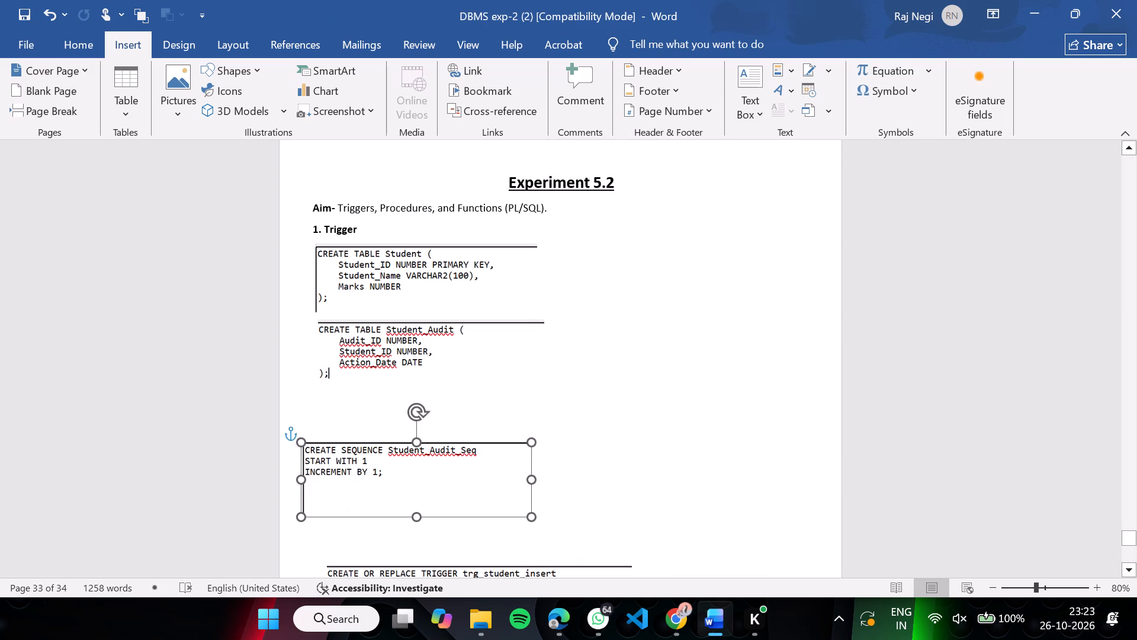
{"action": "left_click_drag", "start_coordinate": [413, 469], "coordinate": [430, 421]}
{"action": "left_click", "coordinate": [907, 370]}
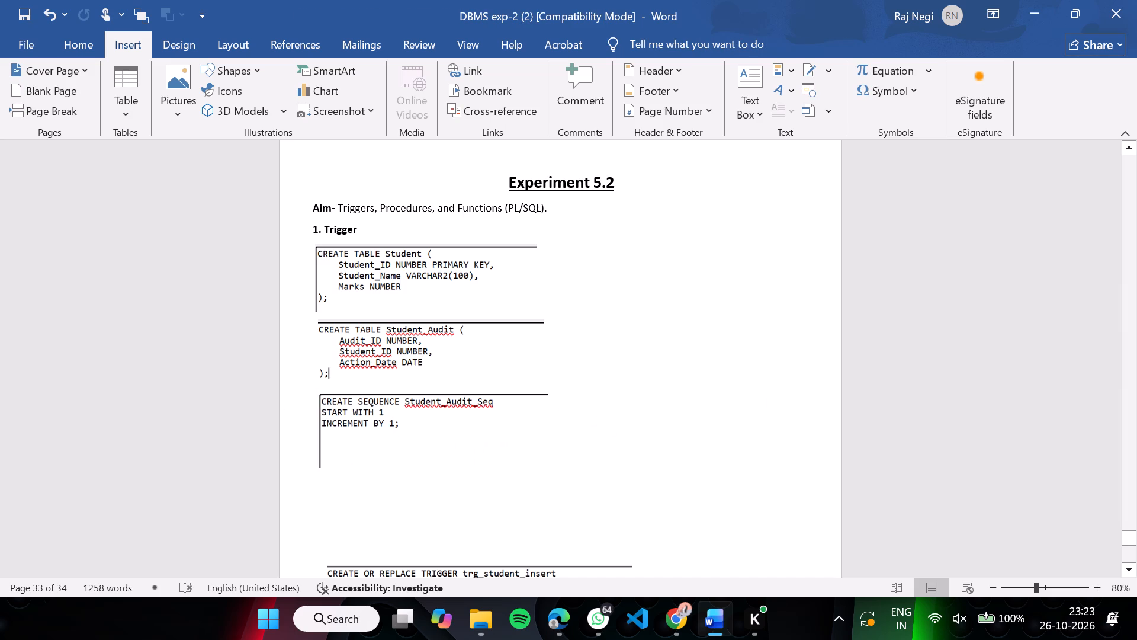
Move the CREATE OR REPLACE TRIGGER screenshot up directly beneath the CREATE SEQUENCE screenshot, aligned with the screenshots above.
{"action": "scroll", "coordinate": [870, 361], "scroll_direction": "down", "scroll_amount": 1}
{"action": "left_click", "coordinate": [485, 508]}
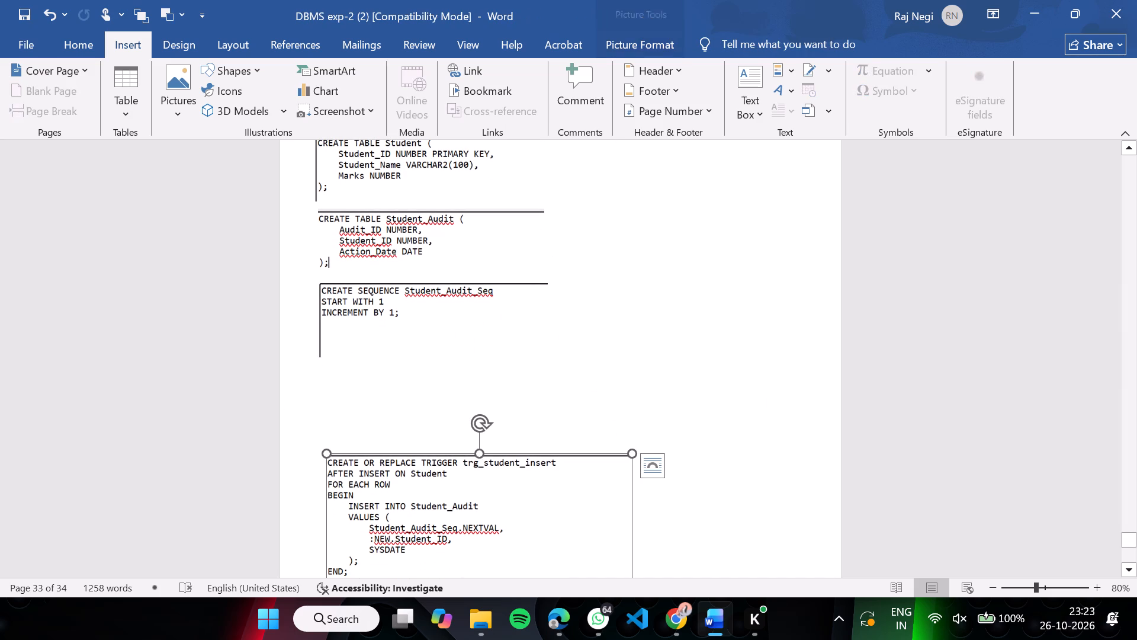
{"action": "left_click_drag", "start_coordinate": [465, 518], "coordinate": [451, 440]}
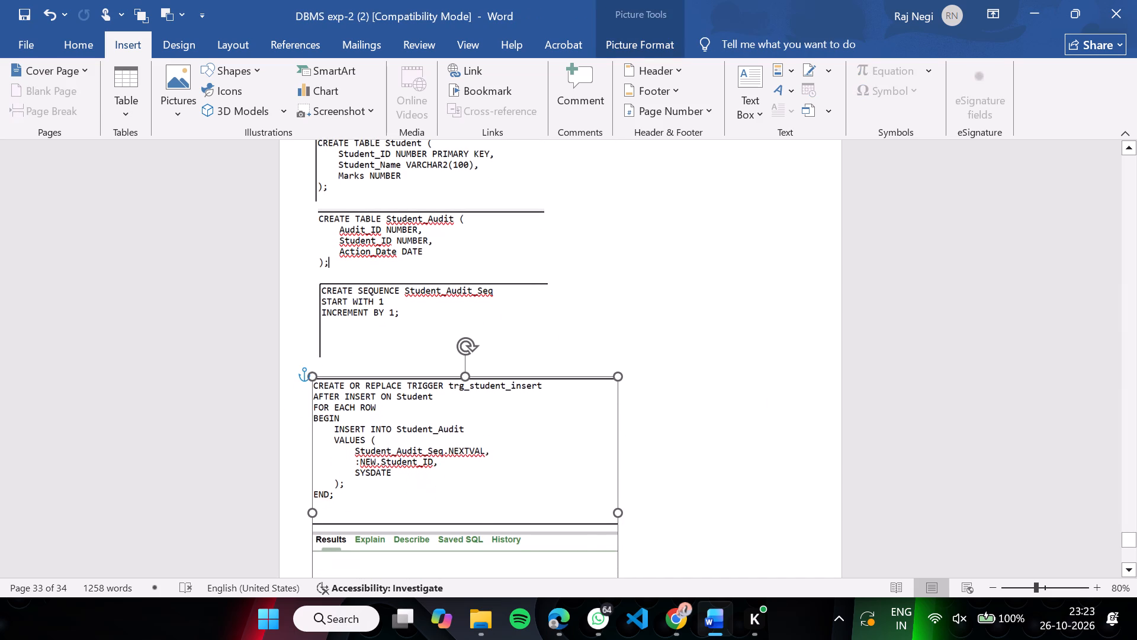
{"action": "left_click_drag", "start_coordinate": [451, 440], "coordinate": [460, 427]}
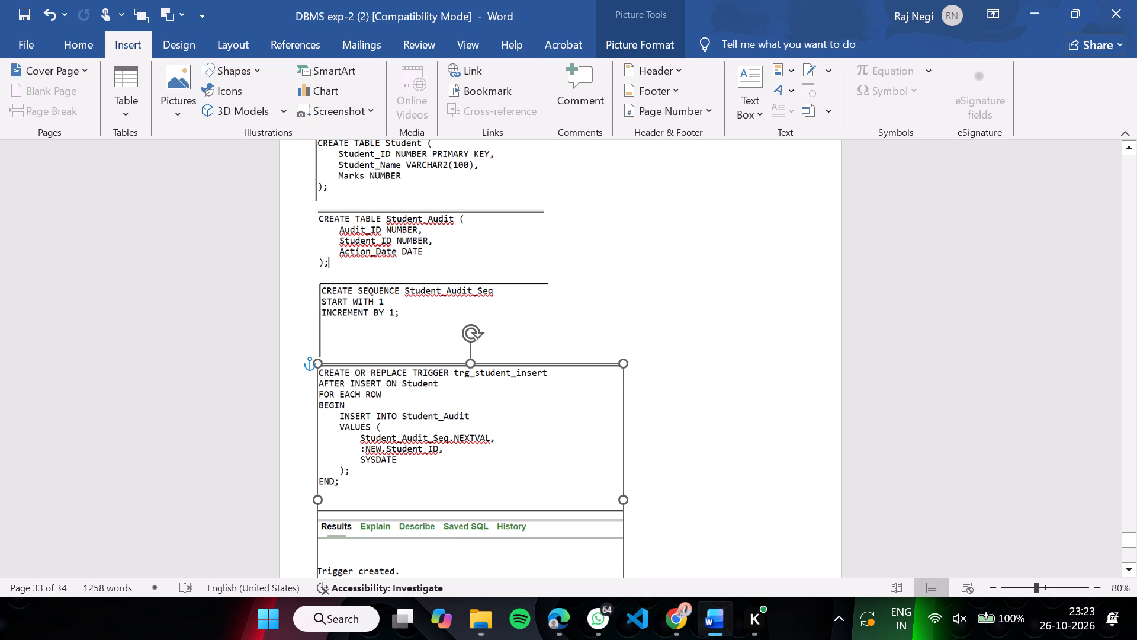
{"action": "left_click", "coordinate": [774, 466]}
Move the INSERT INTO Student screenshot beneath the trigger screenshot's output, align their left edges and enlarge it slightly.
{"action": "scroll", "coordinate": [774, 466], "scroll_direction": "down", "scroll_amount": 1}
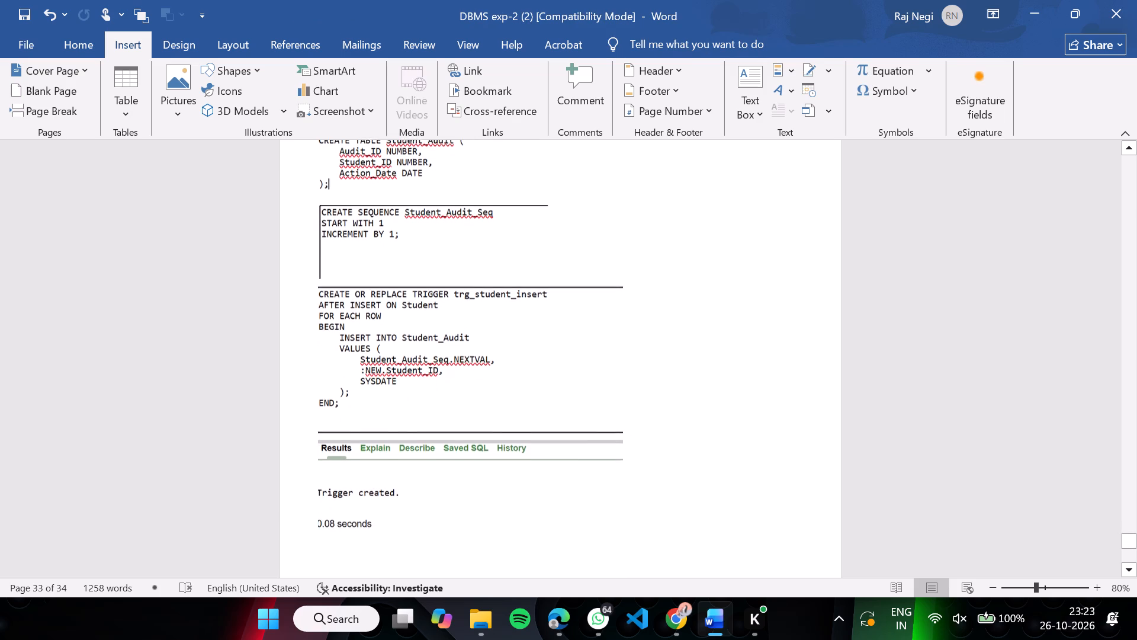
{"action": "scroll", "coordinate": [774, 466], "scroll_direction": "down", "scroll_amount": 3}
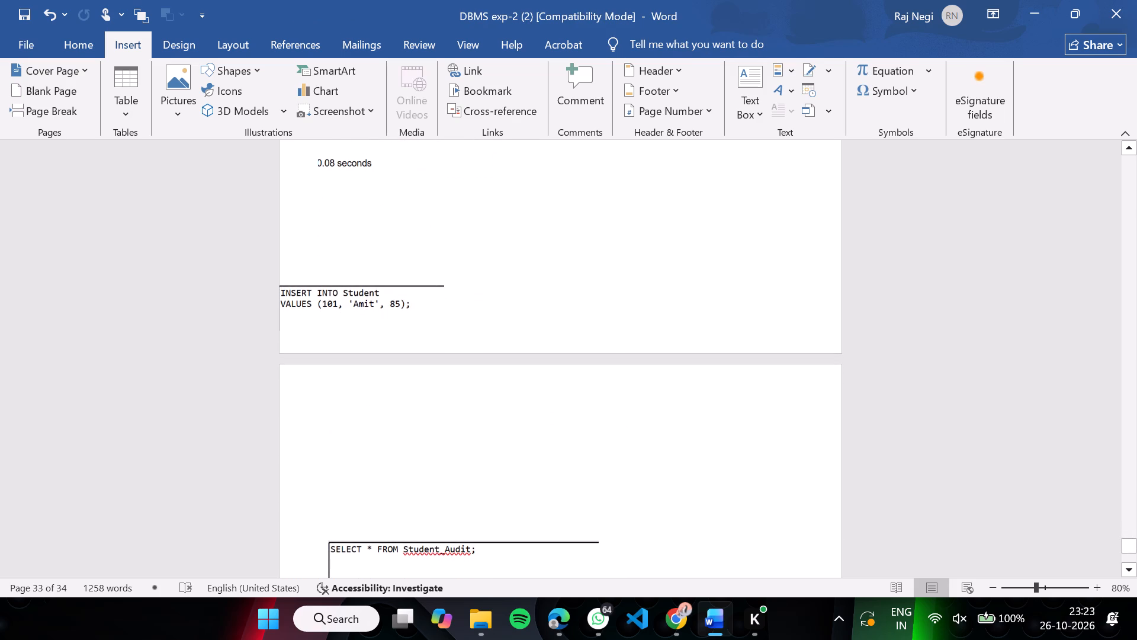
{"action": "left_click_drag", "start_coordinate": [389, 294], "coordinate": [424, 188]}
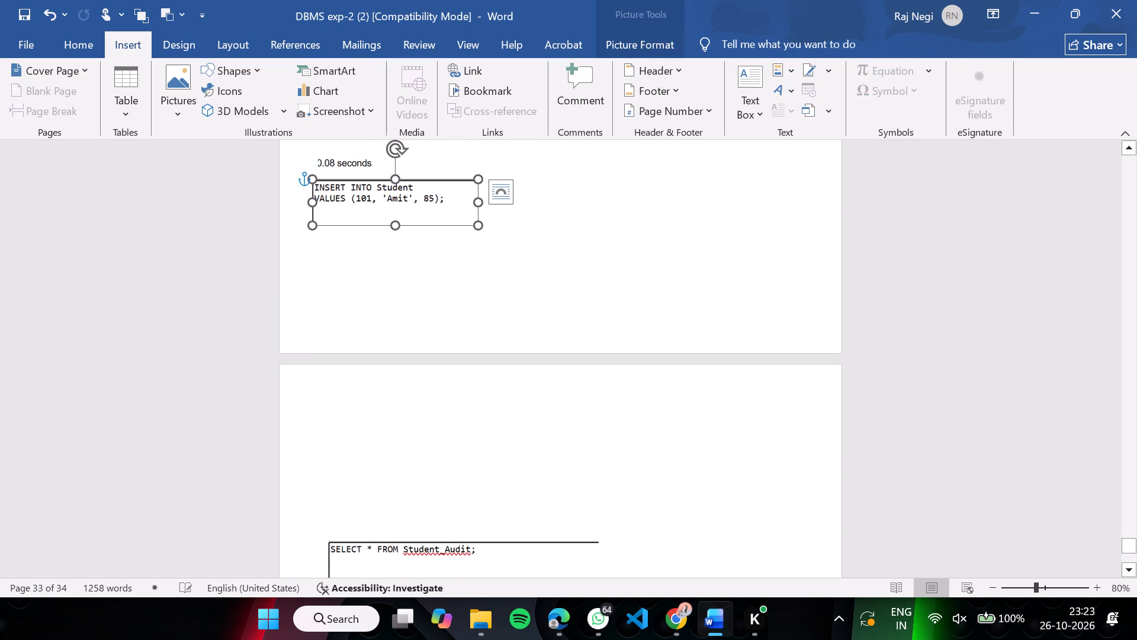
{"action": "scroll", "coordinate": [561, 261], "scroll_direction": "up", "scroll_amount": 1}
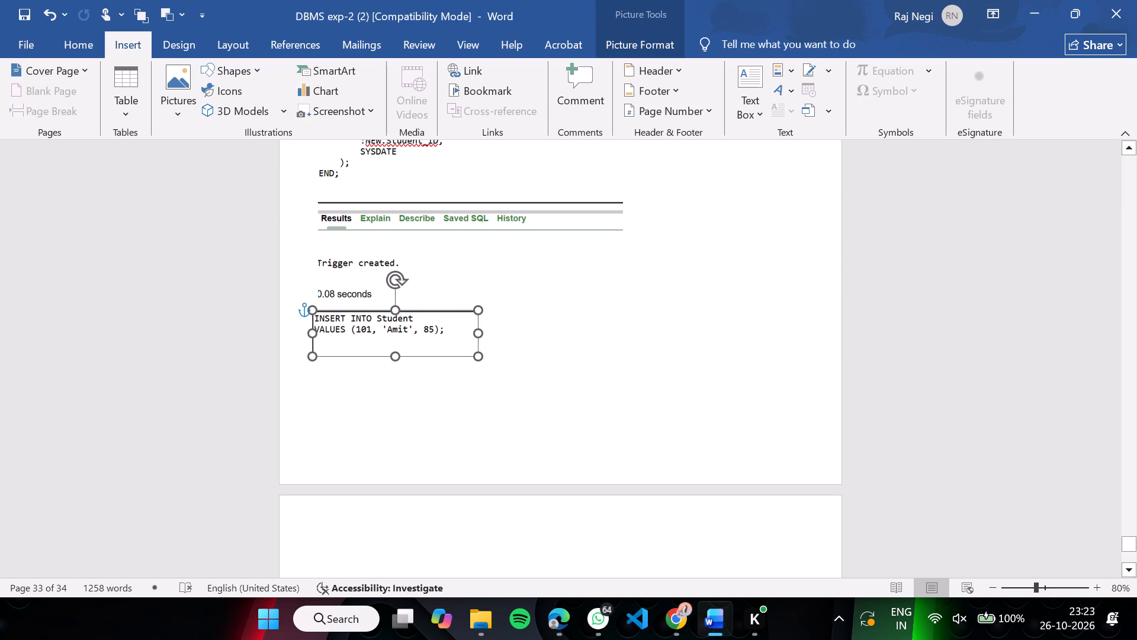
{"action": "left_click", "coordinate": [425, 326]}
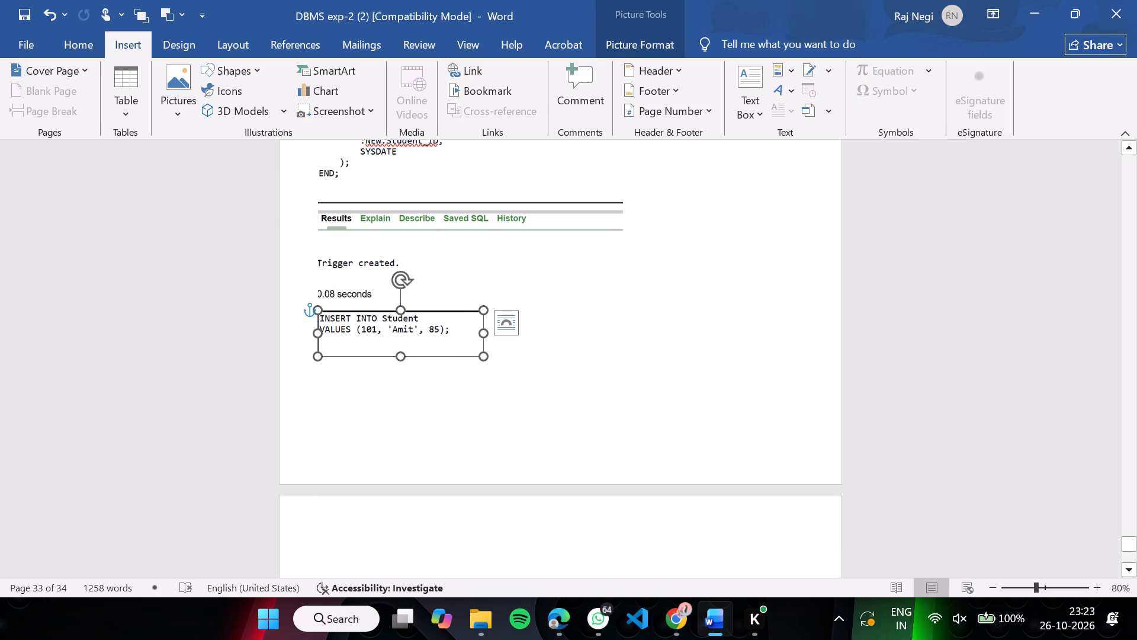
{"action": "left_click_drag", "start_coordinate": [481, 354], "coordinate": [500, 360]}
Return to the start of Experiment 5.2 and arrange the report window side by side with the browser.
{"action": "scroll", "coordinate": [598, 363], "scroll_direction": "up", "scroll_amount": 1}
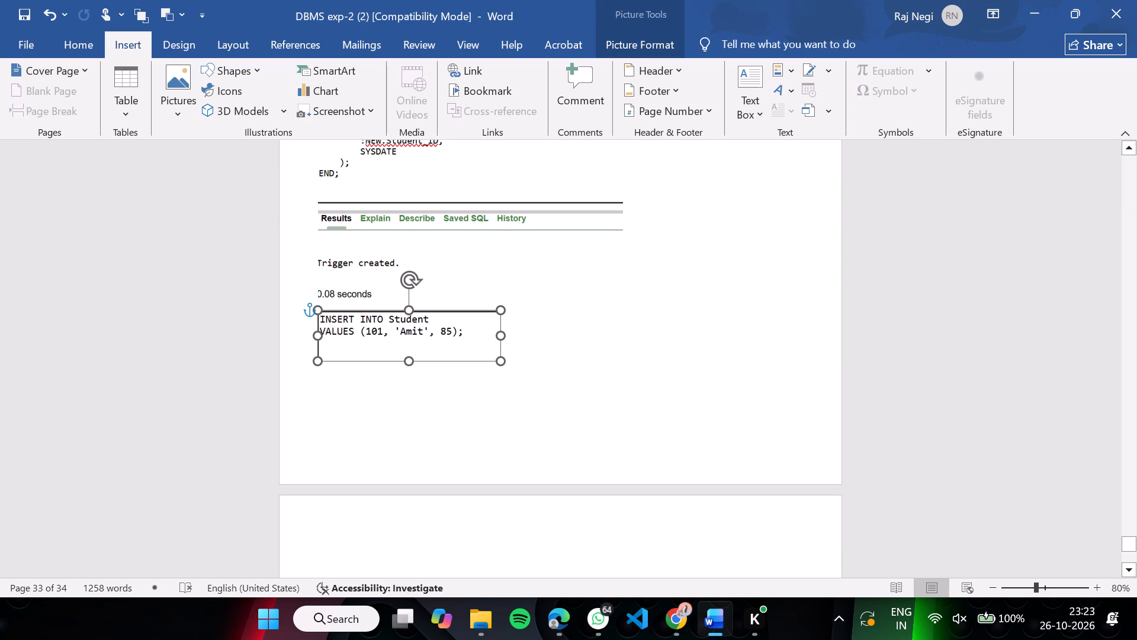
{"action": "scroll", "coordinate": [598, 363], "scroll_direction": "up", "scroll_amount": 3}
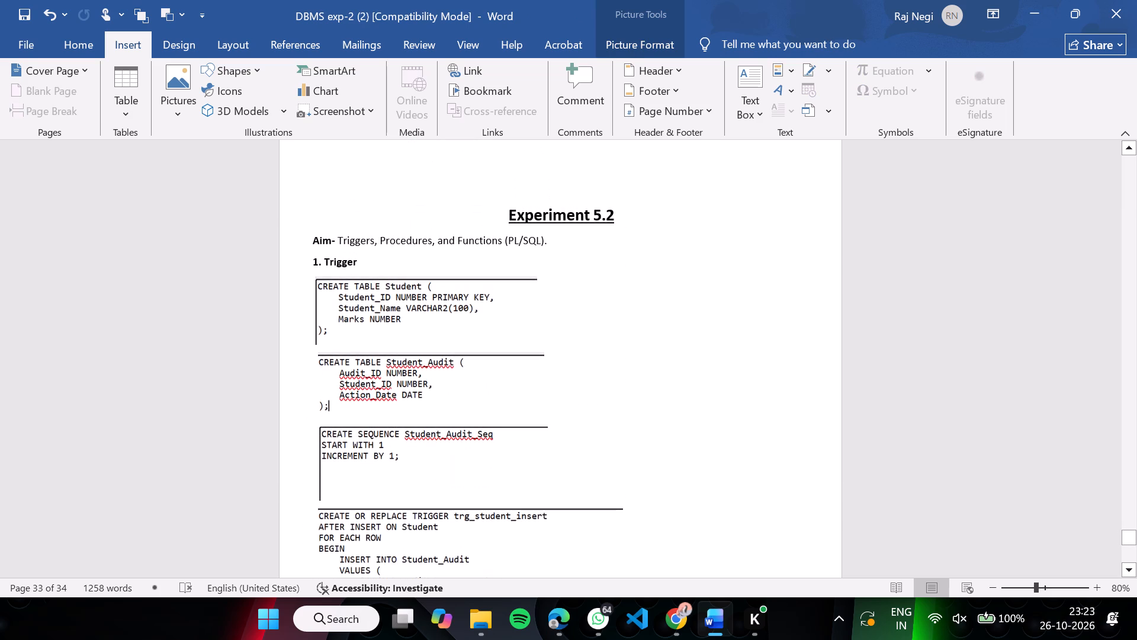
{"action": "key", "text": "super+Right"}
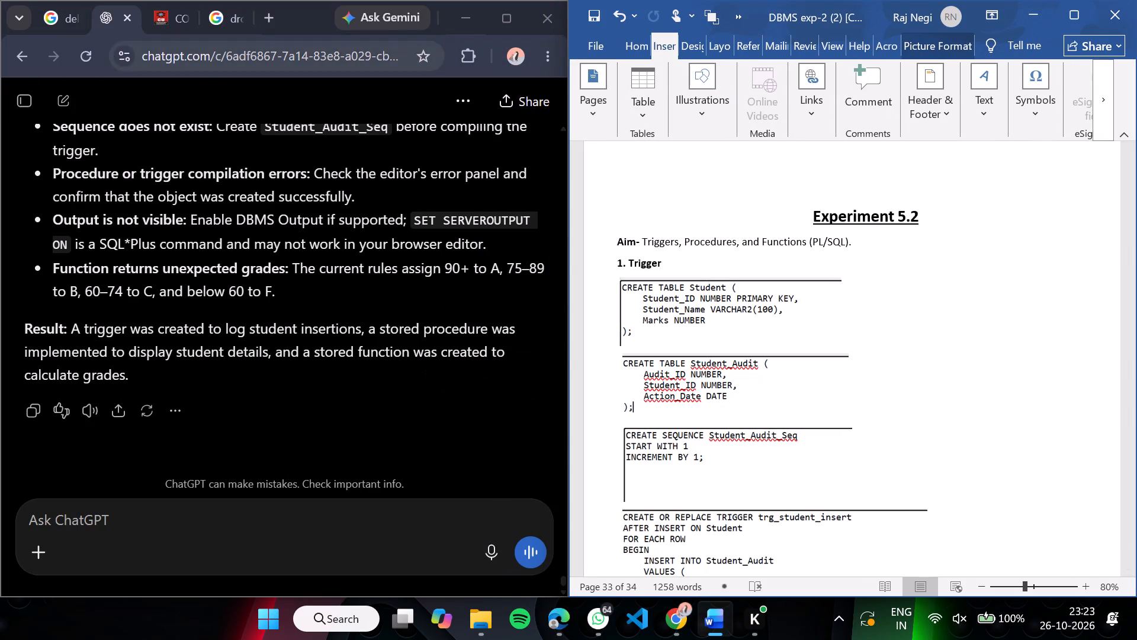
Switch to the Experiment-5.2 course page in Chrome and copy the "Student Table" caption under "1. Trigger".
{"action": "left_click", "coordinate": [180, 20]}
{"action": "scroll", "coordinate": [325, 302], "scroll_direction": "up", "scroll_amount": 3}
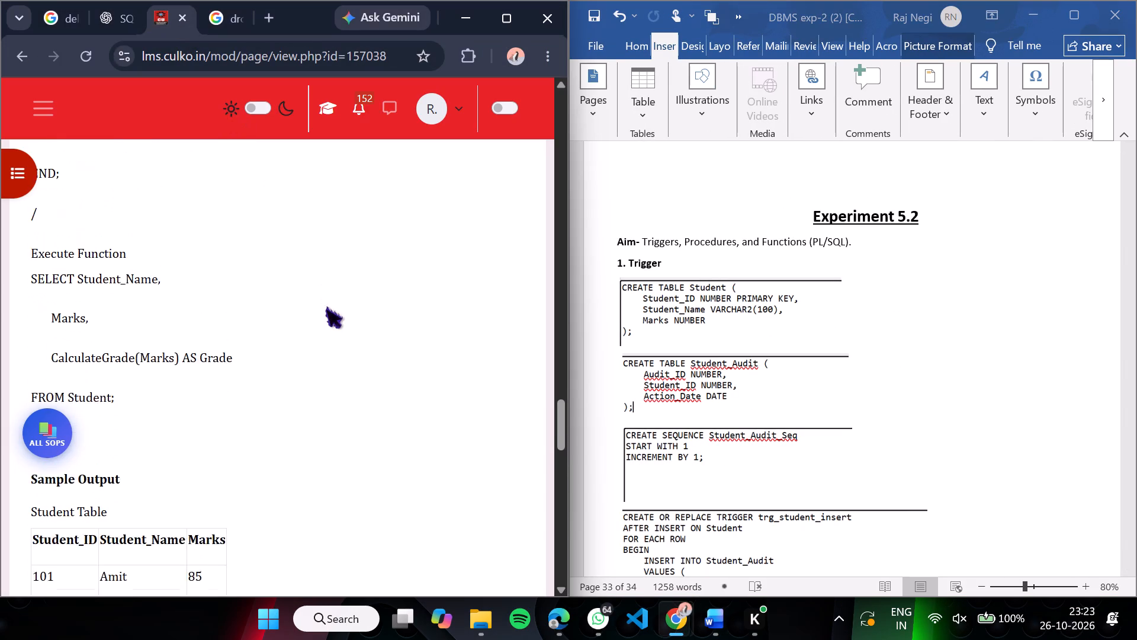
{"action": "scroll", "coordinate": [325, 302], "scroll_direction": "up", "scroll_amount": 12}
{"action": "scroll", "coordinate": [325, 302], "scroll_direction": "up", "scroll_amount": 11}
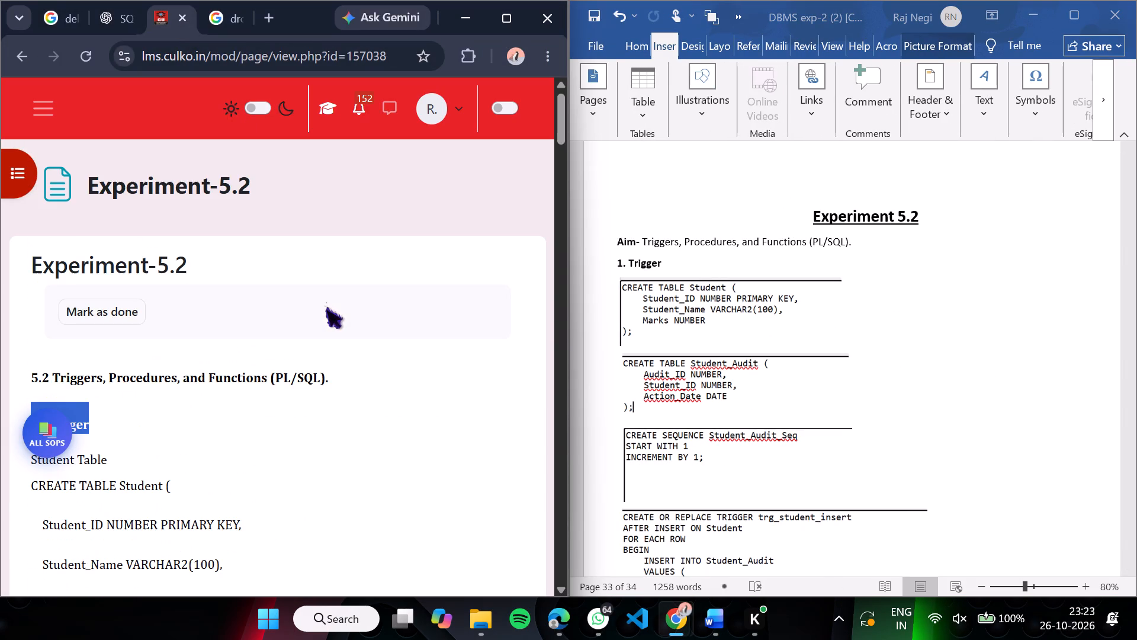
{"action": "scroll", "coordinate": [325, 302], "scroll_direction": "down", "scroll_amount": 2}
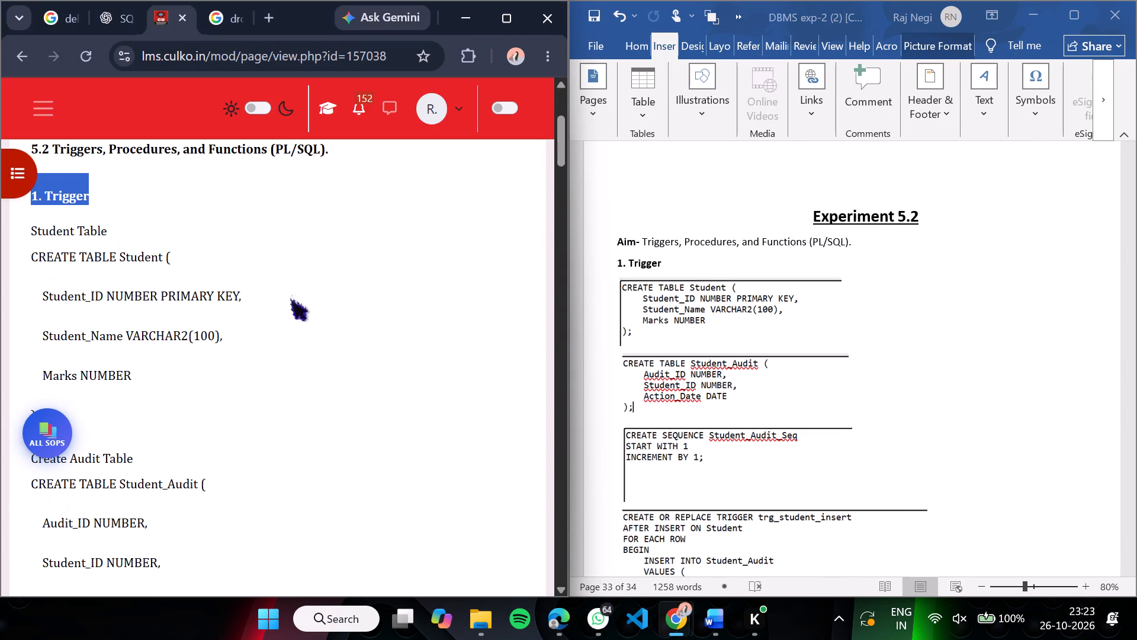
{"action": "left_click_drag", "start_coordinate": [121, 229], "coordinate": [8, 220]}
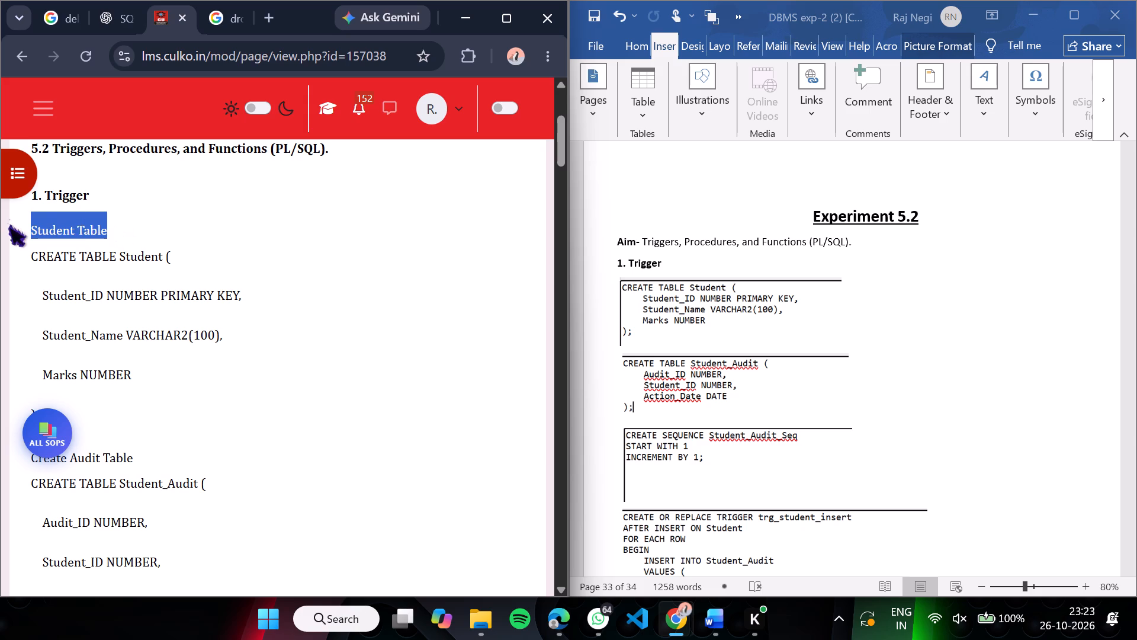
{"action": "key", "text": "ctrl+c"}
Paste the "Student Table" caption on a new line under "1. Trigger" in the Word report, without automatic numbering or an extra empty line.
{"action": "left_click", "coordinate": [670, 265]}
{"action": "left_click", "coordinate": [670, 265]}
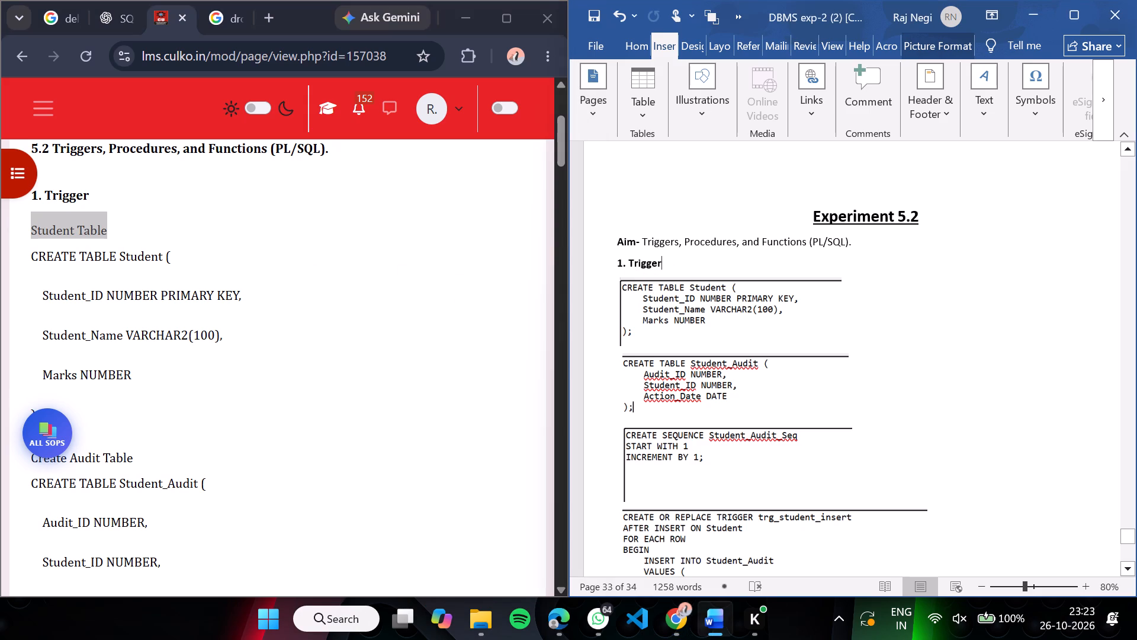
{"action": "key", "text": "Return"}
{"action": "key", "text": "BackSpace"}
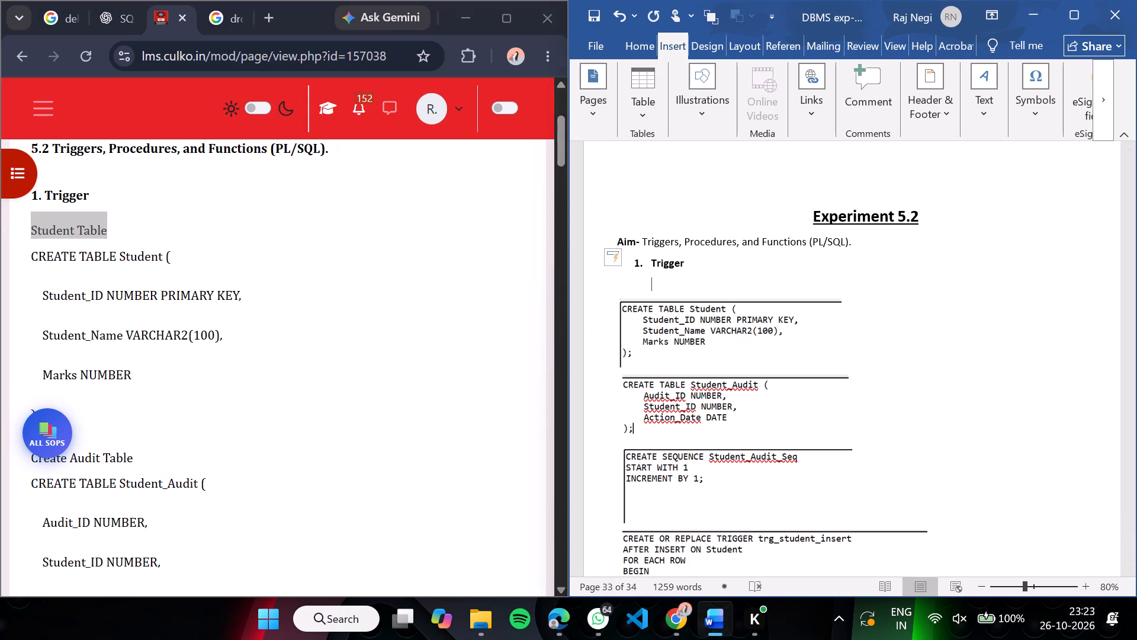
{"action": "key", "text": "BackSpace"}
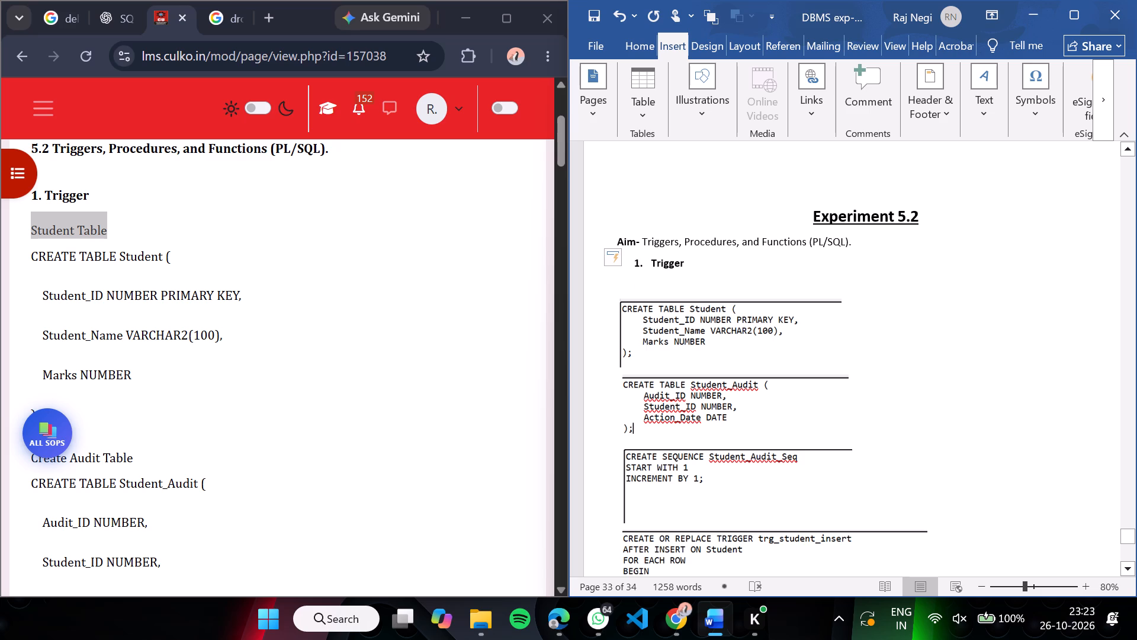
{"action": "key", "text": "ctrl+z"}
{"action": "key", "text": "ctrl+z"}
{"action": "key", "text": "ctrl+z"}
{"action": "key", "text": "ctrl+v"}
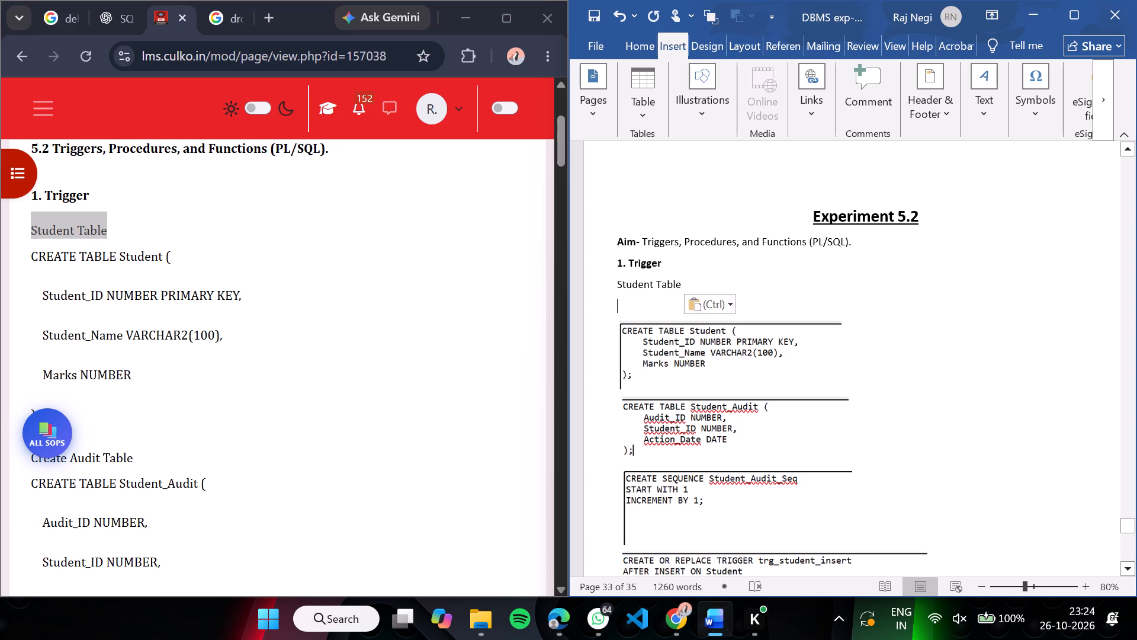
{"action": "key", "text": "BackSpace"}
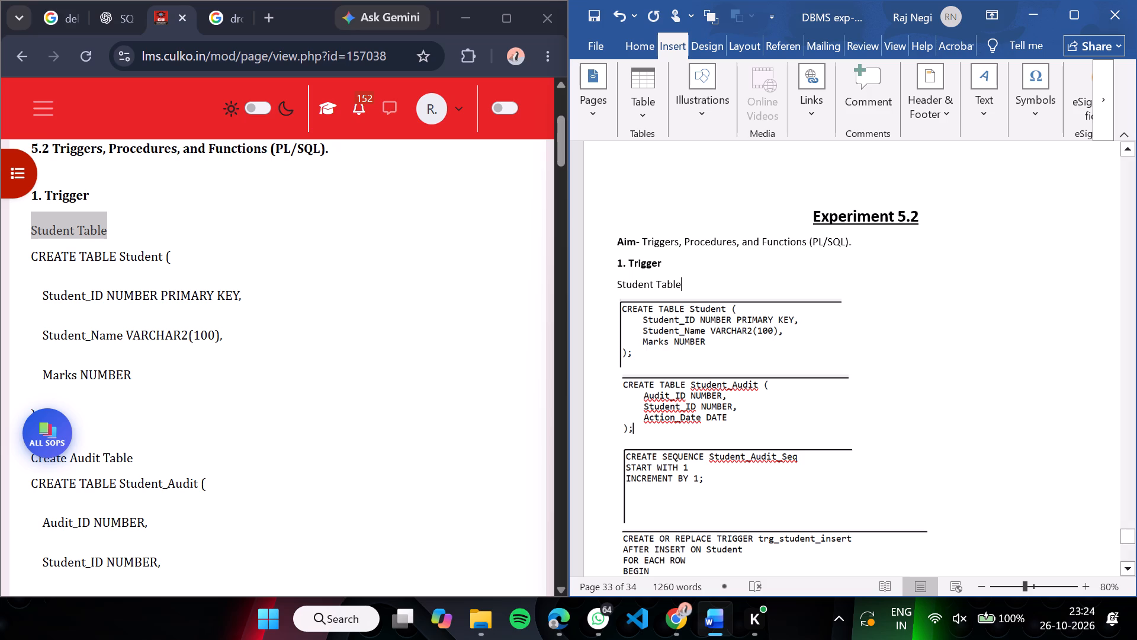
Make the "Student Table" caption bold.
{"action": "left_click_drag", "start_coordinate": [692, 277], "coordinate": [610, 288]}
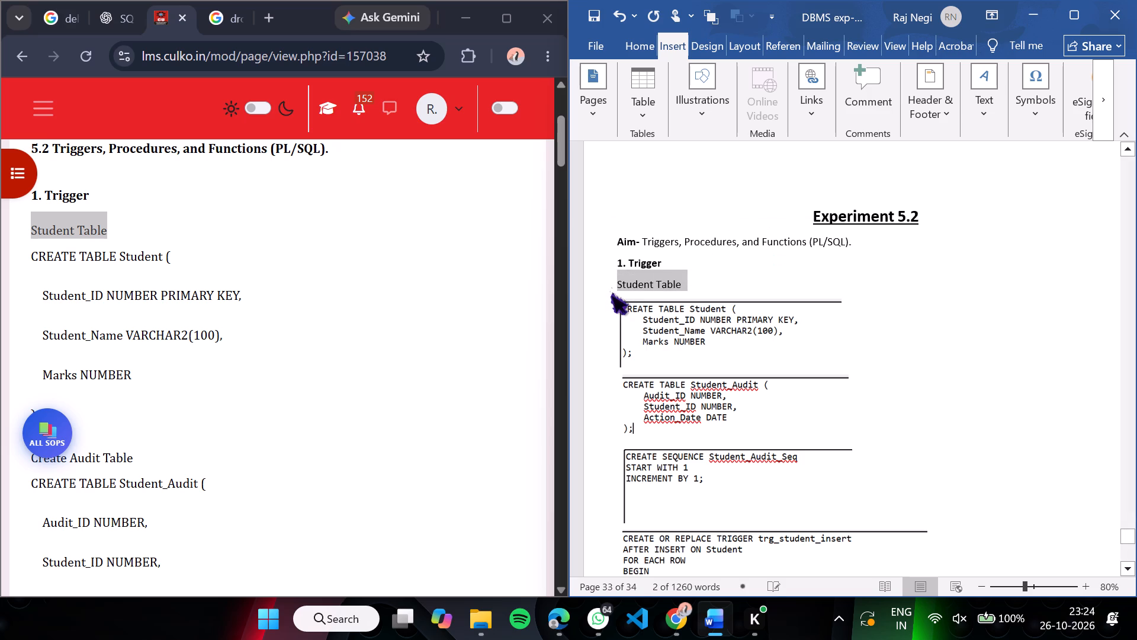
{"action": "key", "text": "ctrl+b"}
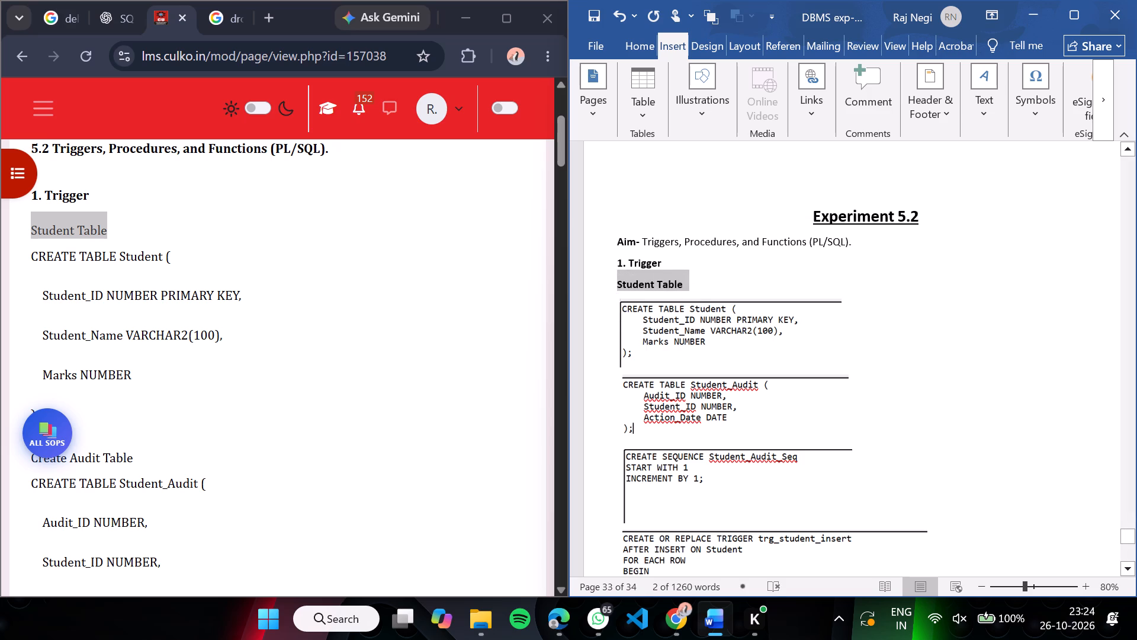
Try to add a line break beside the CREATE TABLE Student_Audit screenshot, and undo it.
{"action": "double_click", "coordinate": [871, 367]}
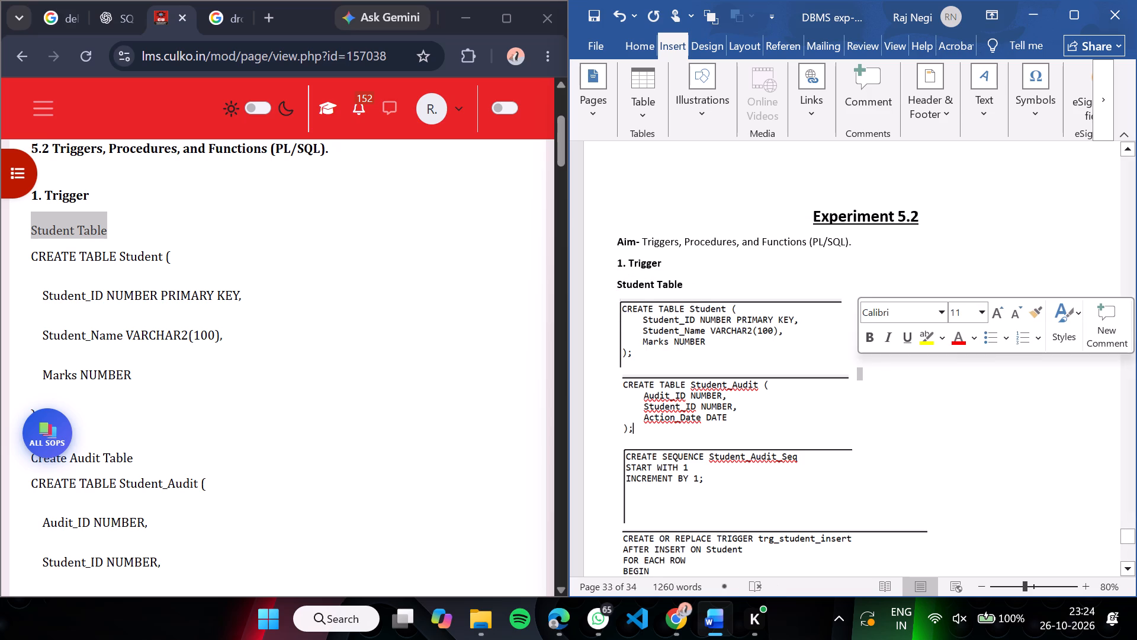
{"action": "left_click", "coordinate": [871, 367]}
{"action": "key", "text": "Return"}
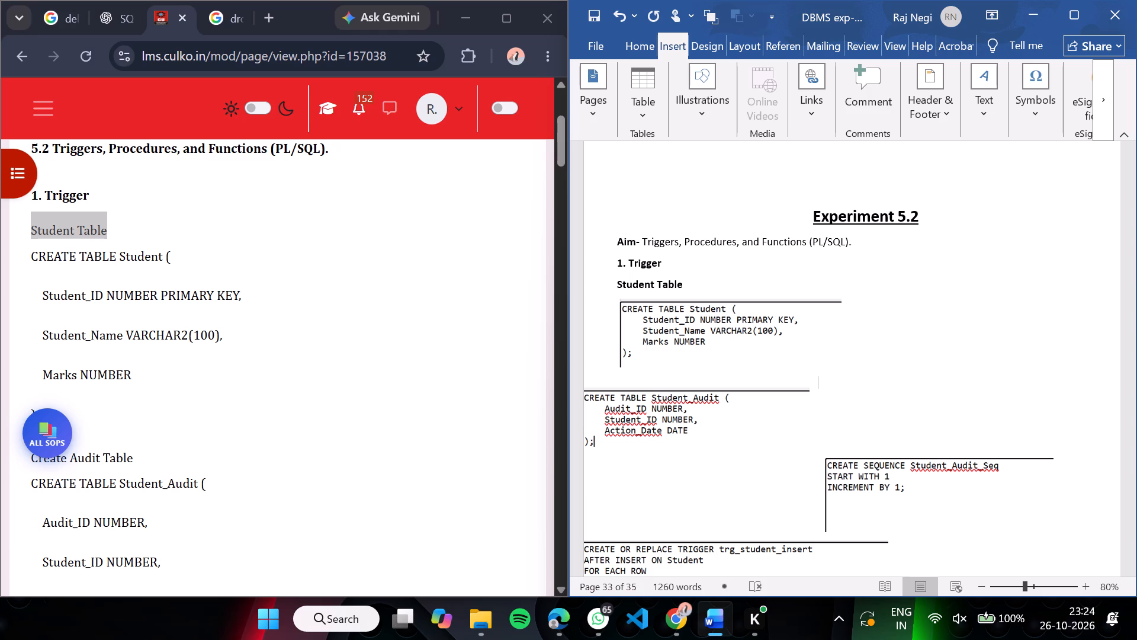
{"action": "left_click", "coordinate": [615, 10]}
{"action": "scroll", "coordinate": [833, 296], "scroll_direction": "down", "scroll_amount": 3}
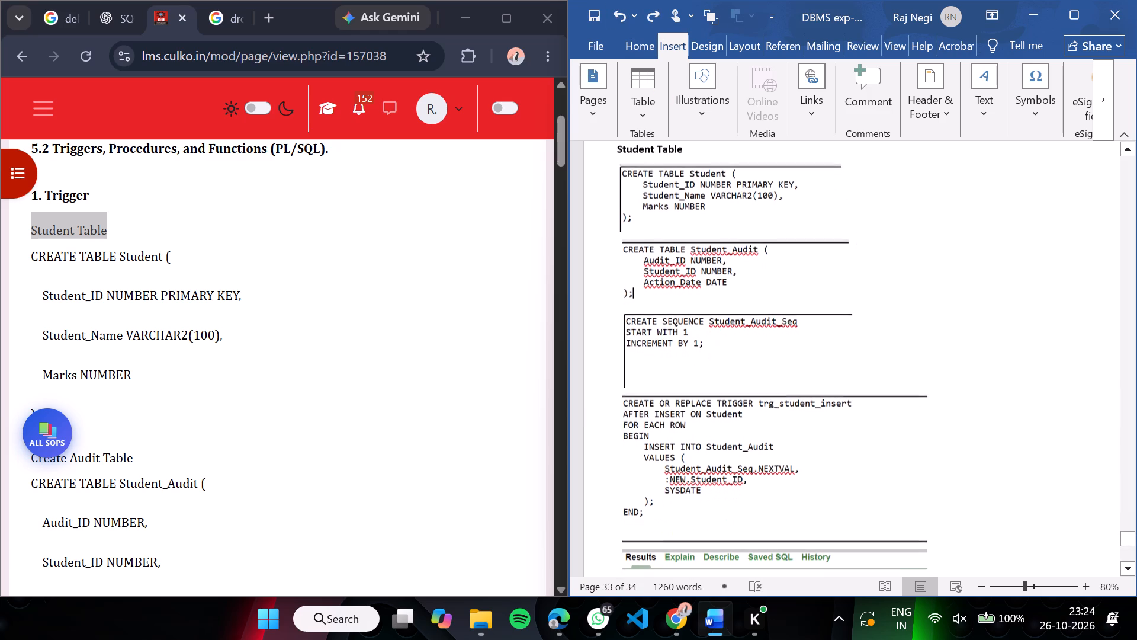
Move the CREATE TABLE Student_Audit screenshot down to leave room for a caption, and place the CREATE SEQUENCE screenshot beneath it.
{"action": "left_click_drag", "start_coordinate": [743, 284], "coordinate": [743, 296]}
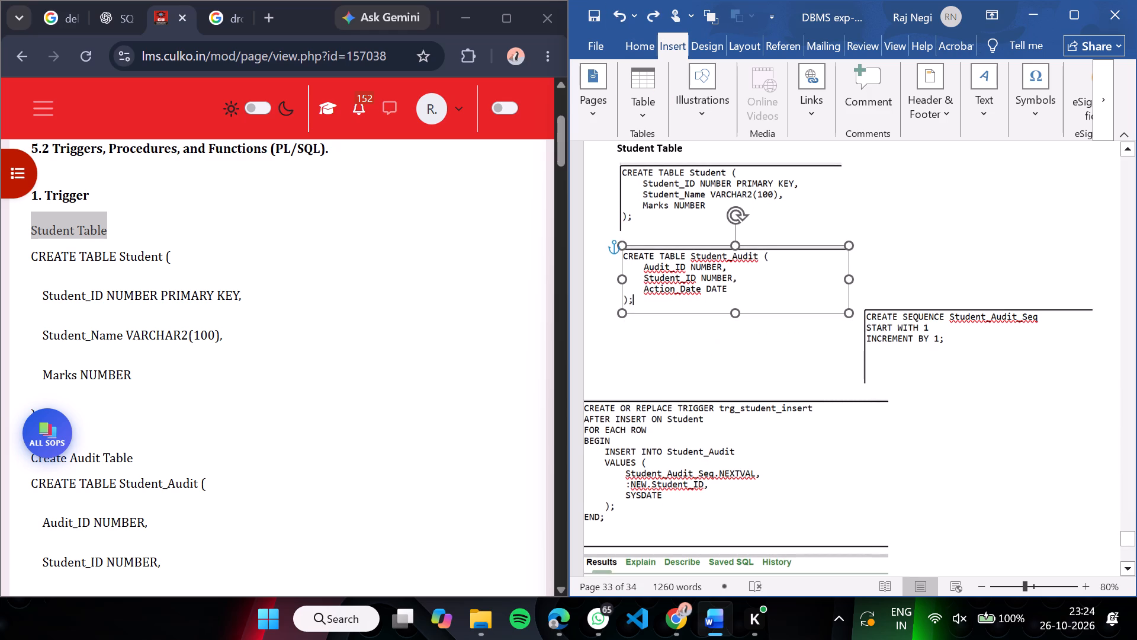
{"action": "left_click_drag", "start_coordinate": [743, 296], "coordinate": [743, 328]}
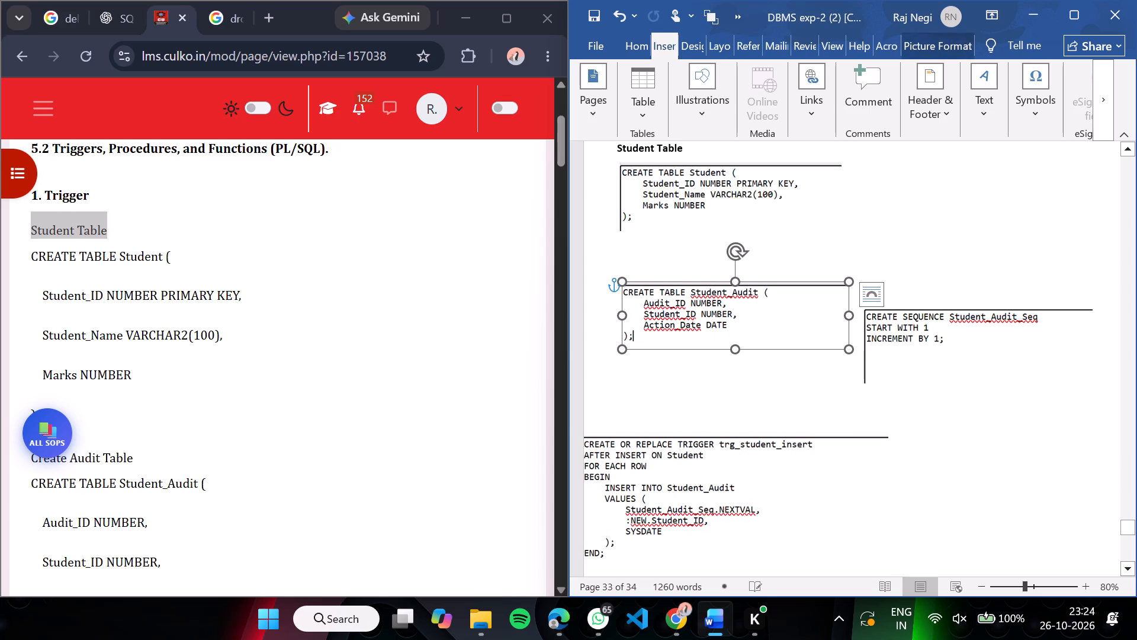
{"action": "left_click_drag", "start_coordinate": [929, 373], "coordinate": [782, 424]}
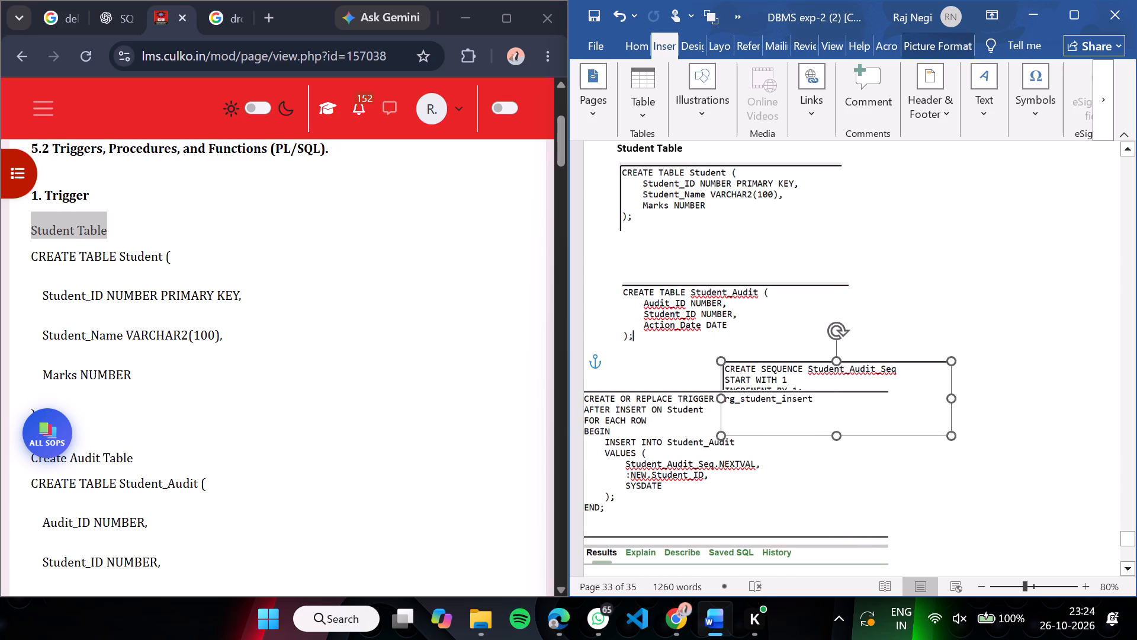
{"action": "left_click_drag", "start_coordinate": [782, 424], "coordinate": [695, 408]}
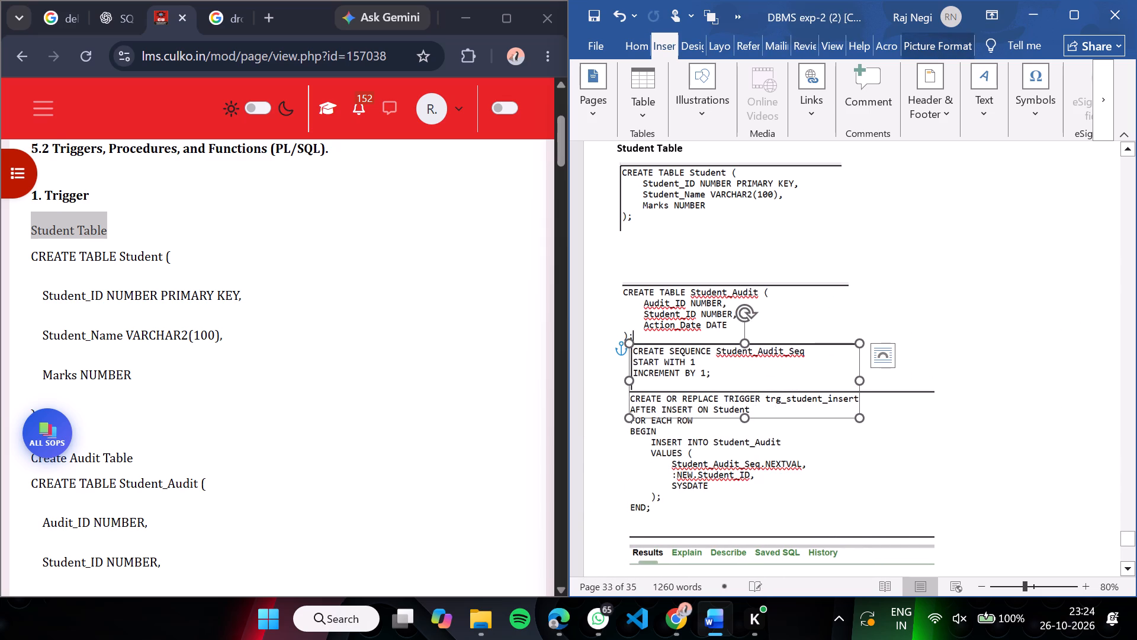
{"action": "left_click", "coordinate": [1136, 437]}
{"action": "left_click", "coordinate": [1001, 384]}
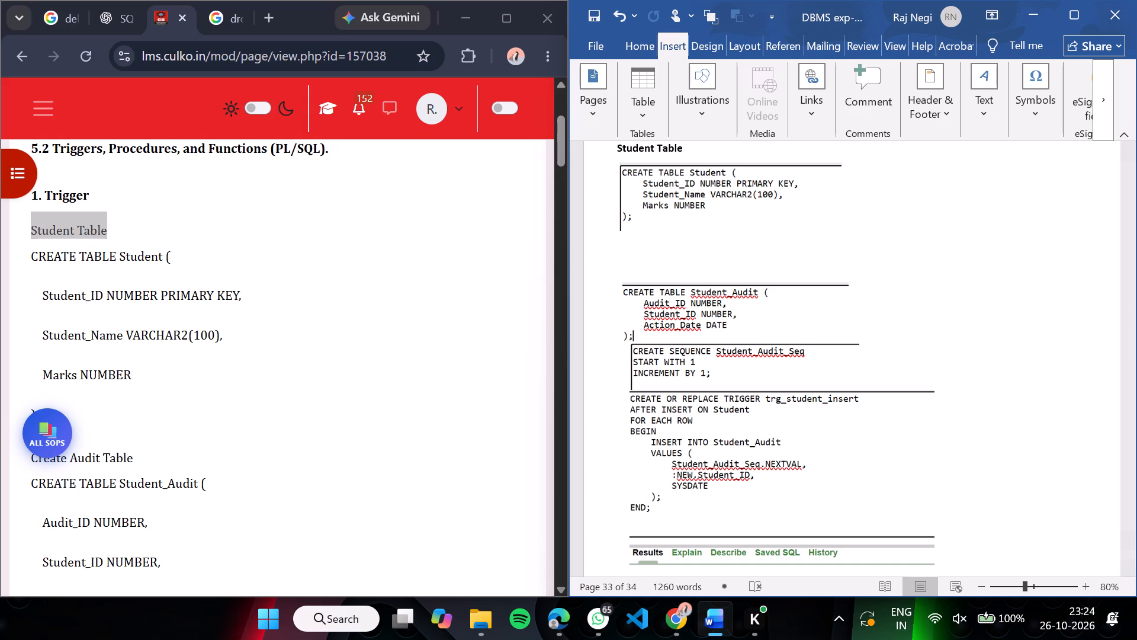
Copy the "Create Audit Table" caption from the course page and paste it below the CREATE TABLE Student screenshot in the Word report.
{"action": "scroll", "coordinate": [156, 447], "scroll_direction": "down", "scroll_amount": 1}
{"action": "left_click_drag", "start_coordinate": [145, 408], "coordinate": [8, 410]}
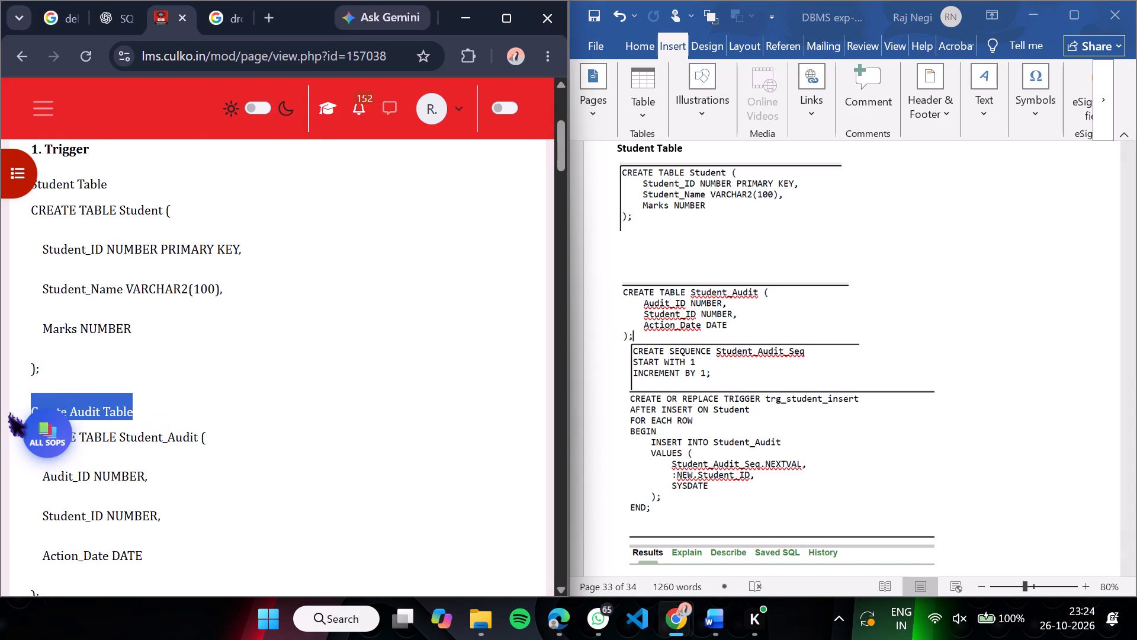
{"action": "left_click_drag", "start_coordinate": [8, 410], "coordinate": [0, 411]}
{"action": "key", "text": "ctrl+c"}
{"action": "left_click", "coordinate": [626, 254]}
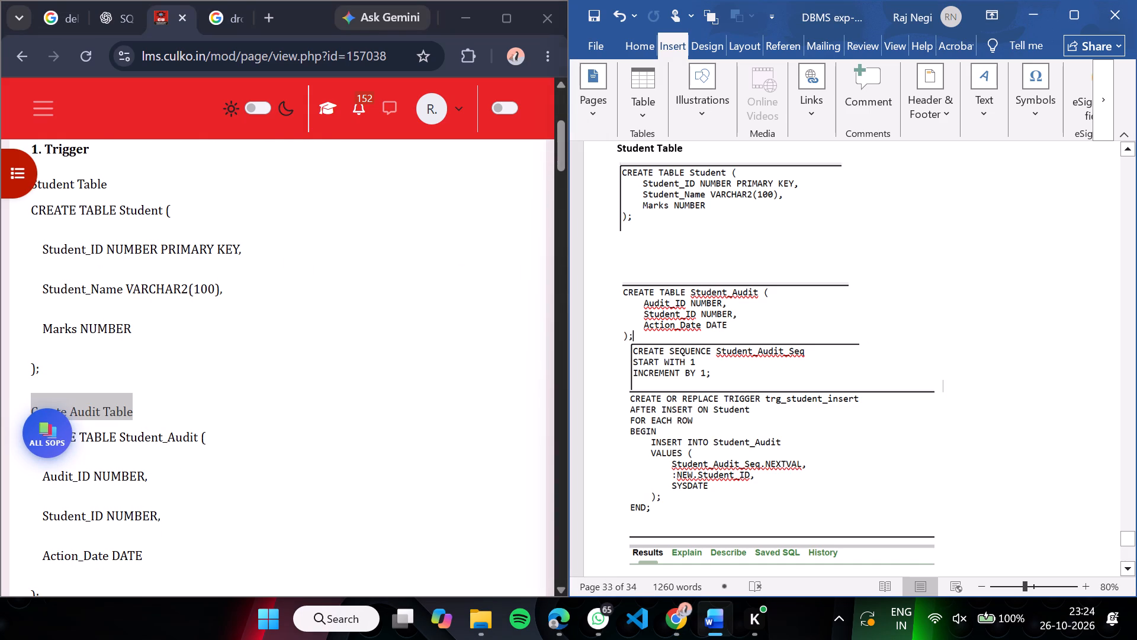
{"action": "left_click", "coordinate": [624, 243]}
{"action": "key", "text": "ctrl+v"}
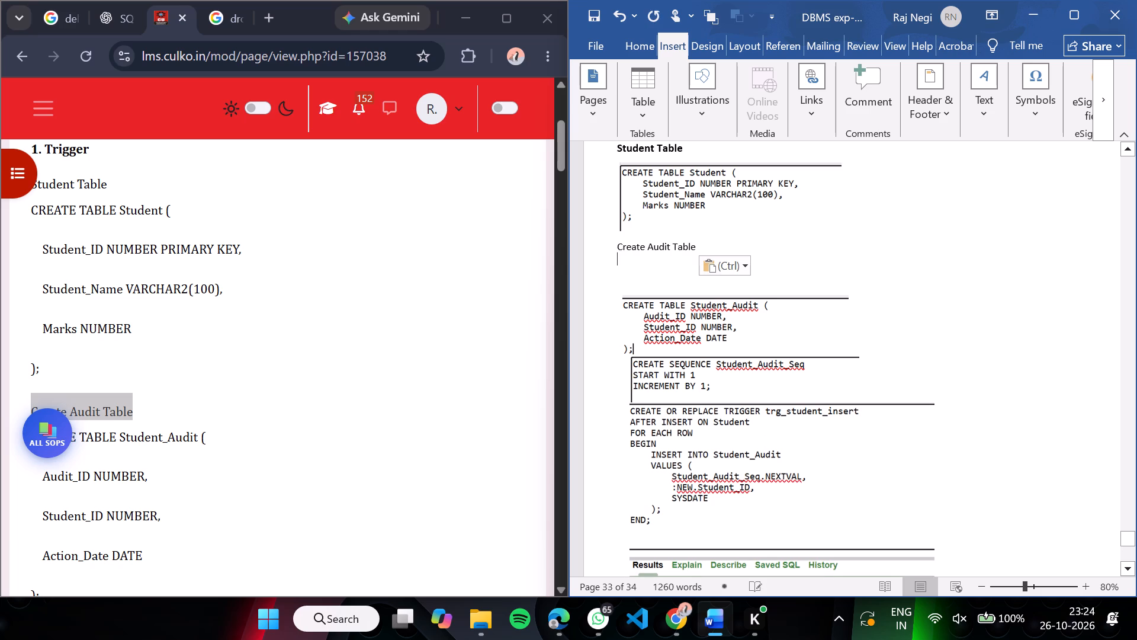
Format the "Create Audit Table" caption as bold with font size 12.
{"action": "scroll", "coordinate": [708, 209], "scroll_direction": "up", "scroll_amount": 1}
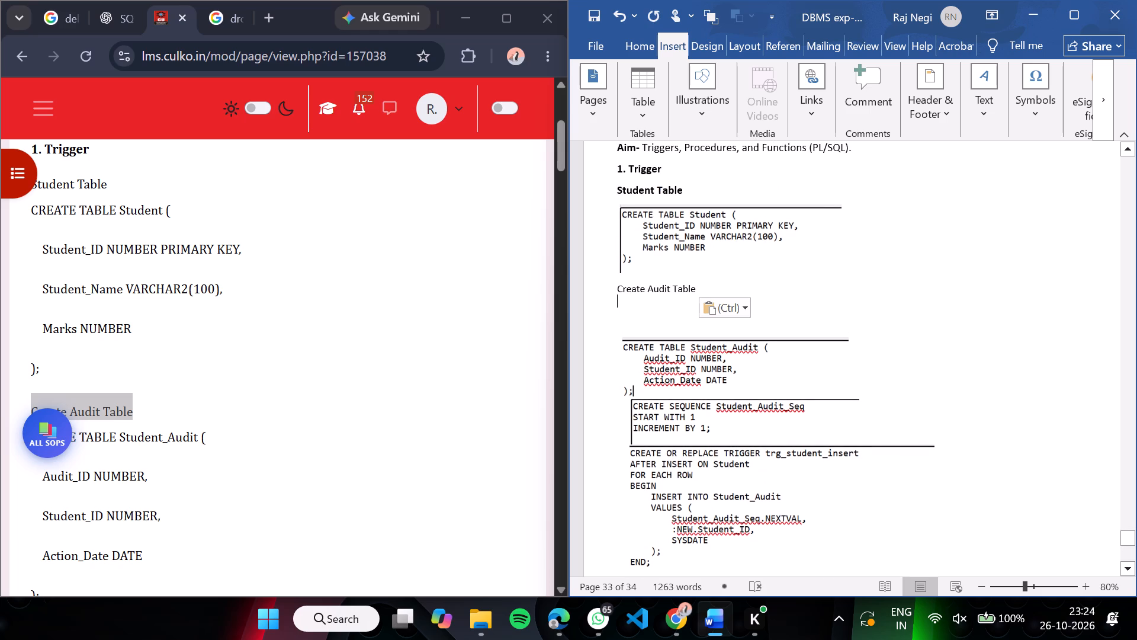
{"action": "left_click_drag", "start_coordinate": [696, 194], "coordinate": [617, 196]}
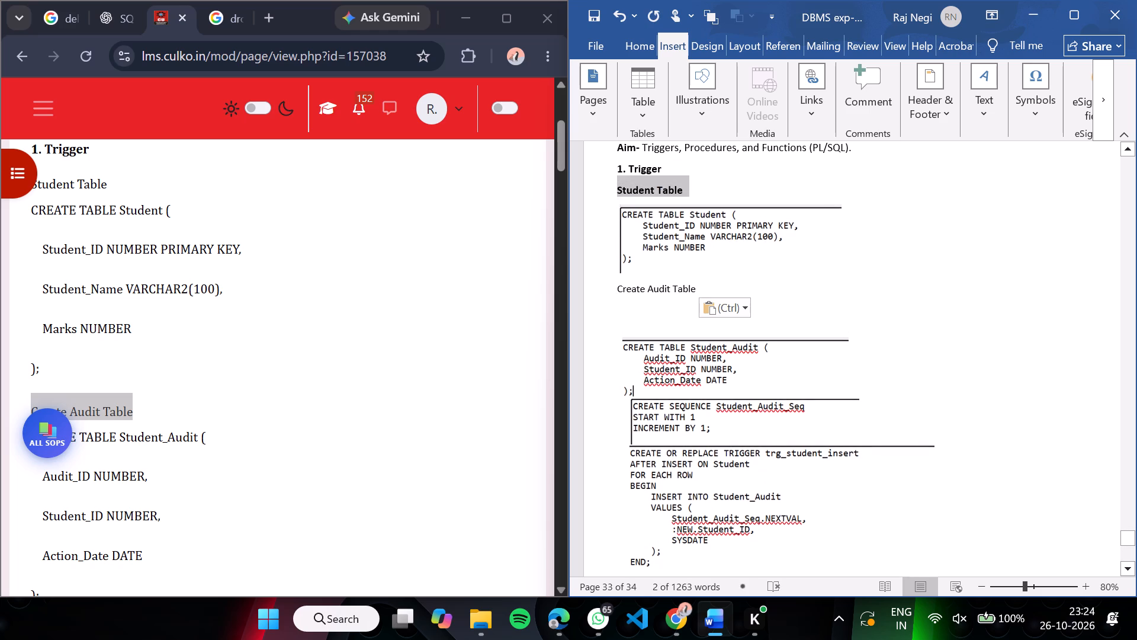
{"action": "left_click", "coordinate": [774, 277]}
{"action": "left_click_drag", "start_coordinate": [698, 289], "coordinate": [615, 289]}
{"action": "key", "text": "ctrl+b"}
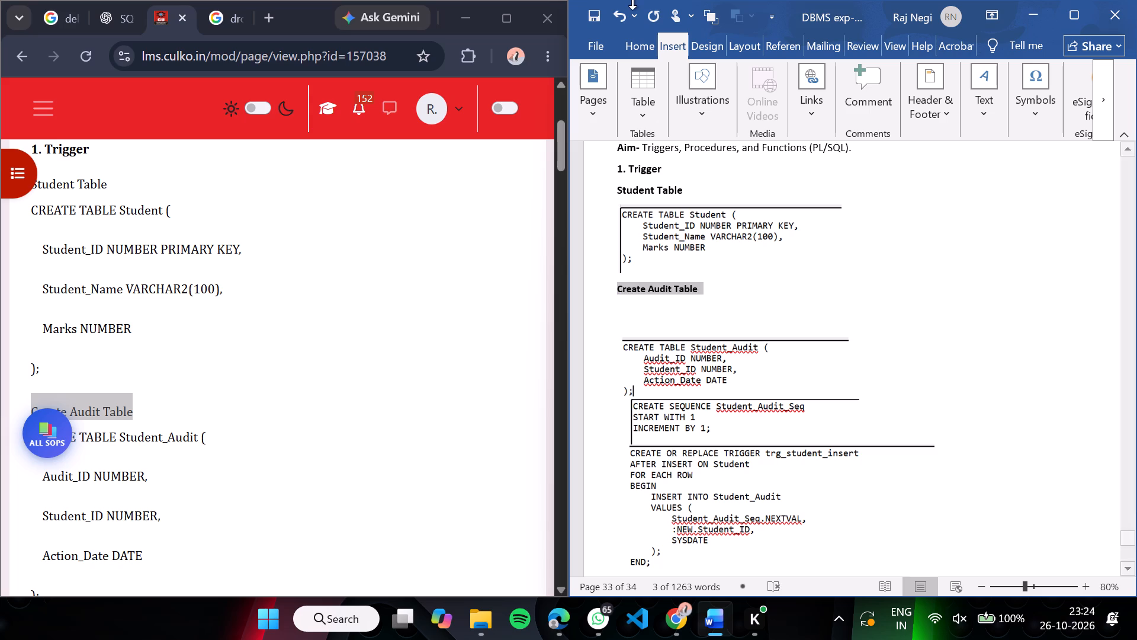
{"action": "left_click", "coordinate": [640, 41]}
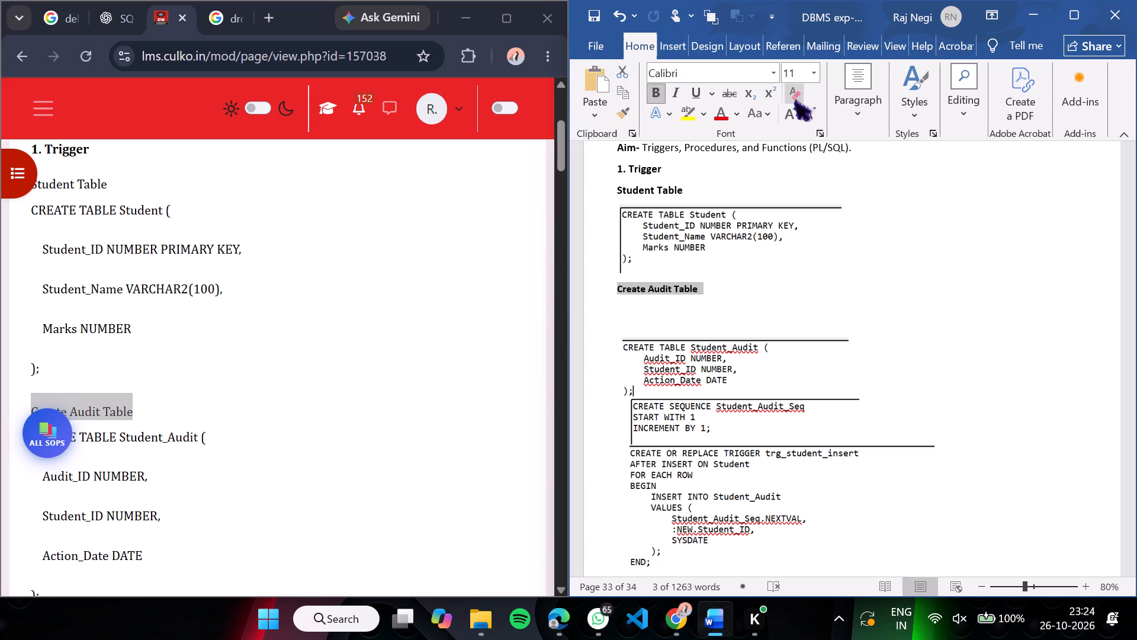
{"action": "left_click", "coordinate": [785, 113]}
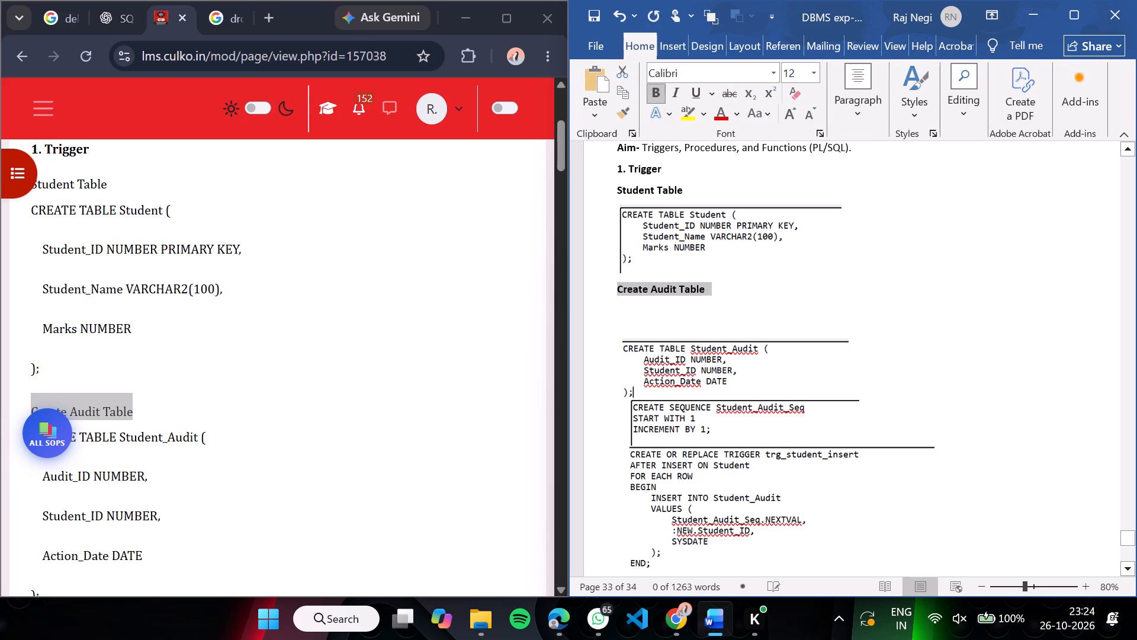
Move the CREATE TABLE Student_Audit screenshot directly under the "Create Audit Table" caption, aligned with the screenshot above.
{"action": "left_click_drag", "start_coordinate": [684, 370], "coordinate": [674, 337]}
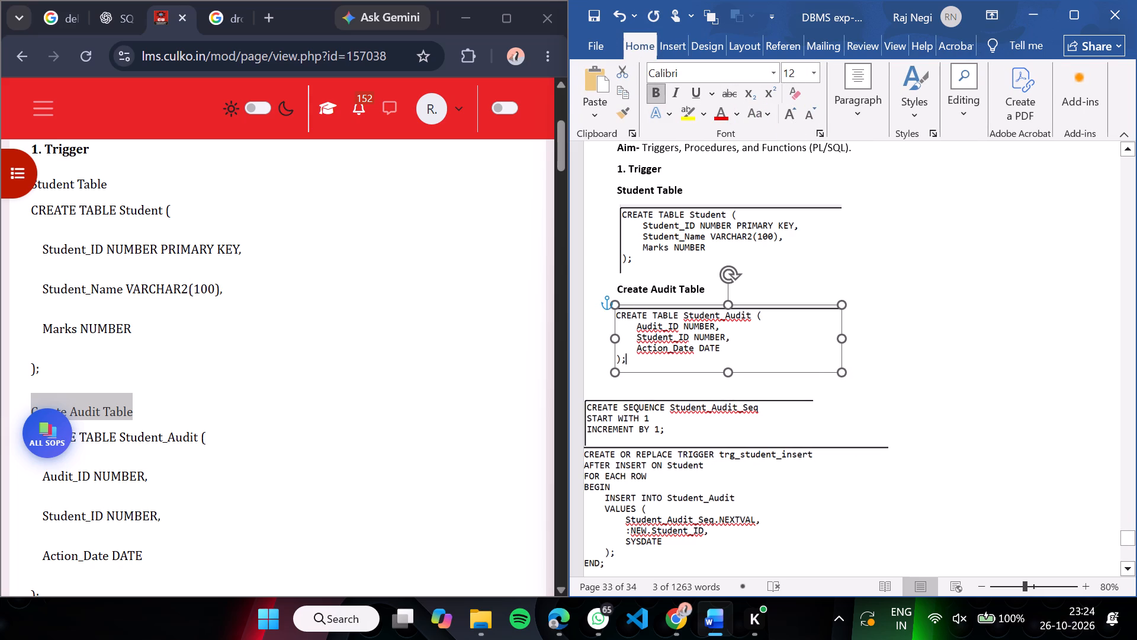
{"action": "left_click_drag", "start_coordinate": [674, 337], "coordinate": [679, 334]}
{"action": "left_click", "coordinate": [937, 261]}
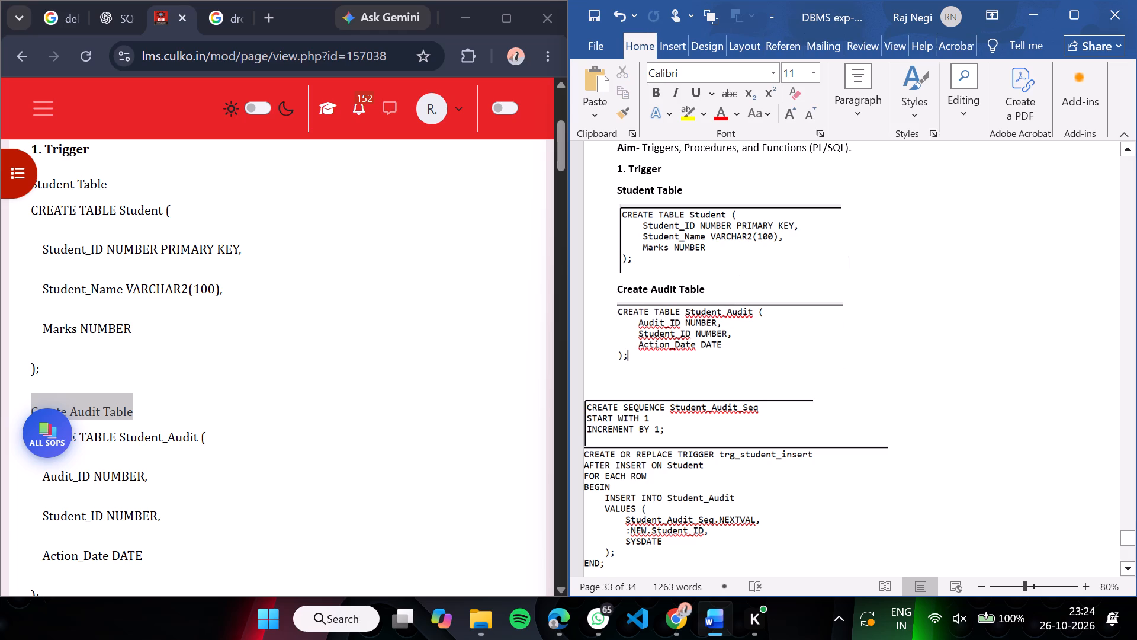
{"action": "left_click", "coordinate": [710, 366]}
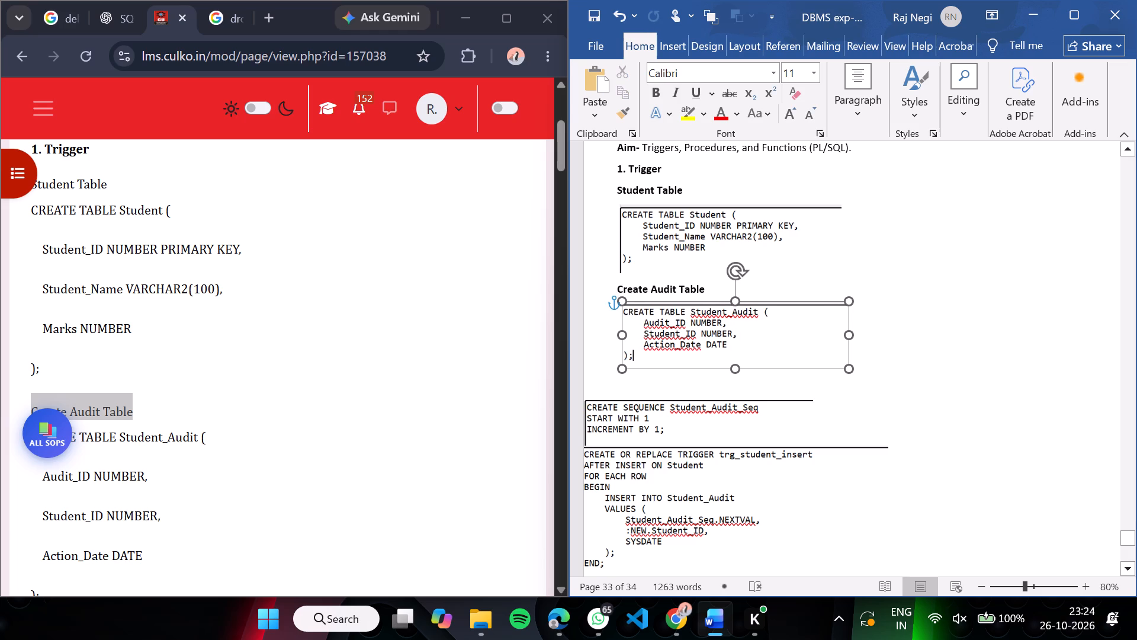
{"action": "left_click", "coordinate": [943, 245]}
{"action": "scroll", "coordinate": [937, 313], "scroll_direction": "down", "scroll_amount": 1}
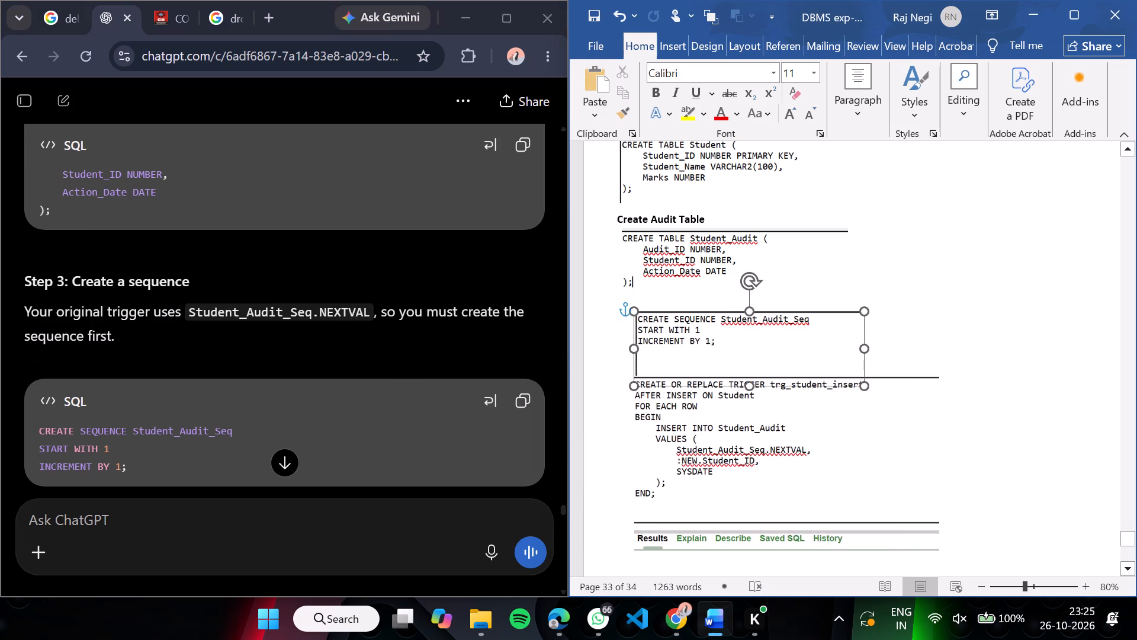
{"action": "left_click_drag", "start_coordinate": [712, 312], "coordinate": [693, 312]}
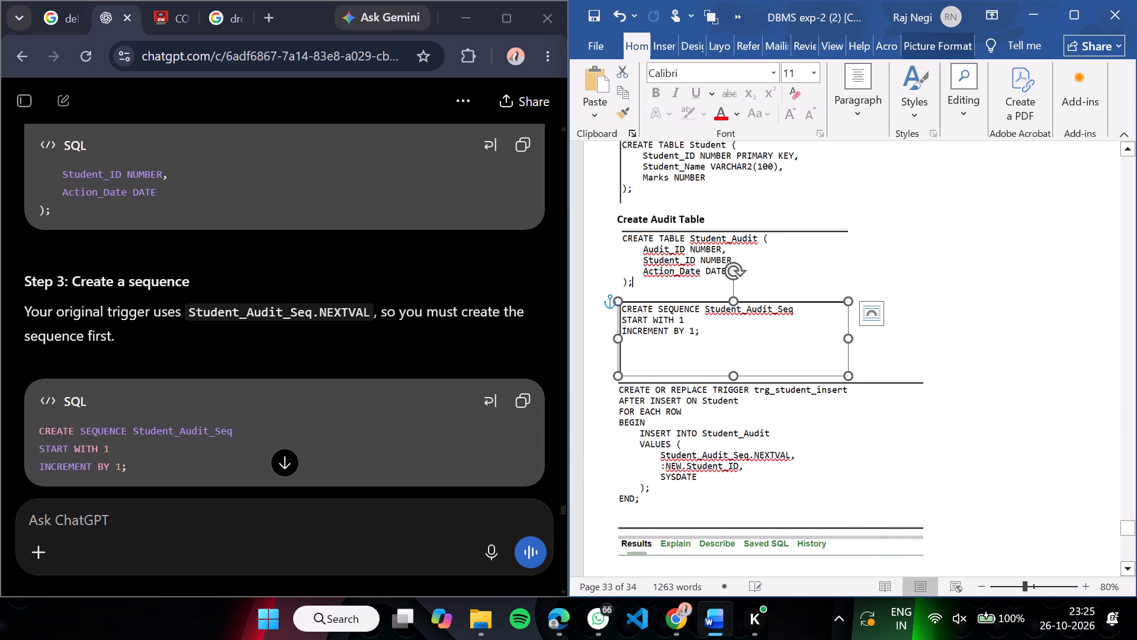
{"action": "left_click", "coordinate": [1015, 381]}
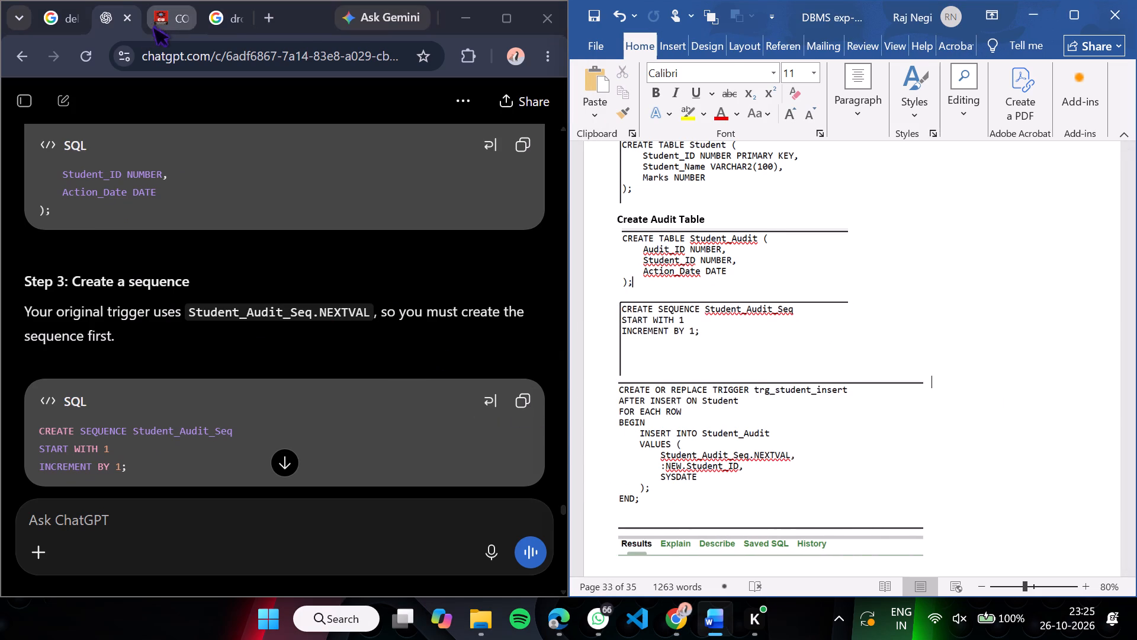
Copy the "Create Trigger" heading and its purpose line from the course page in Chrome.
{"action": "left_click", "coordinate": [152, 20]}
{"action": "scroll", "coordinate": [239, 331], "scroll_direction": "up", "scroll_amount": 3}
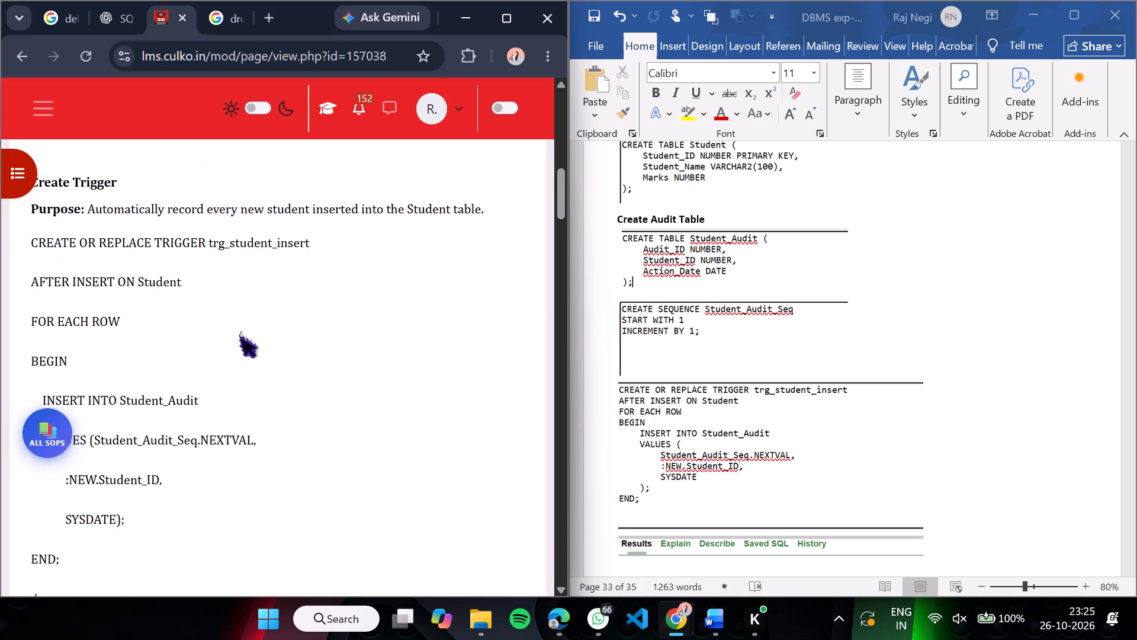
{"action": "scroll", "coordinate": [239, 331], "scroll_direction": "up", "scroll_amount": 2}
{"action": "left_click_drag", "start_coordinate": [123, 300], "coordinate": [83, 306]}
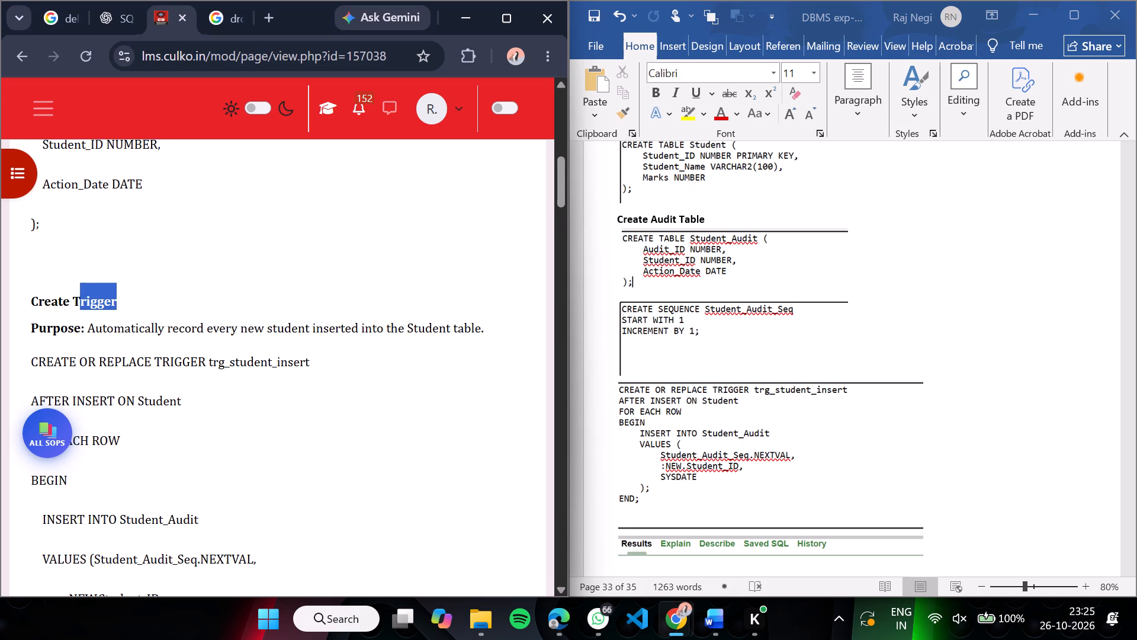
{"action": "left_click_drag", "start_coordinate": [83, 306], "coordinate": [52, 307]}
{"action": "left_click", "coordinate": [5, 306]}
{"action": "left_click_drag", "start_coordinate": [23, 299], "coordinate": [506, 324]}
{"action": "key", "text": "ctrl+c"}
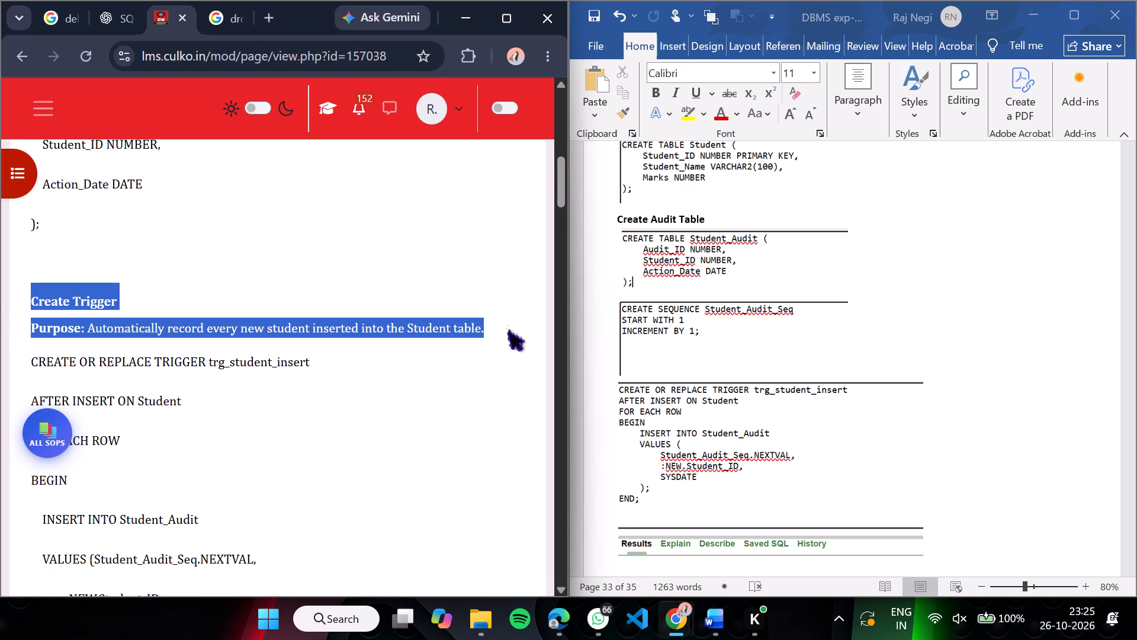
Paste the copied heading and purpose line into the Word report between the CREATE SEQUENCE and CREATE OR REPLACE TRIGGER screenshots.
{"action": "left_click", "coordinate": [863, 360]}
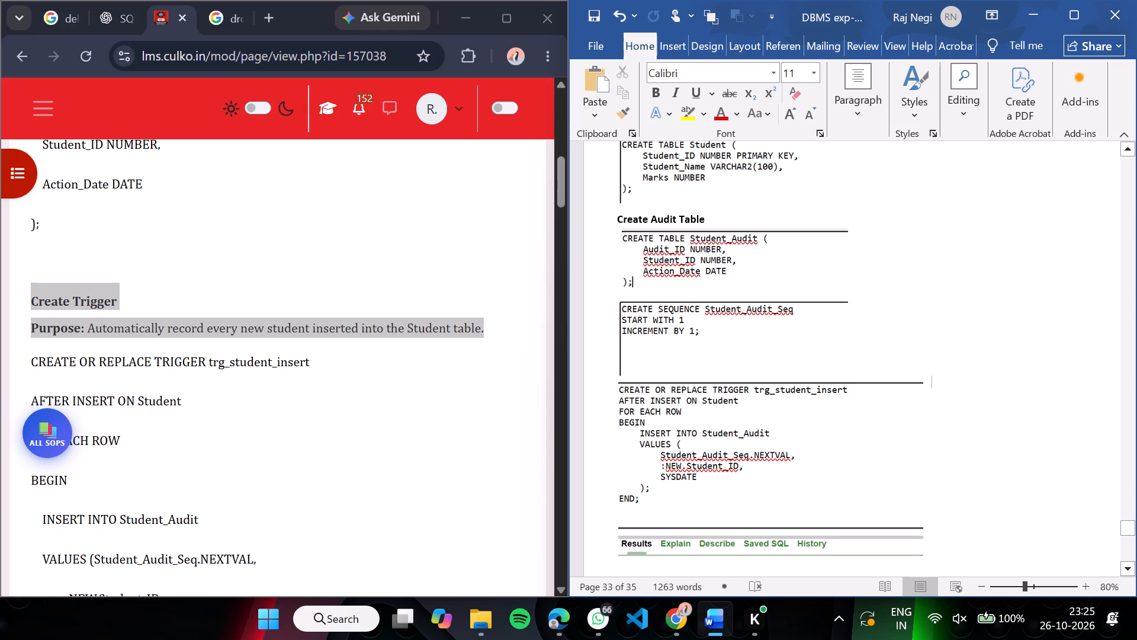
{"action": "double_click", "coordinate": [879, 360]}
{"action": "left_click", "coordinate": [879, 360]}
{"action": "key", "text": "Return"}
{"action": "key", "text": "Return"}
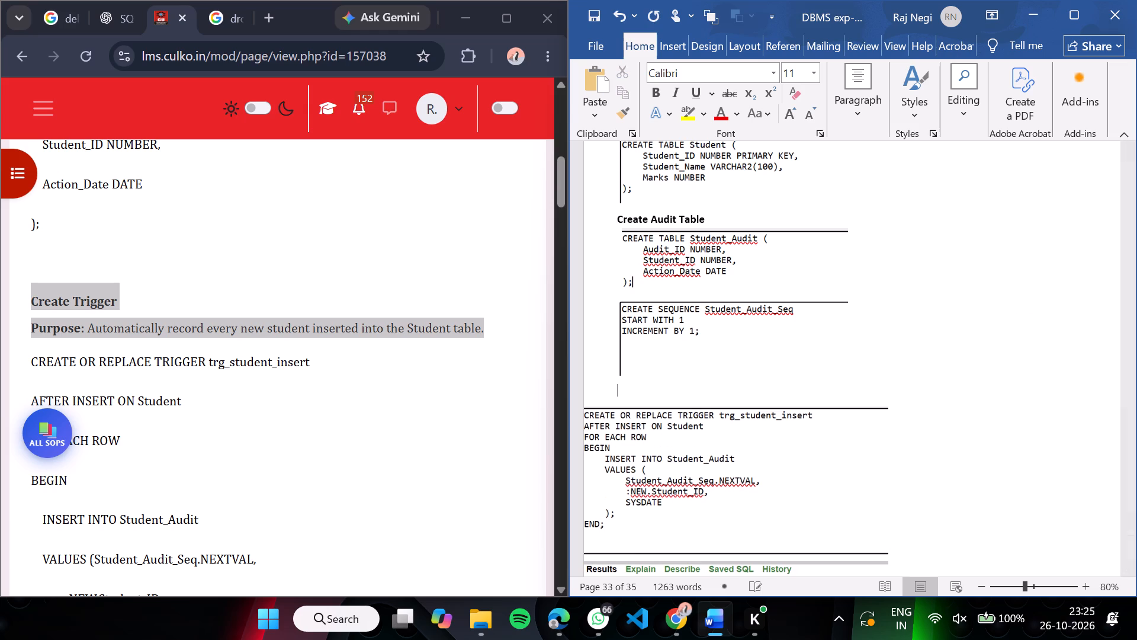
{"action": "key", "text": "ctrl+v"}
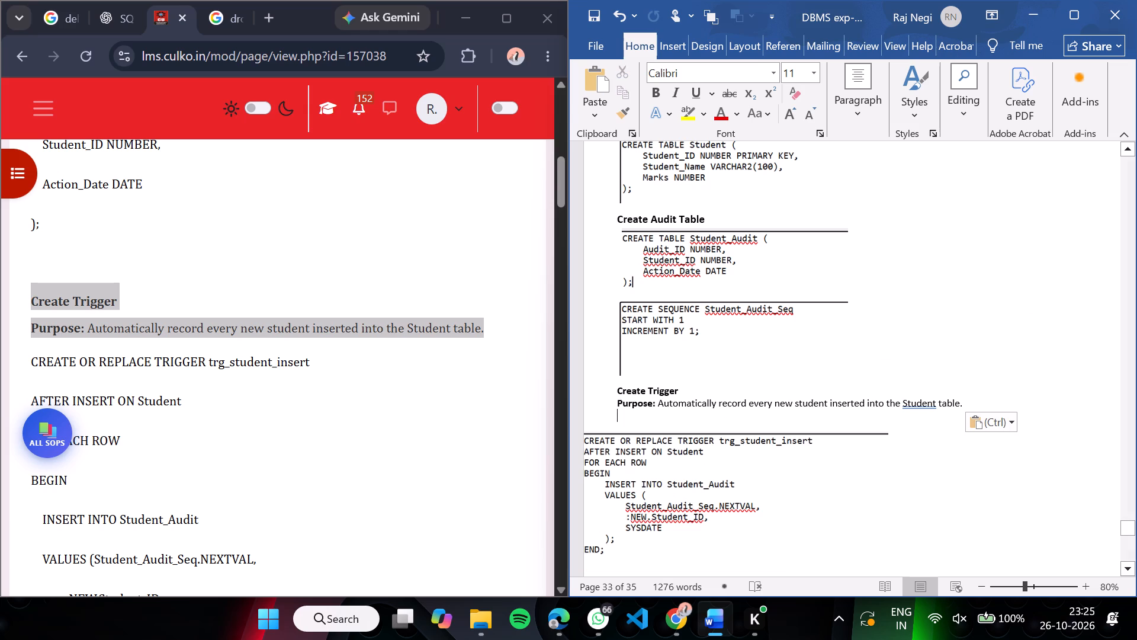
Move the trg_student_insert trigger screenshot directly below the "Create Trigger" purpose line, in line with the text margin.
{"action": "left_click_drag", "start_coordinate": [746, 489], "coordinate": [781, 475]}
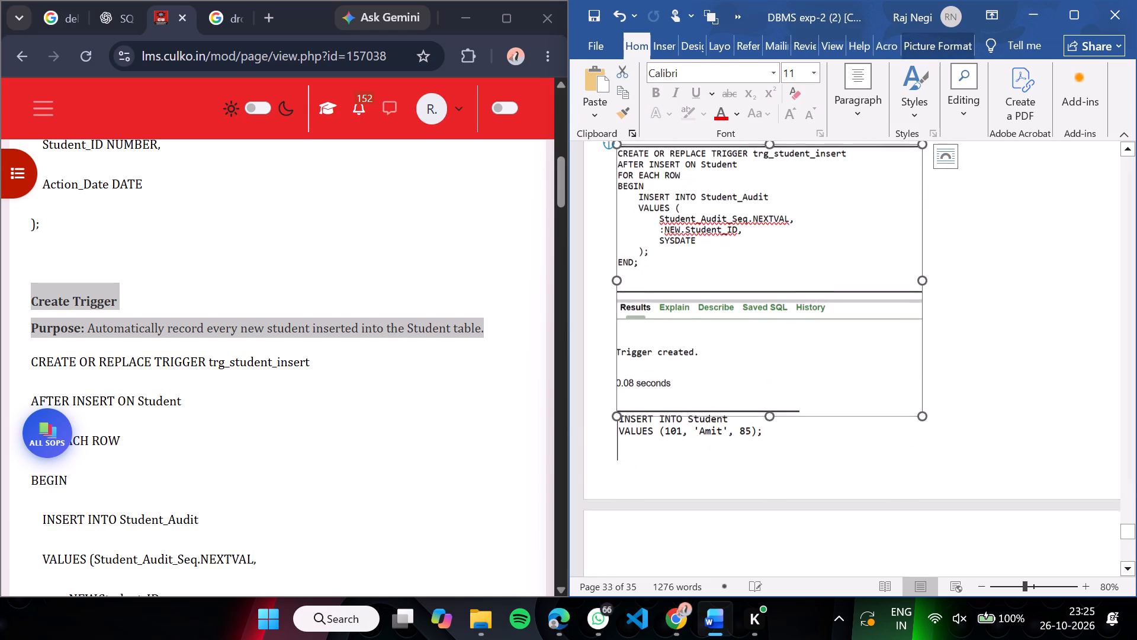
{"action": "scroll", "coordinate": [991, 413], "scroll_direction": "up", "scroll_amount": 2}
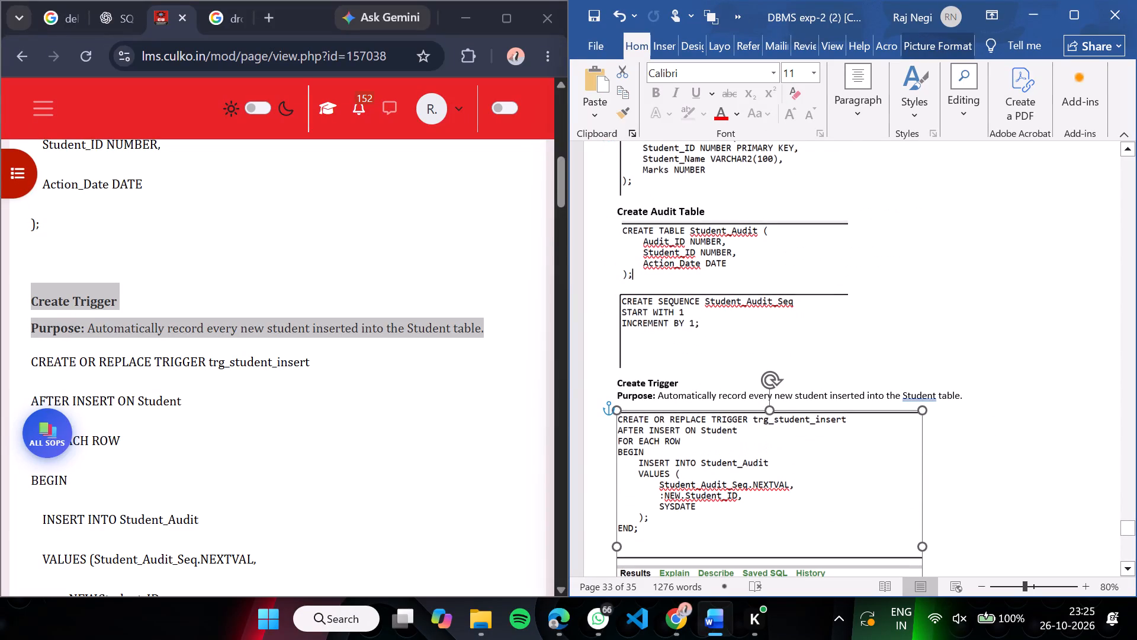
Set the "Create Trigger" heading and its purpose line to font size 12.
{"action": "left_click", "coordinate": [620, 380]}
{"action": "left_click", "coordinate": [620, 380]}
{"action": "left_click", "coordinate": [620, 380]}
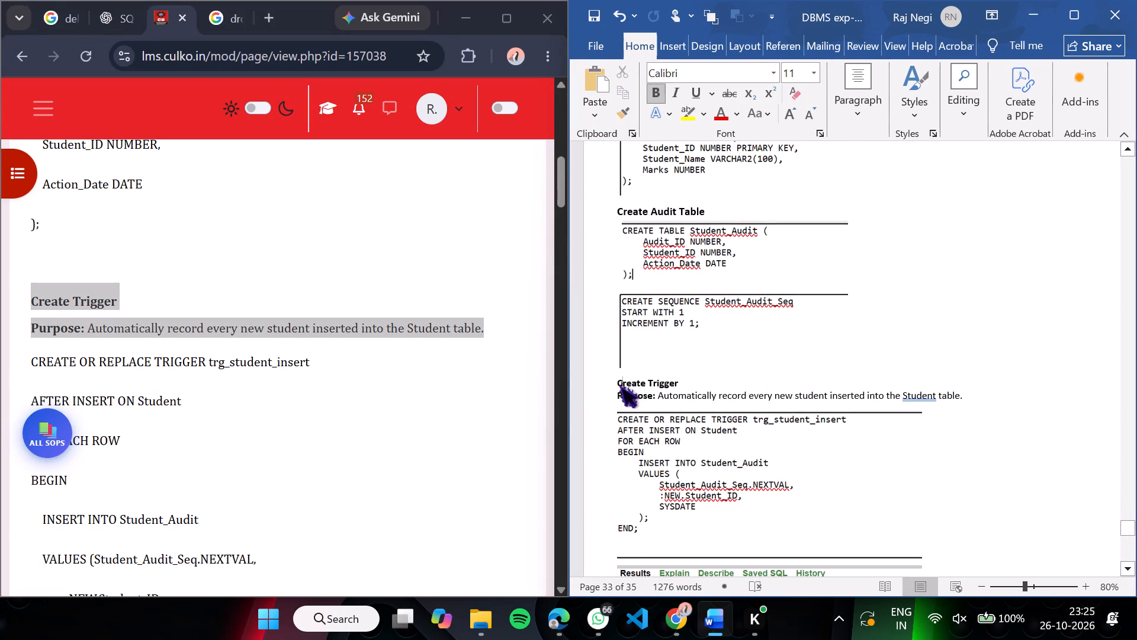
{"action": "left_click_drag", "start_coordinate": [615, 380], "coordinate": [807, 402]}
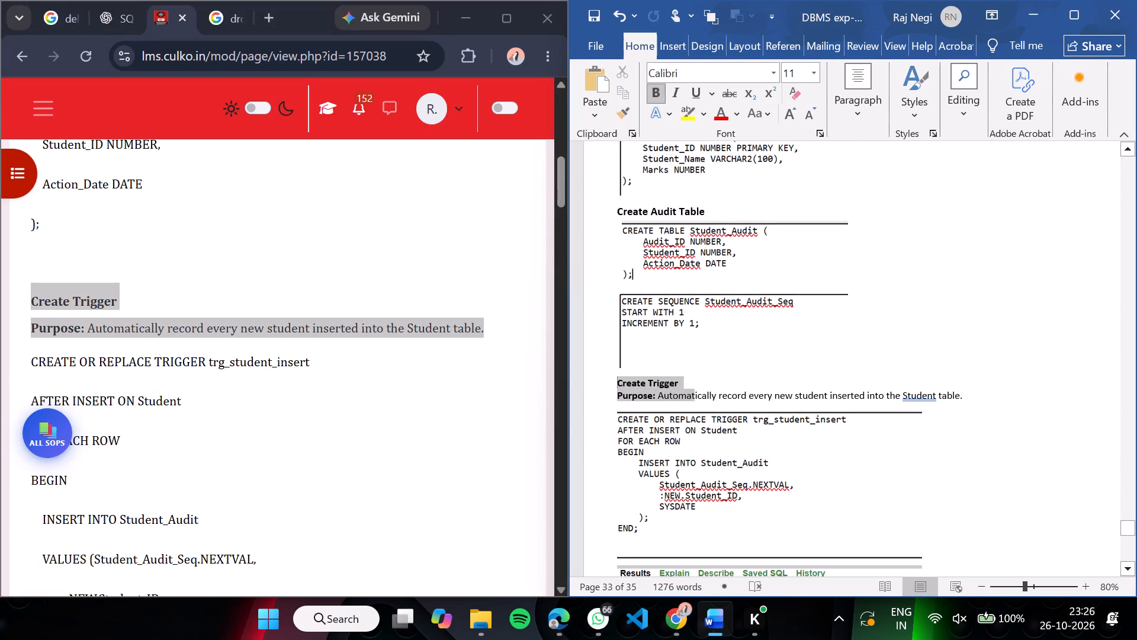
{"action": "left_click_drag", "start_coordinate": [807, 402], "coordinate": [965, 389]}
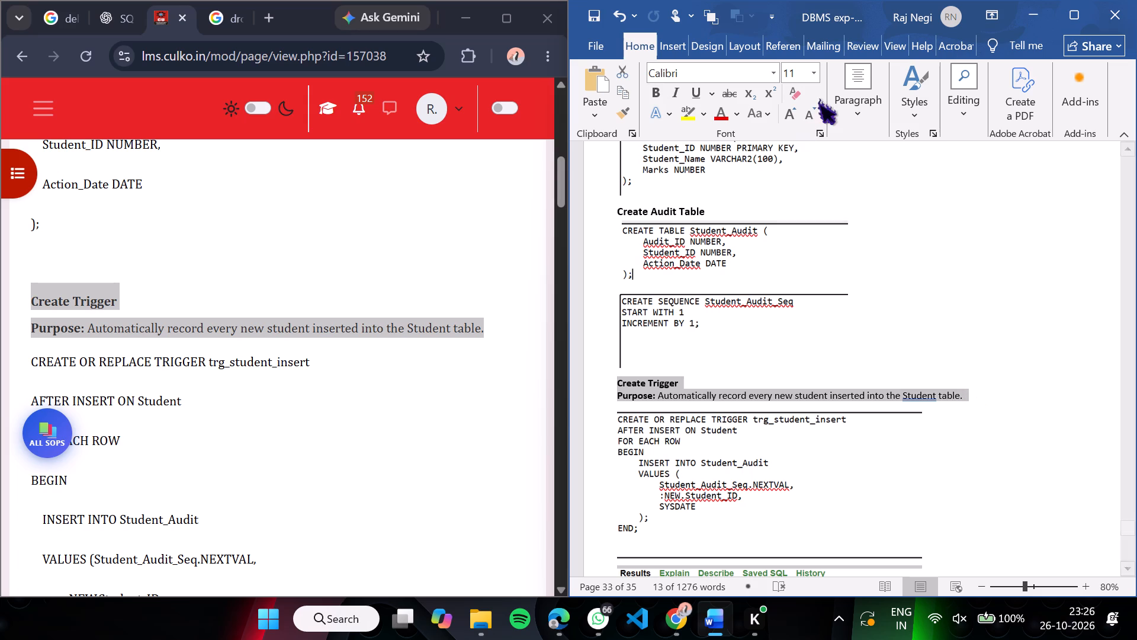
{"action": "left_click", "coordinate": [795, 113]}
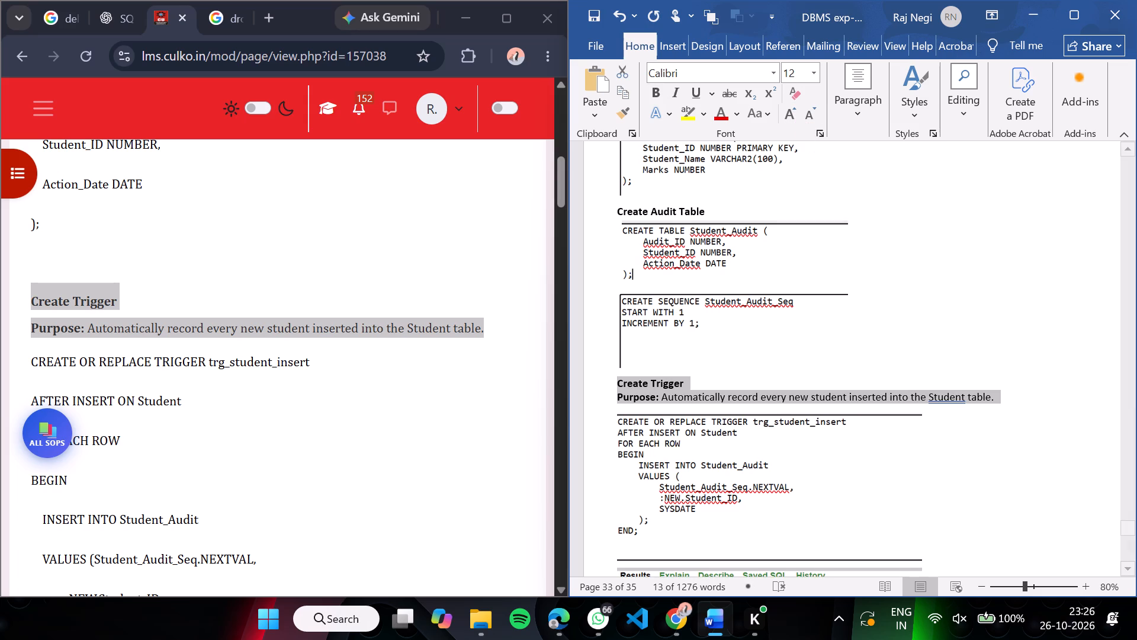
{"action": "left_click", "coordinate": [941, 332]}
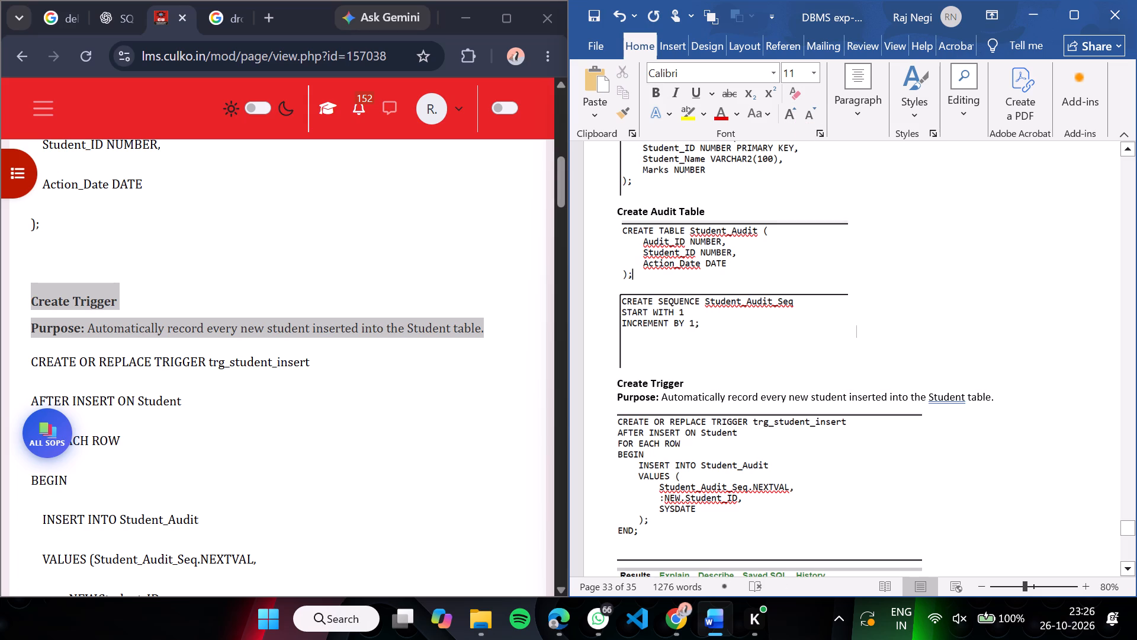
Nudge the trigger screenshot so its code aligns with the CREATE SEQUENCE screenshot above.
{"action": "left_click_drag", "start_coordinate": [872, 466], "coordinate": [880, 463]}
{"action": "scroll", "coordinate": [958, 440], "scroll_direction": "up", "scroll_amount": 1}
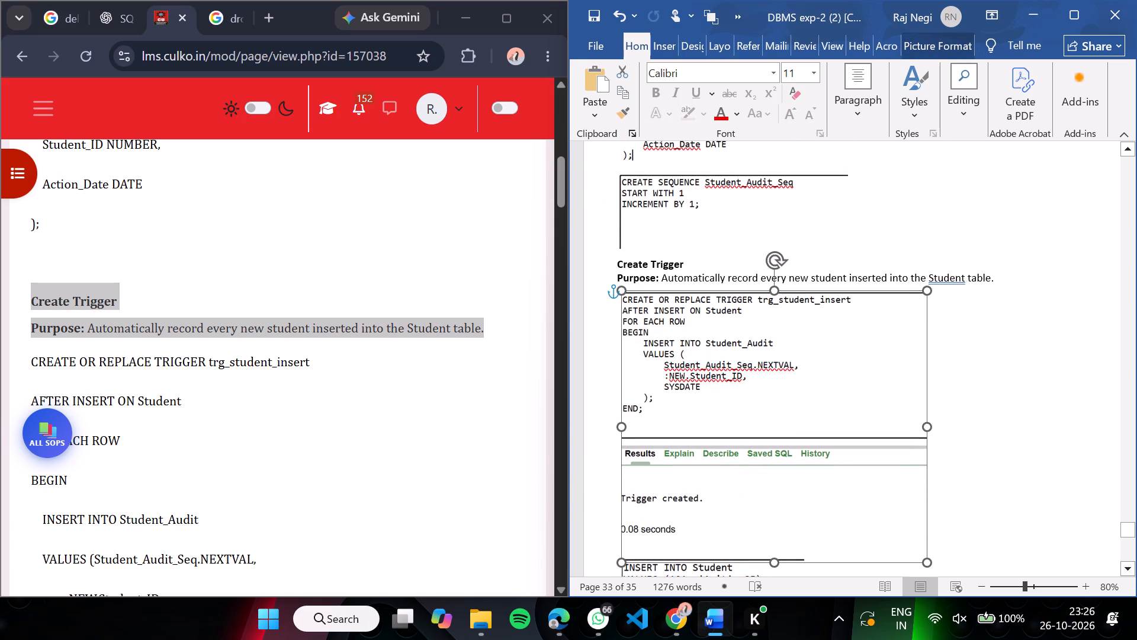
Find the Insert Record section on the course page and move the INSERT INTO Student screenshot down to make room for a caption.
{"action": "scroll", "coordinate": [958, 440], "scroll_direction": "down", "scroll_amount": 1}
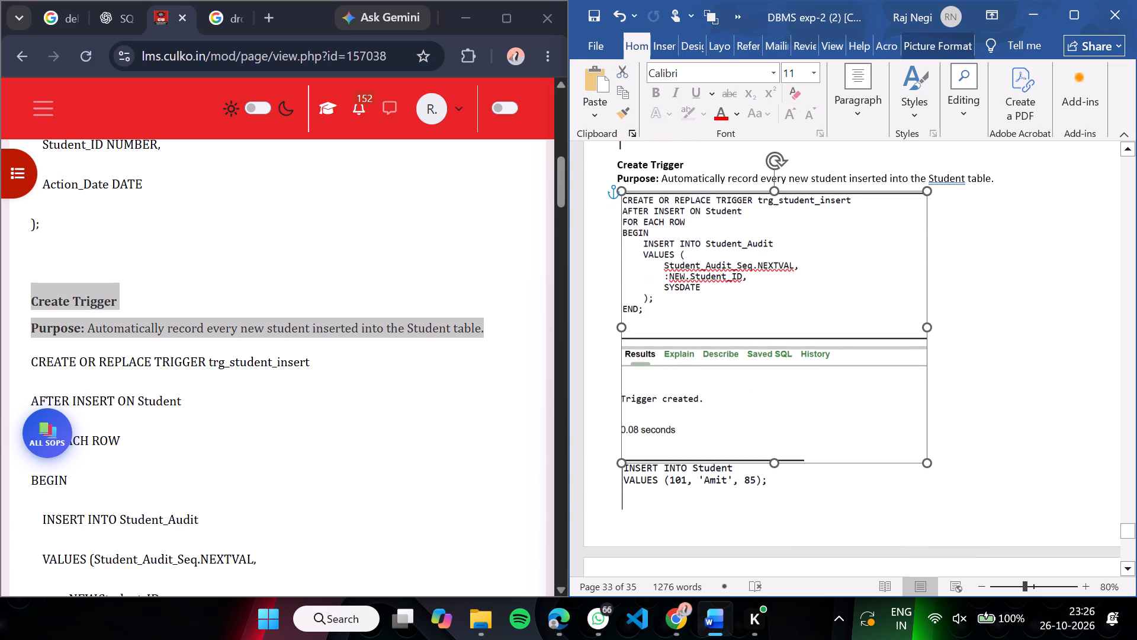
{"action": "scroll", "coordinate": [462, 360], "scroll_direction": "down", "scroll_amount": 2}
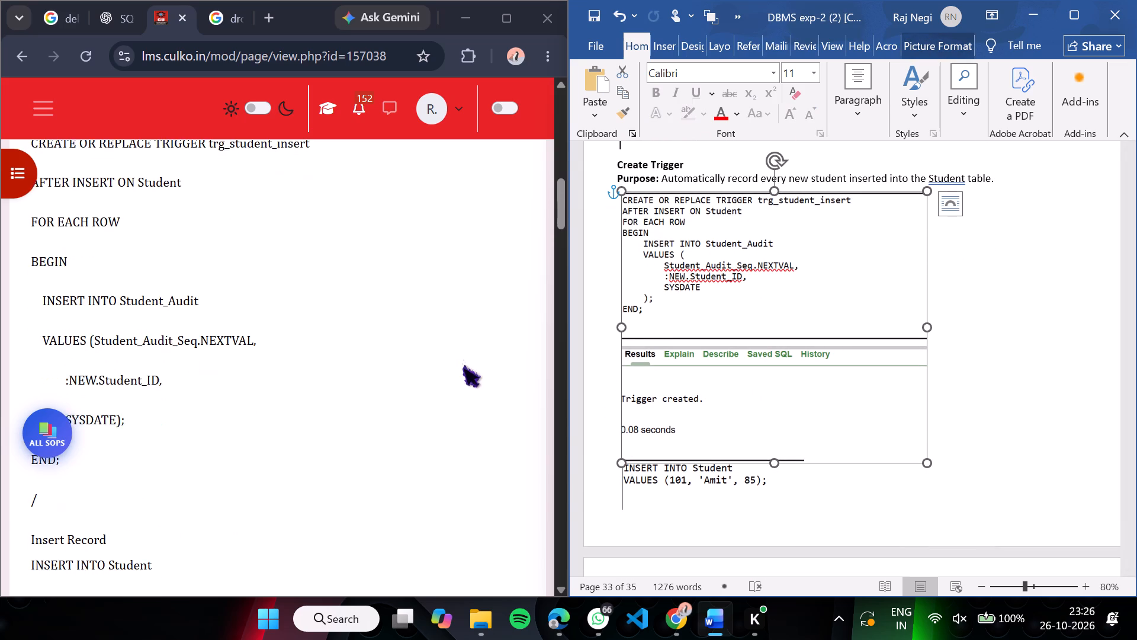
{"action": "scroll", "coordinate": [462, 360], "scroll_direction": "down", "scroll_amount": 2}
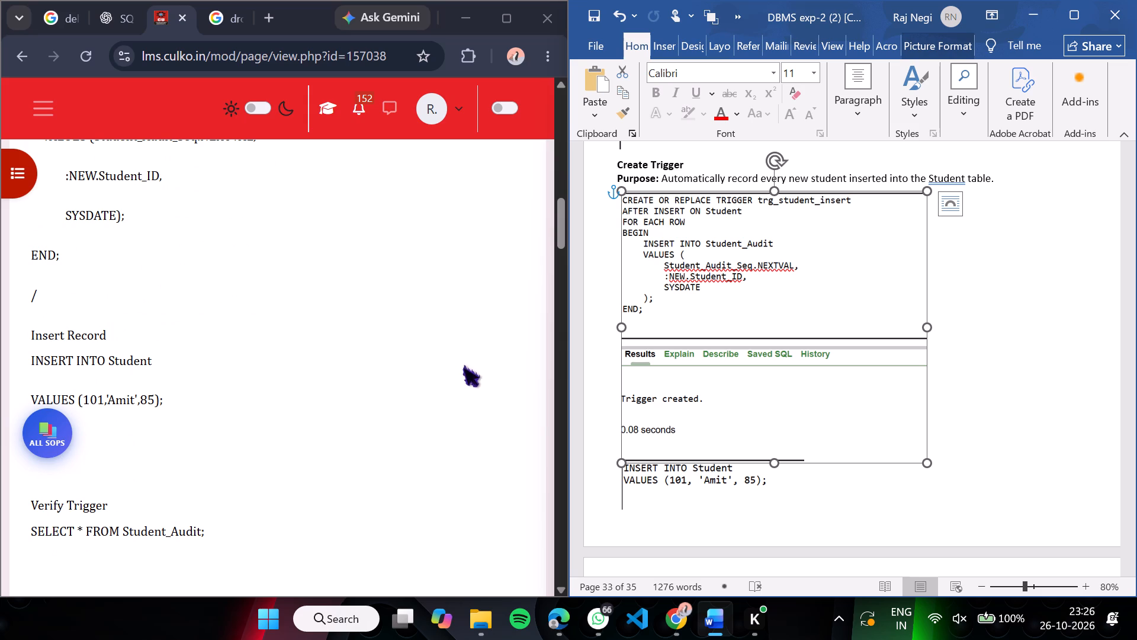
{"action": "left_click_drag", "start_coordinate": [675, 478], "coordinate": [675, 527]}
{"action": "scroll", "coordinate": [914, 430], "scroll_direction": "down", "scroll_amount": 1}
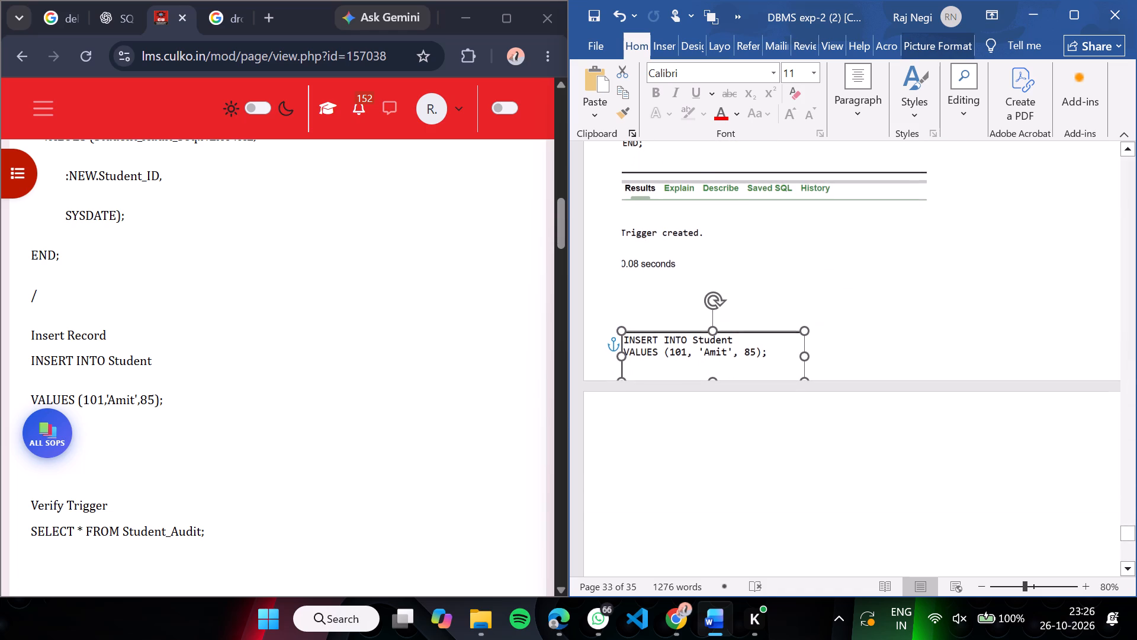
Copy the "Insert Record" caption from the course page and paste it in bold above the INSERT INTO Student screenshot.
{"action": "left_click_drag", "start_coordinate": [115, 328], "coordinate": [7, 335]}
{"action": "key", "text": "ctrl+c"}
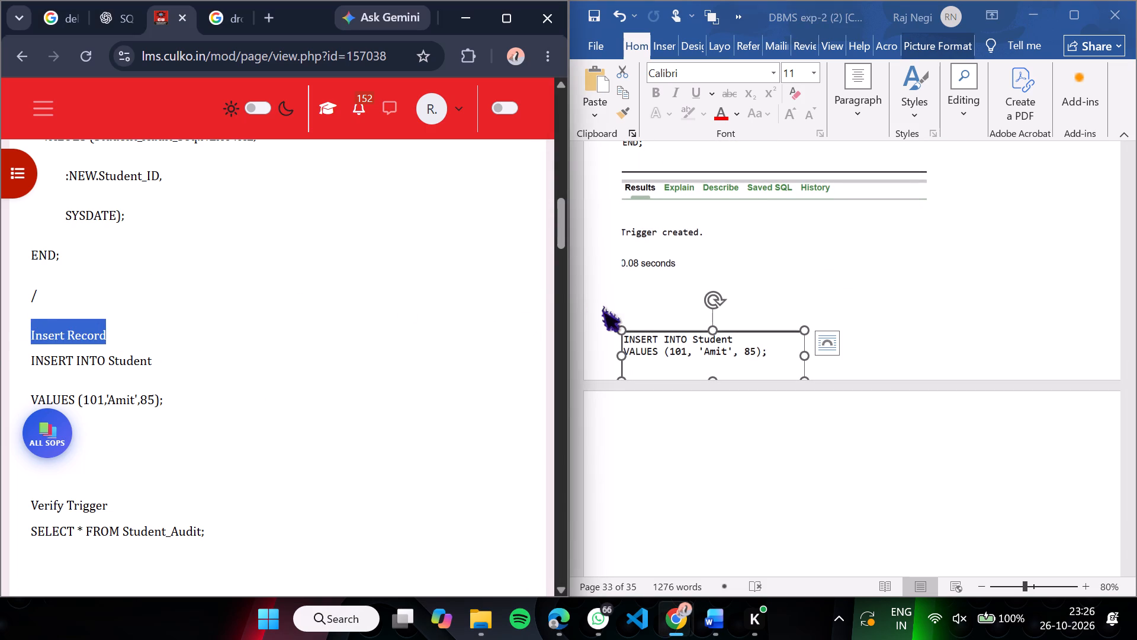
{"action": "left_click", "coordinate": [634, 296]}
{"action": "left_click", "coordinate": [634, 296]}
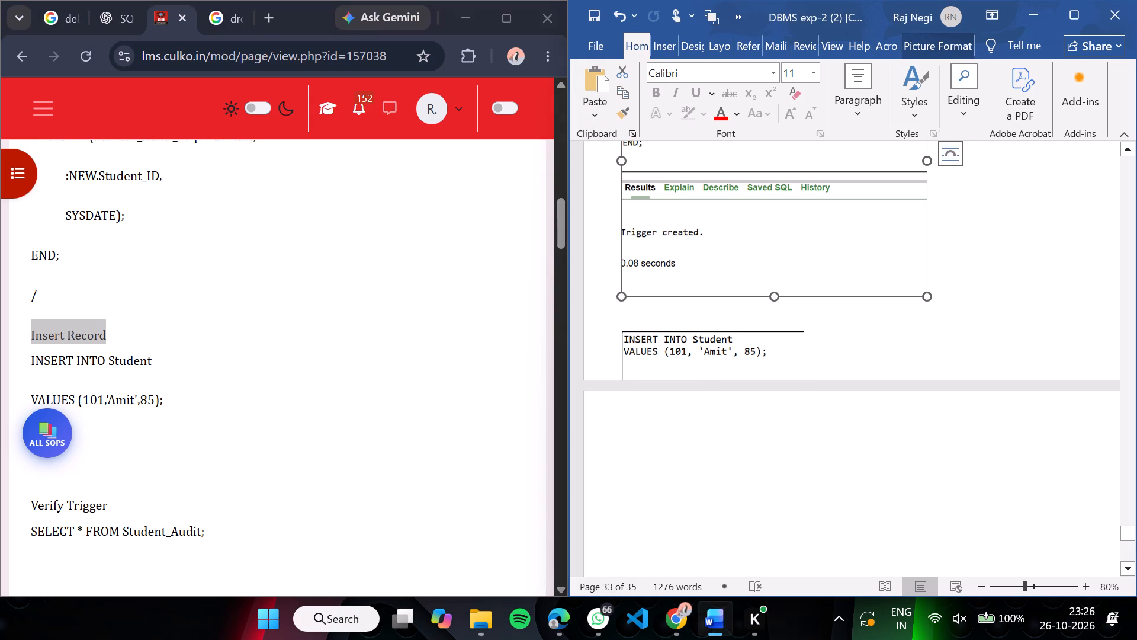
{"action": "left_click", "coordinate": [632, 309]}
{"action": "key", "text": "ctrl+b"}
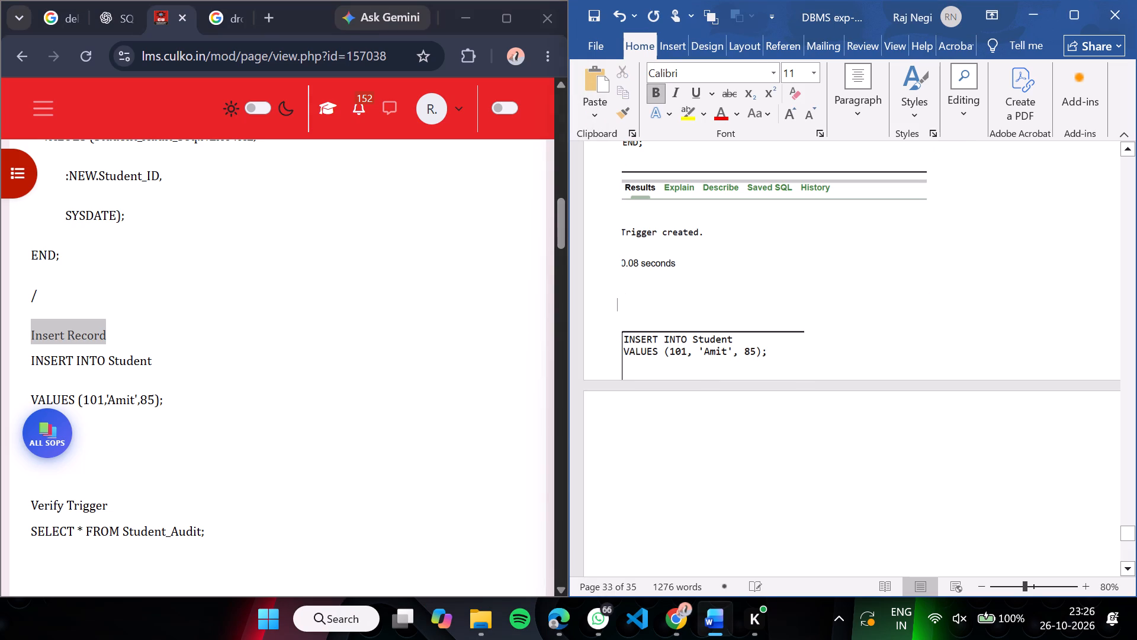
{"action": "key", "text": "ctrl+v"}
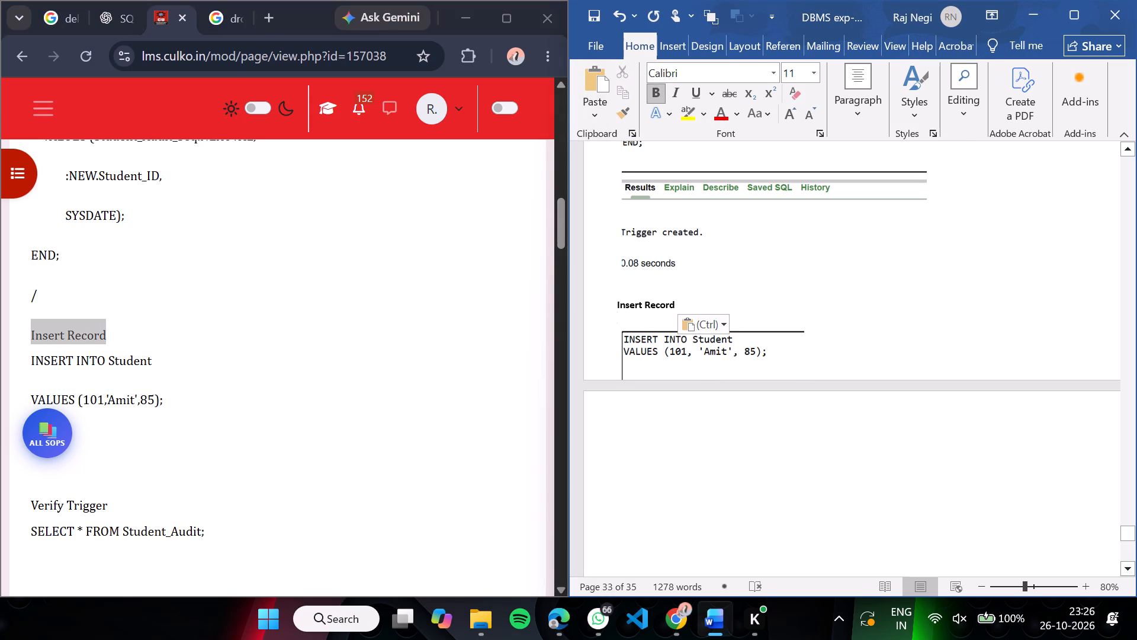
Move the INSERT INTO Student screenshot directly under the "Insert Record" caption, aligned with the text margin.
{"action": "left_click_drag", "start_coordinate": [745, 358], "coordinate": [744, 340]}
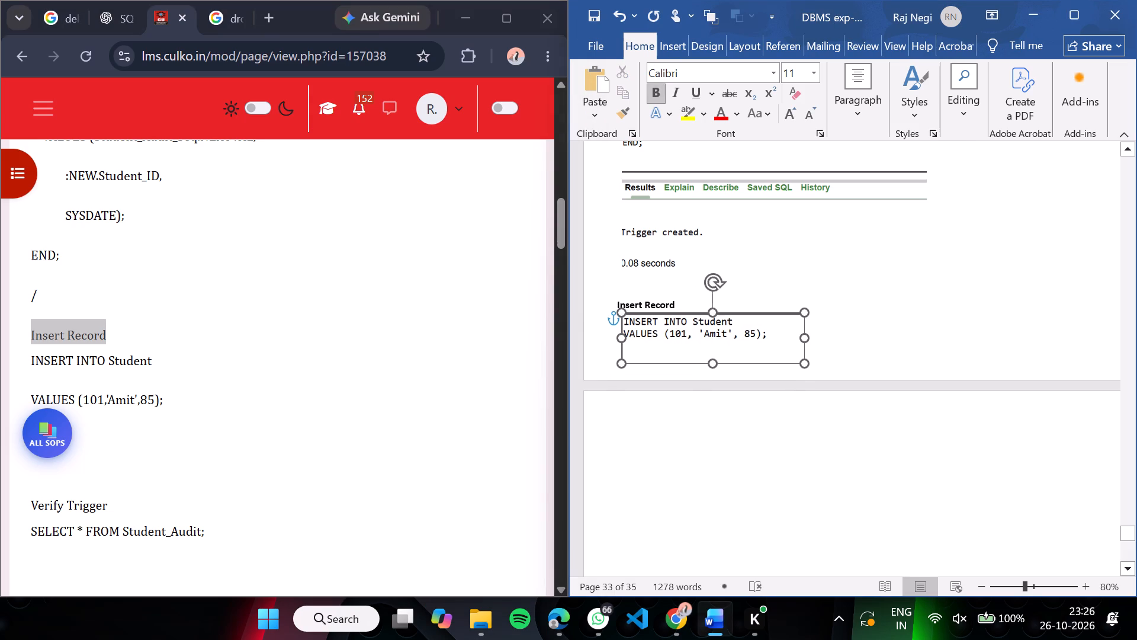
{"action": "left_click_drag", "start_coordinate": [744, 340], "coordinate": [739, 344]}
{"action": "left_click", "coordinate": [965, 283]}
Set the "Insert Record" caption to font size 12.
{"action": "scroll", "coordinate": [965, 283], "scroll_direction": "up", "scroll_amount": 1}
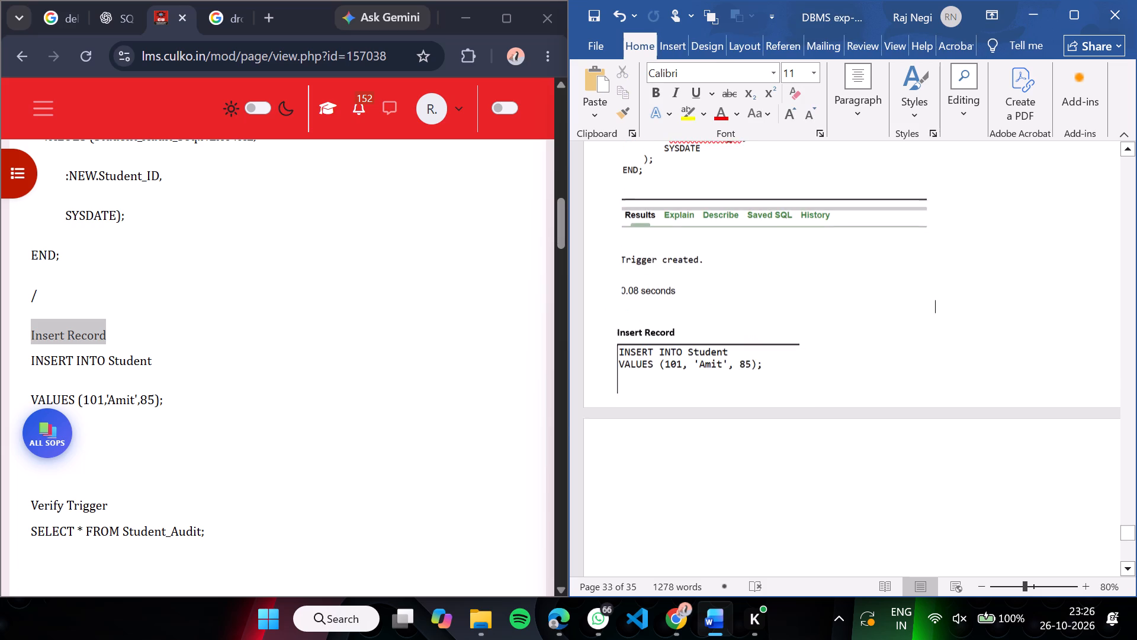
{"action": "scroll", "coordinate": [965, 283], "scroll_direction": "up", "scroll_amount": 1}
{"action": "left_click_drag", "start_coordinate": [675, 351], "coordinate": [625, 354]}
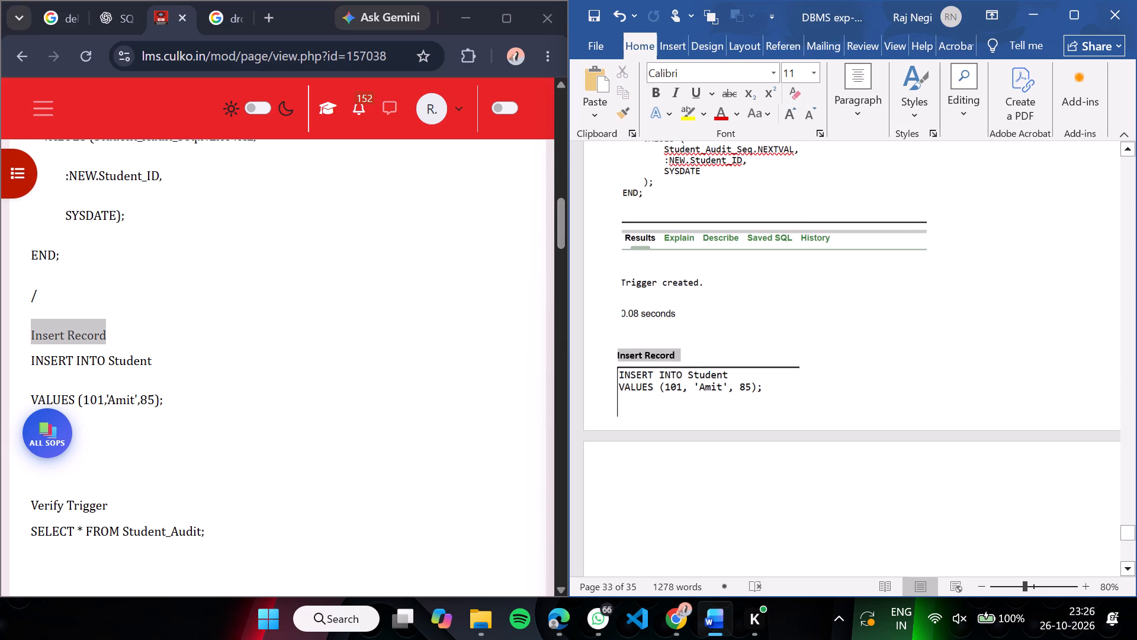
{"action": "left_click_drag", "start_coordinate": [625, 354], "coordinate": [616, 353]}
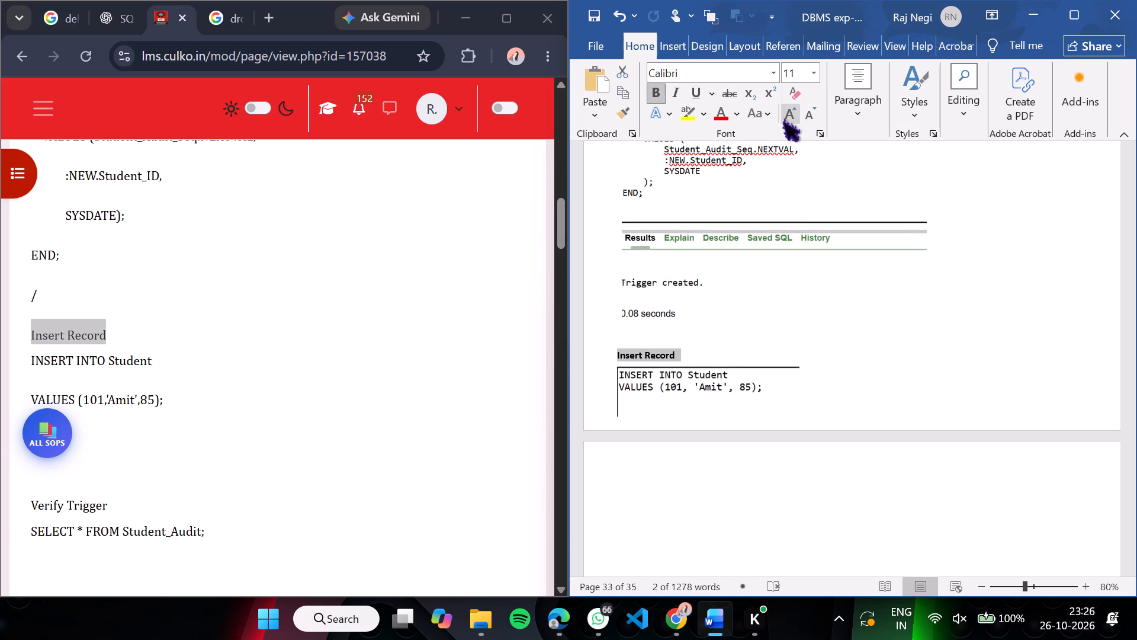
{"action": "left_click", "coordinate": [782, 115]}
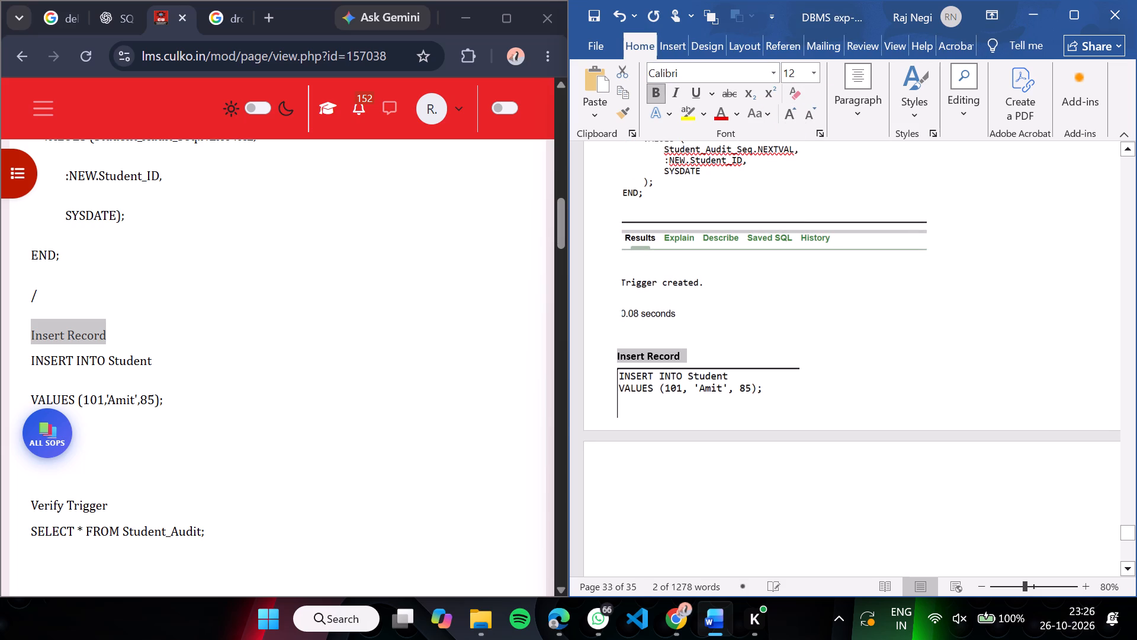
Crop the bottom of the trigger screenshot to cut off the execution time below "Trigger created.".
{"action": "left_click", "coordinate": [628, 334]}
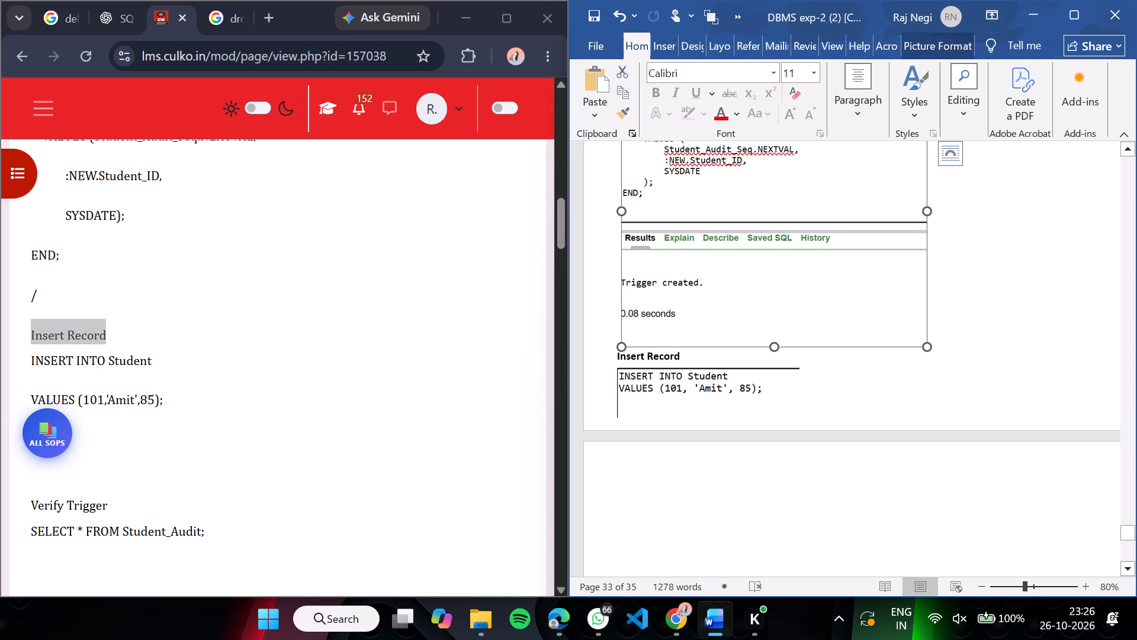
{"action": "right_click", "coordinate": [856, 297]}
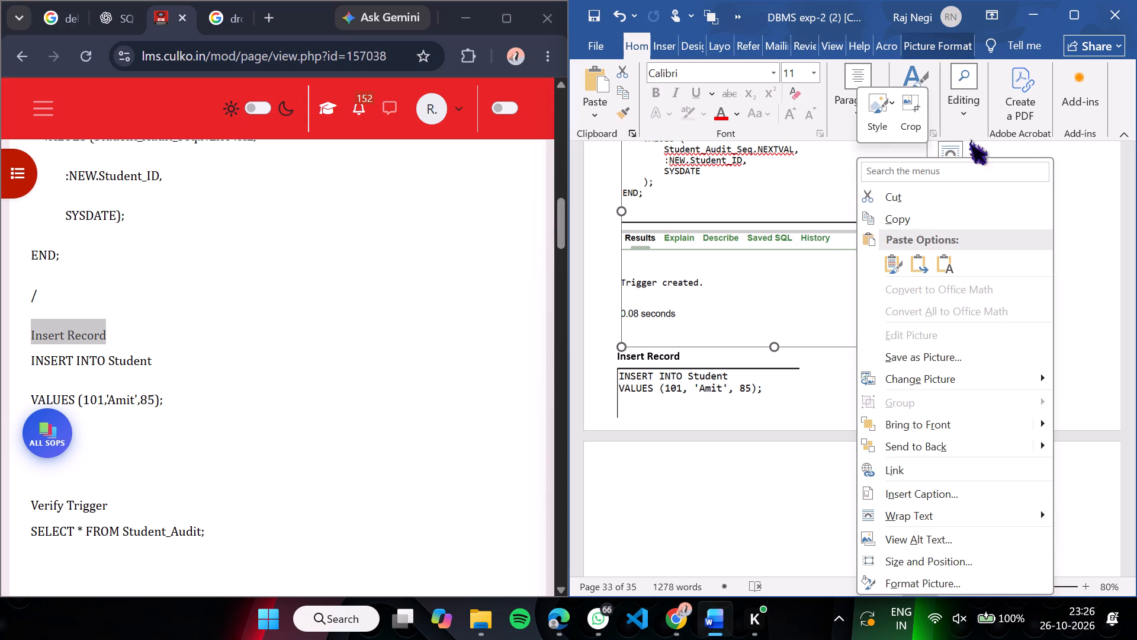
{"action": "left_click", "coordinate": [922, 118]}
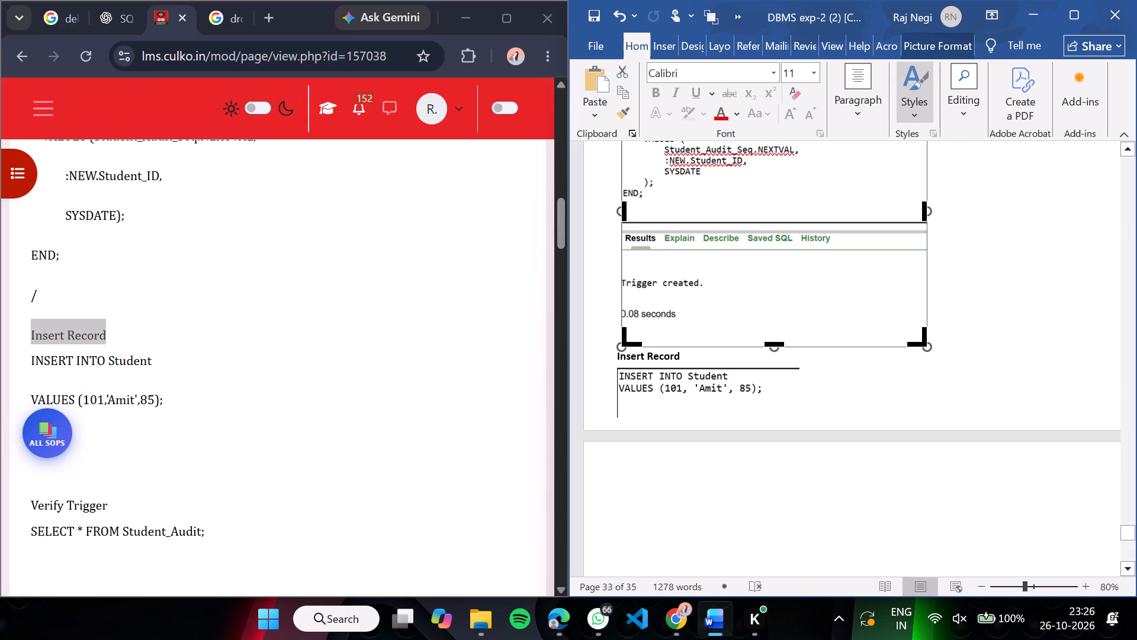
{"action": "left_click", "coordinate": [772, 341]}
{"action": "left_click_drag", "start_coordinate": [772, 345], "coordinate": [772, 343]}
{"action": "left_click_drag", "start_coordinate": [772, 343], "coordinate": [766, 292]}
{"action": "left_click", "coordinate": [1043, 362]}
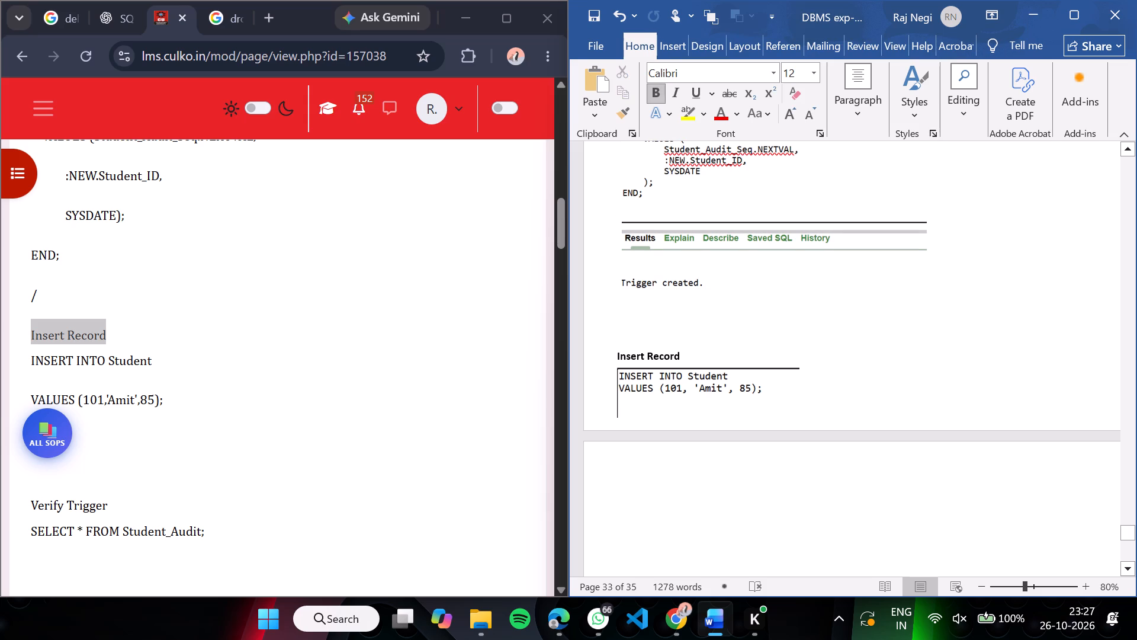
Remove the empty lines above the "Insert Record" caption so it sits just below the trigger screenshot.
{"action": "left_click", "coordinate": [614, 356]}
{"action": "key", "text": "BackSpace"}
{"action": "key", "text": "BackSpace"}
{"action": "key", "text": "BackSpace"}
{"action": "key", "text": "BackSpace"}
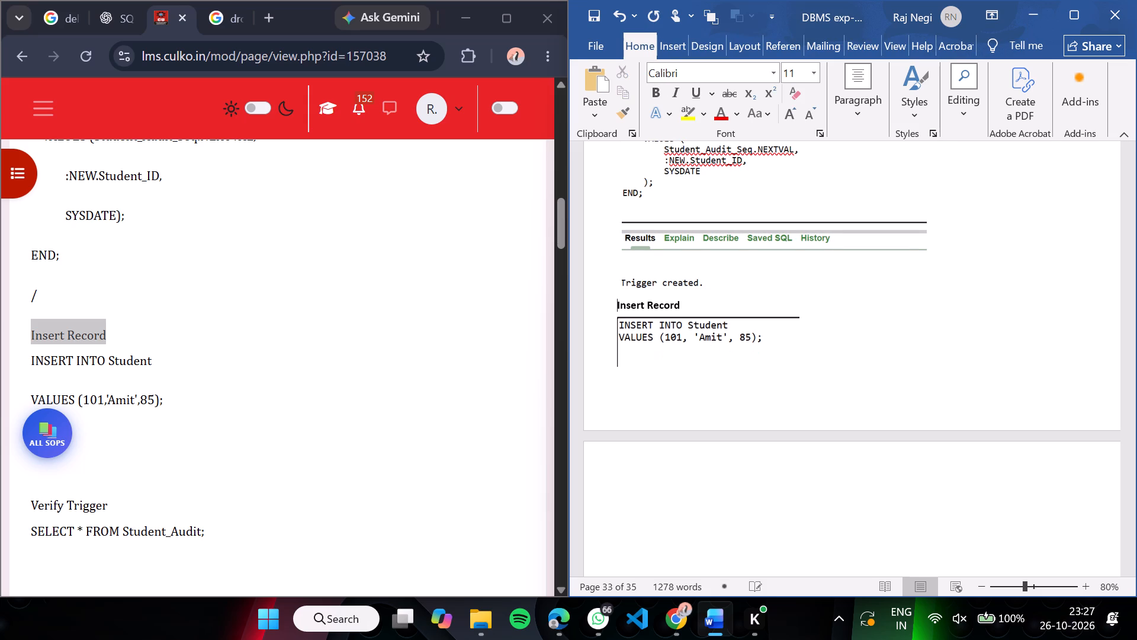
Move the SELECT * FROM Student_Audit screenshot to the top of the page following the INSERT INTO Student screenshot, near the text margin.
{"action": "scroll", "coordinate": [942, 351], "scroll_direction": "down", "scroll_amount": 5}
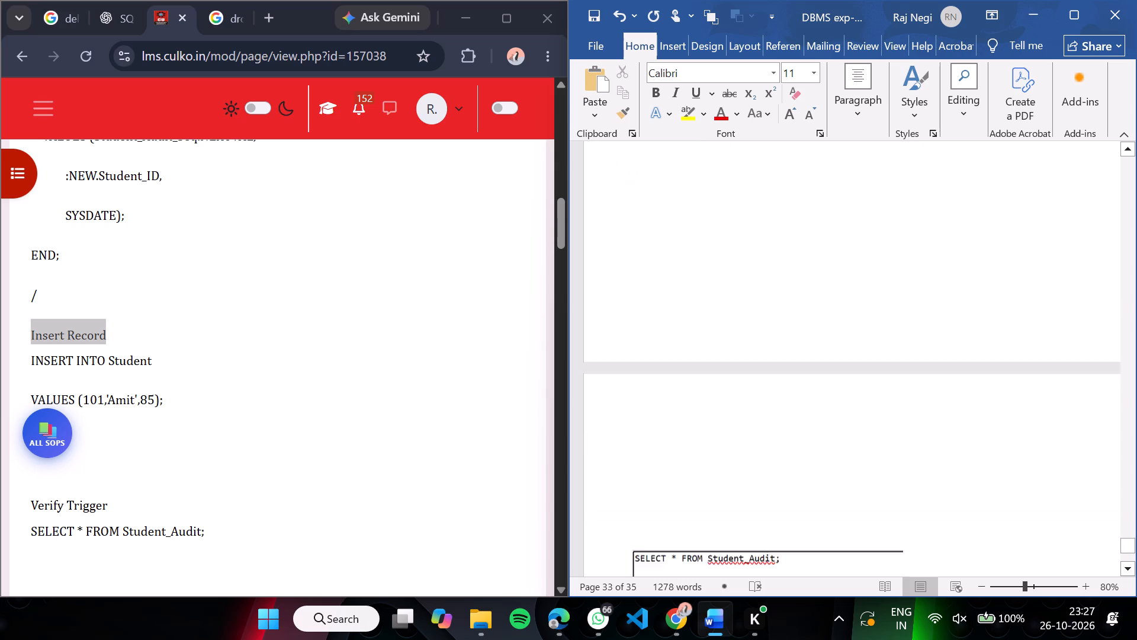
{"action": "scroll", "coordinate": [942, 351], "scroll_direction": "down", "scroll_amount": 1}
{"action": "scroll", "coordinate": [942, 351], "scroll_direction": "up", "scroll_amount": 2}
{"action": "scroll", "coordinate": [766, 430], "scroll_direction": "down", "scroll_amount": 3, "text": "ctrl"}
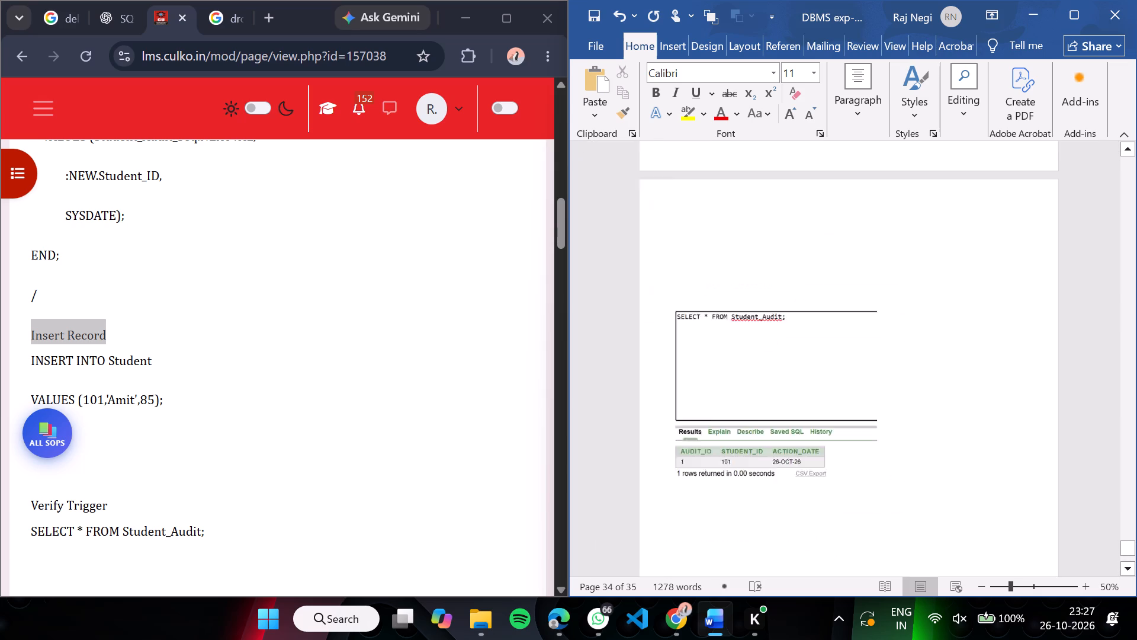
{"action": "scroll", "coordinate": [766, 430], "scroll_direction": "down", "scroll_amount": 1, "text": "ctrl"}
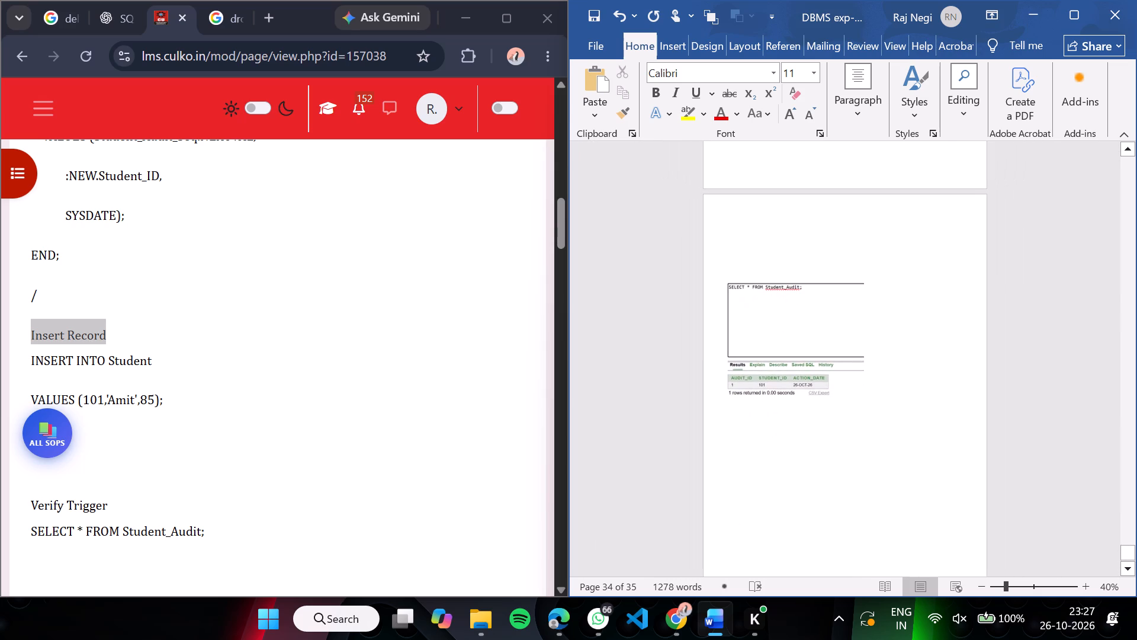
{"action": "scroll", "coordinate": [766, 430], "scroll_direction": "down", "scroll_amount": 3, "text": "ctrl"}
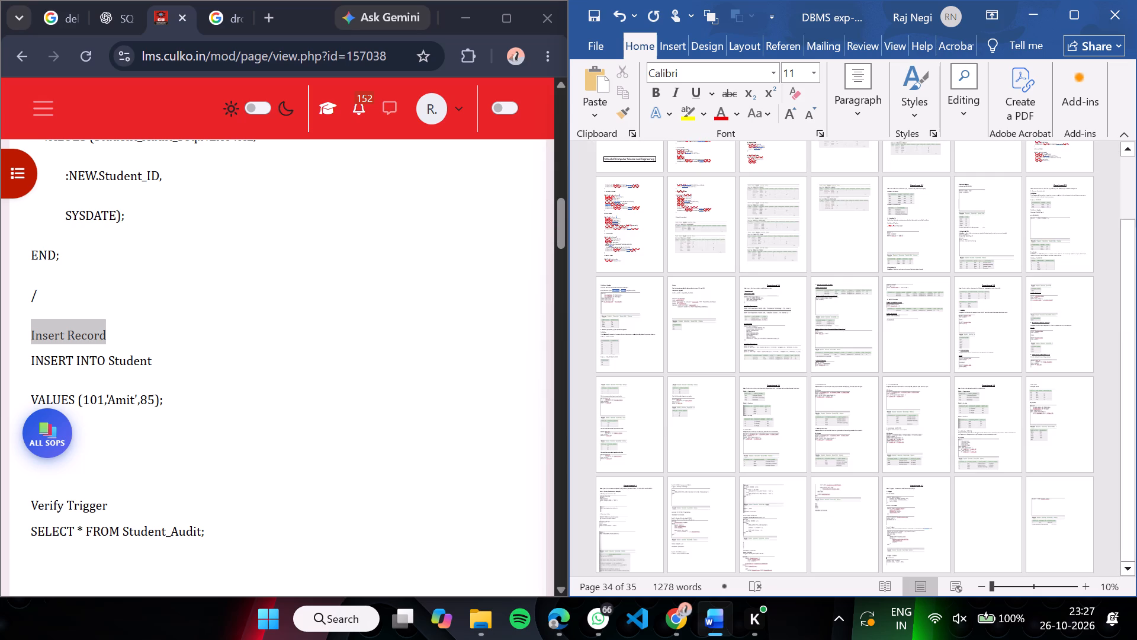
{"action": "scroll", "coordinate": [854, 448], "scroll_direction": "up", "scroll_amount": 3, "text": "ctrl"}
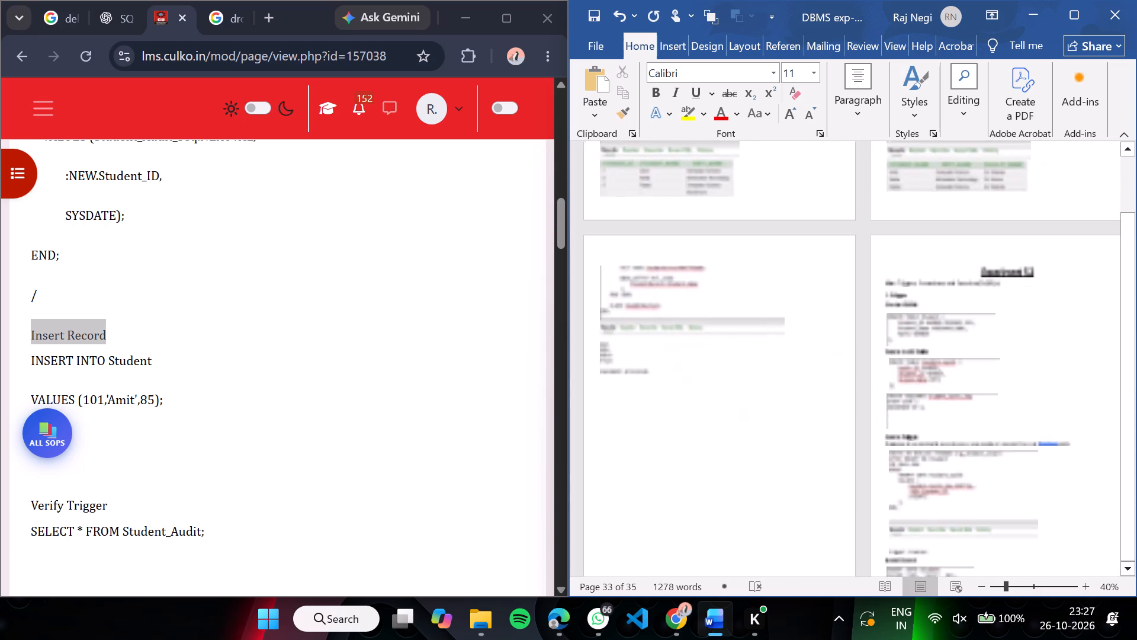
{"action": "scroll", "coordinate": [854, 448], "scroll_direction": "down", "scroll_amount": 5}
{"action": "scroll", "coordinate": [854, 448], "scroll_direction": "up", "scroll_amount": 1}
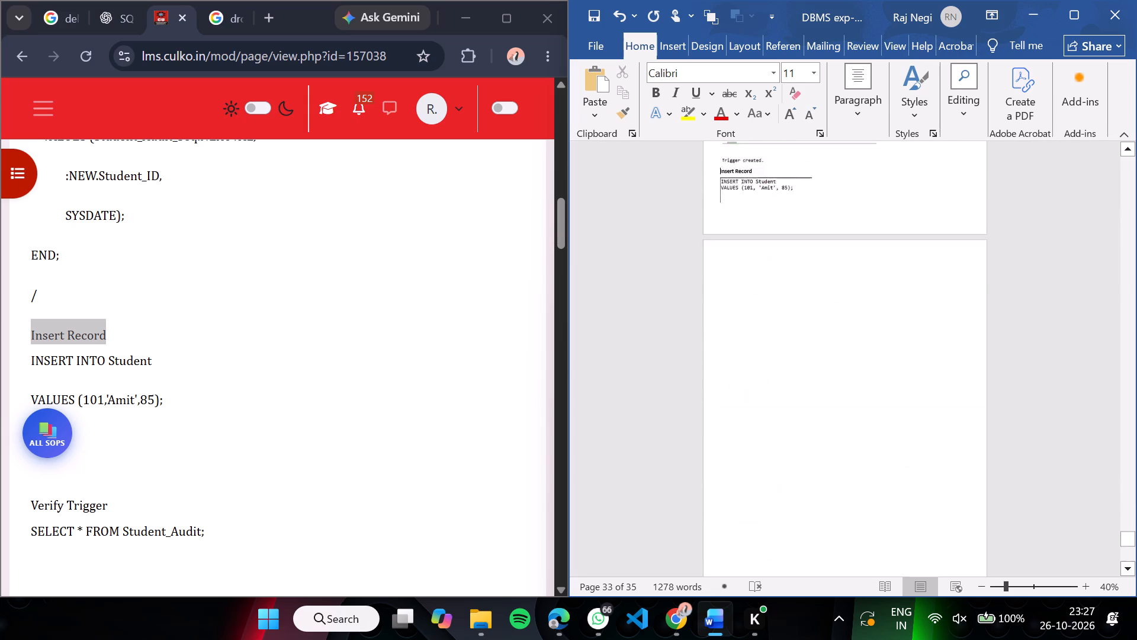
{"action": "scroll", "coordinate": [854, 448], "scroll_direction": "up", "scroll_amount": 1}
{"action": "scroll", "coordinate": [854, 448], "scroll_direction": "down", "scroll_amount": 7}
{"action": "scroll", "coordinate": [854, 448], "scroll_direction": "up", "scroll_amount": 1}
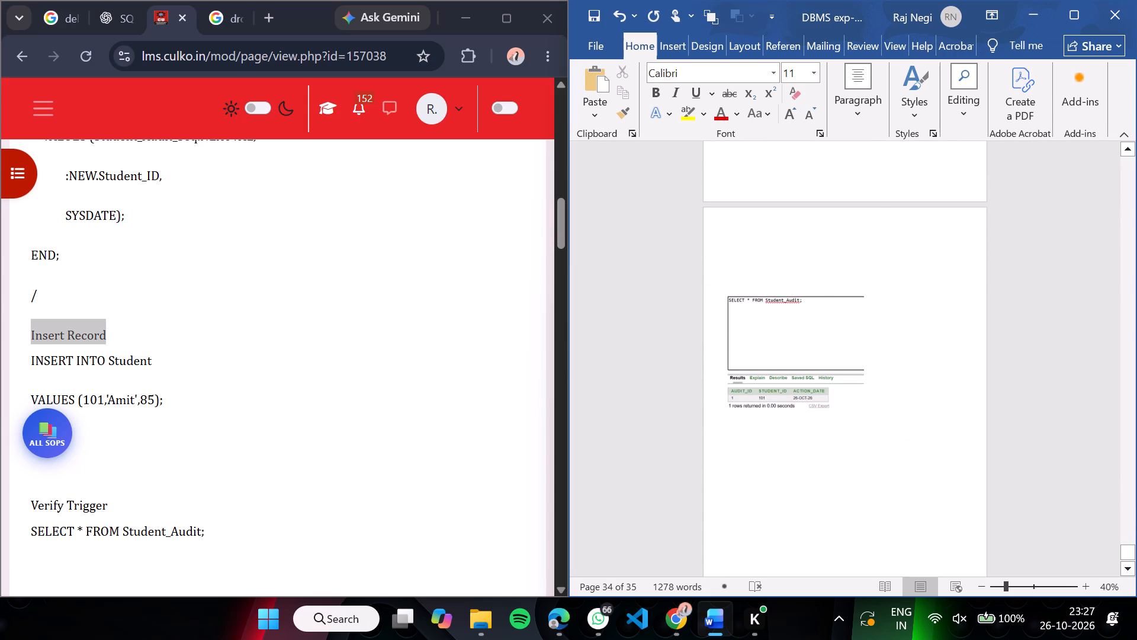
{"action": "left_click_drag", "start_coordinate": [772, 337], "coordinate": [778, 116]}
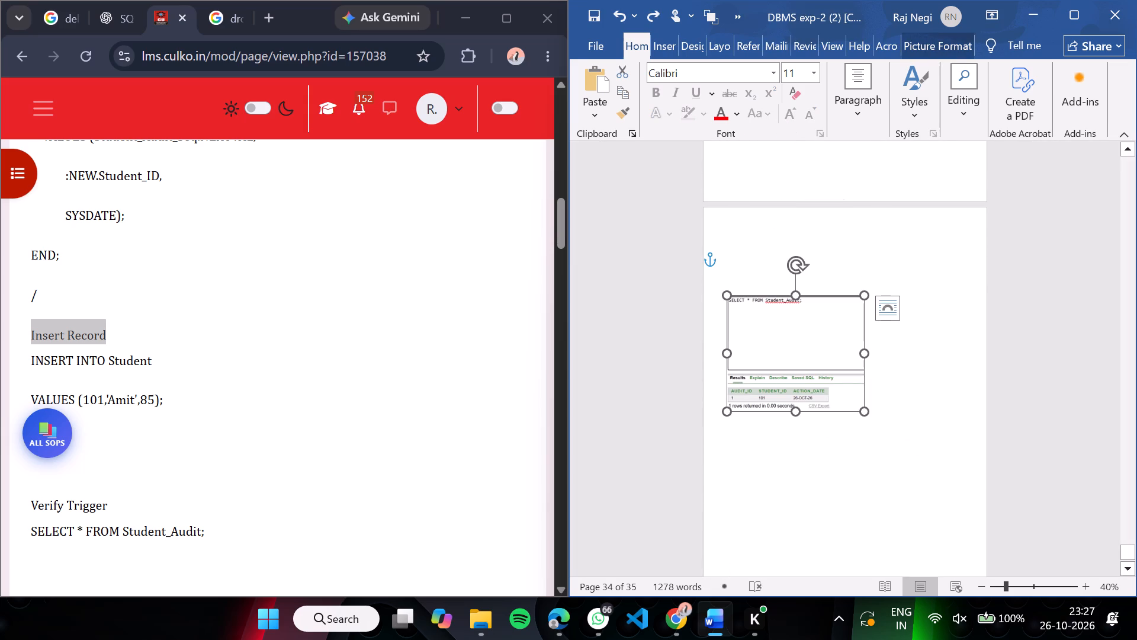
{"action": "left_click_drag", "start_coordinate": [802, 361], "coordinate": [806, 264]}
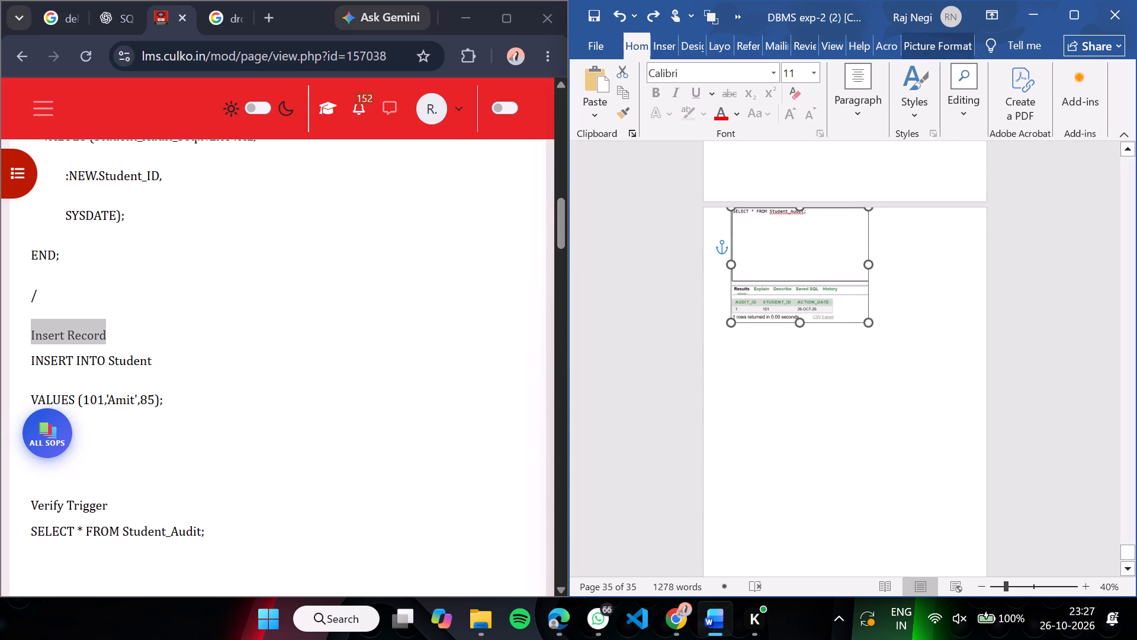
{"action": "left_click_drag", "start_coordinate": [806, 264], "coordinate": [810, 188]}
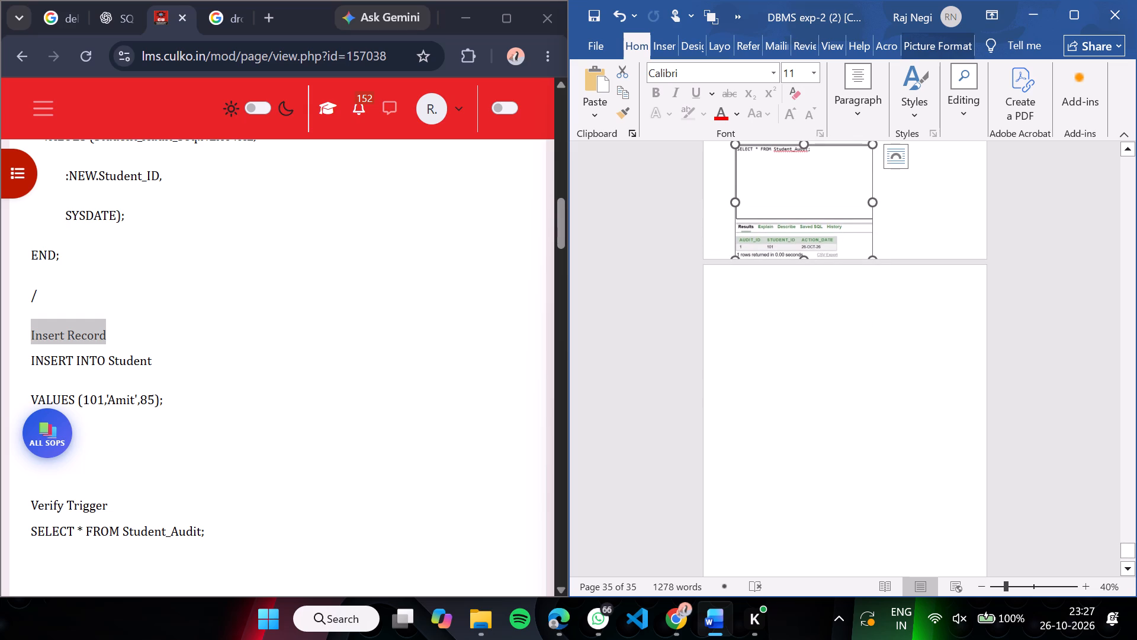
{"action": "scroll", "coordinate": [913, 207], "scroll_direction": "up", "scroll_amount": 4}
{"action": "left_click_drag", "start_coordinate": [809, 426], "coordinate": [808, 400]}
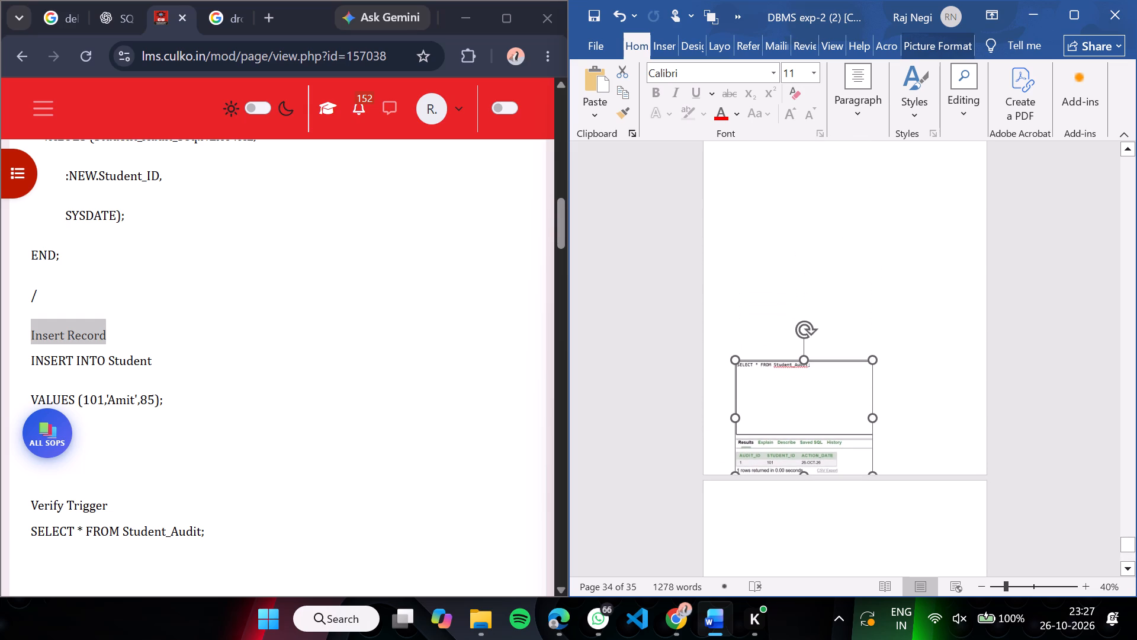
{"action": "left_click_drag", "start_coordinate": [808, 400], "coordinate": [802, 213]}
{"action": "scroll", "coordinate": [910, 252], "scroll_direction": "up", "scroll_amount": 2}
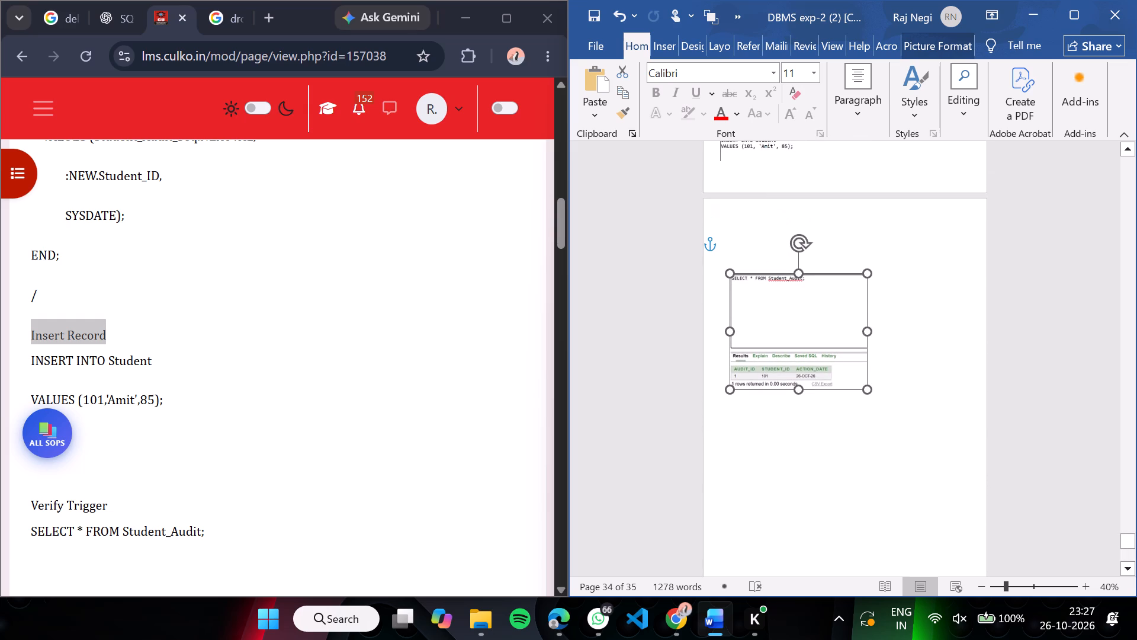
{"action": "left_click_drag", "start_coordinate": [777, 309], "coordinate": [768, 254]}
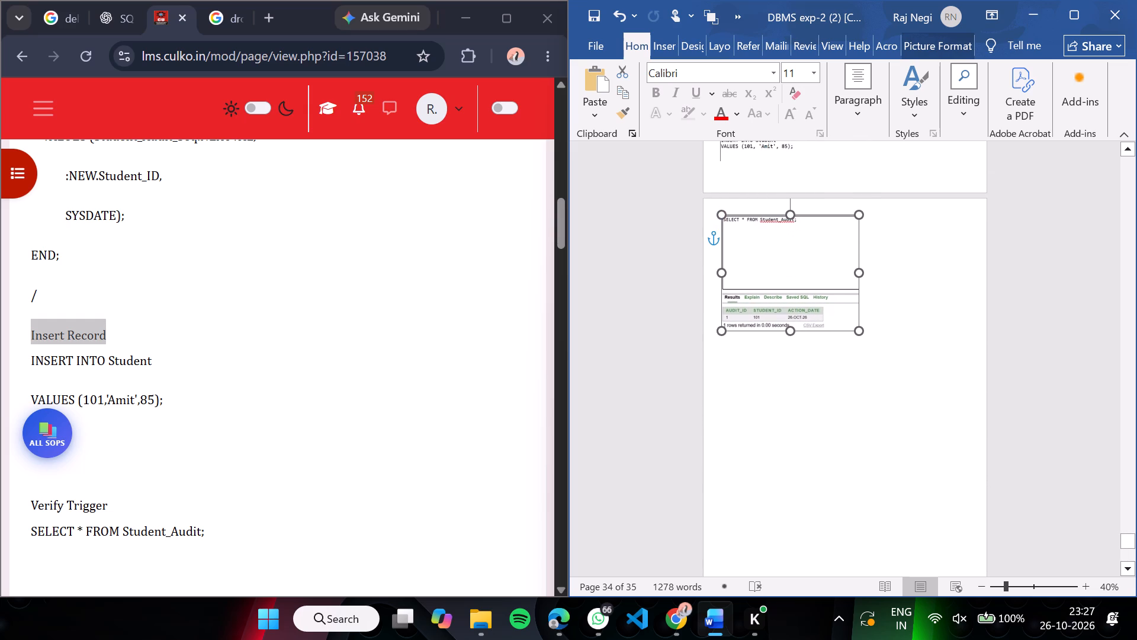
{"action": "left_click_drag", "start_coordinate": [768, 254], "coordinate": [769, 266]}
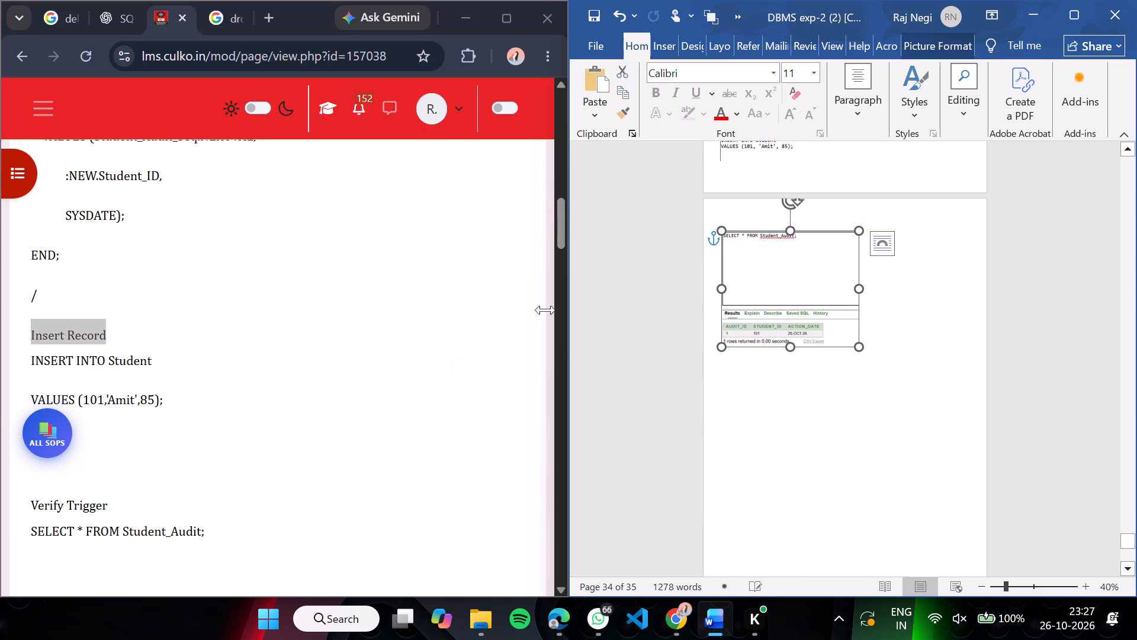
Copy "Verify Trigger" from the course page and insert it as a caption above the Student_Audit query screenshot, lowering the screenshot to make room.
{"action": "scroll", "coordinate": [300, 431], "scroll_direction": "down", "scroll_amount": 3}
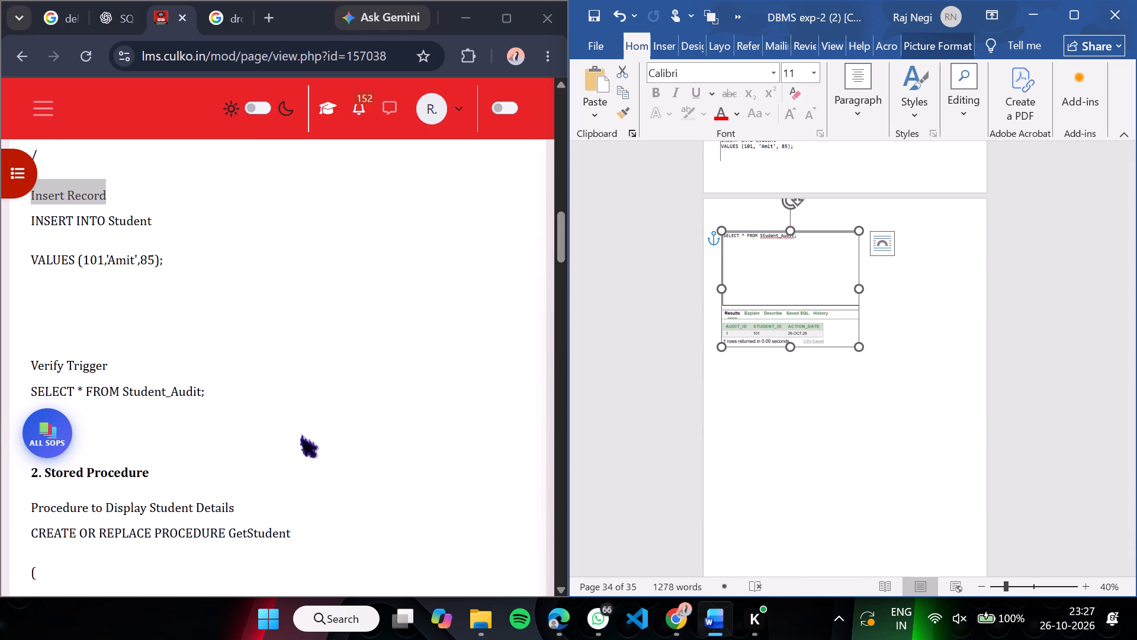
{"action": "left_click_drag", "start_coordinate": [113, 366], "coordinate": [12, 367]}
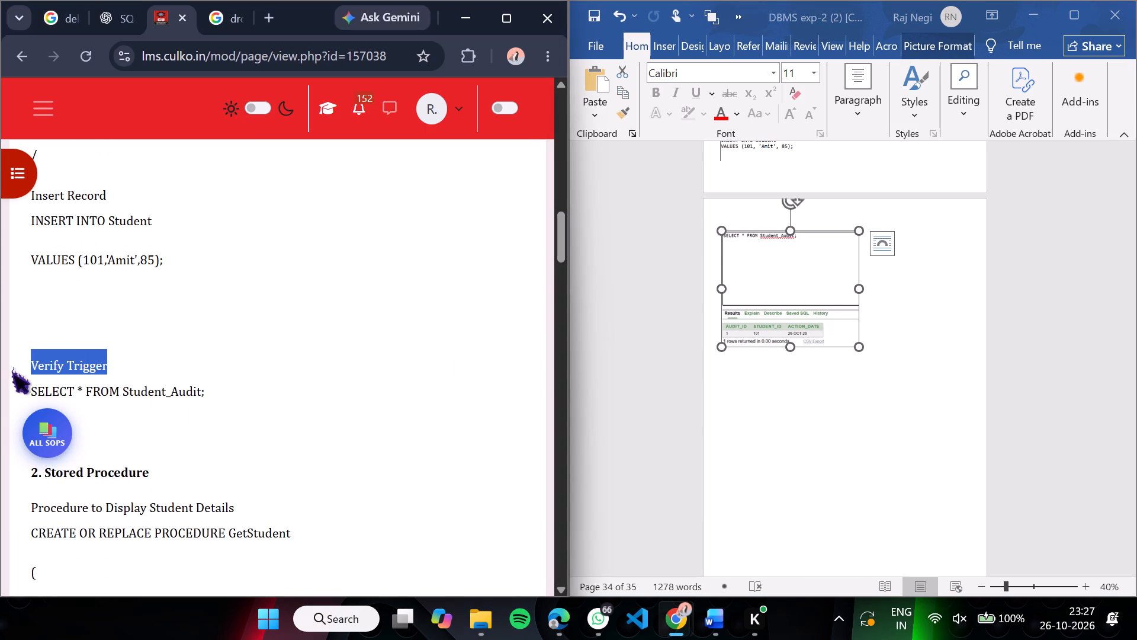
{"action": "key", "text": "ctrl+c"}
{"action": "scroll", "coordinate": [808, 433], "scroll_direction": "up", "scroll_amount": 5, "text": "ctrl"}
{"action": "left_click_drag", "start_coordinate": [704, 356], "coordinate": [704, 384]}
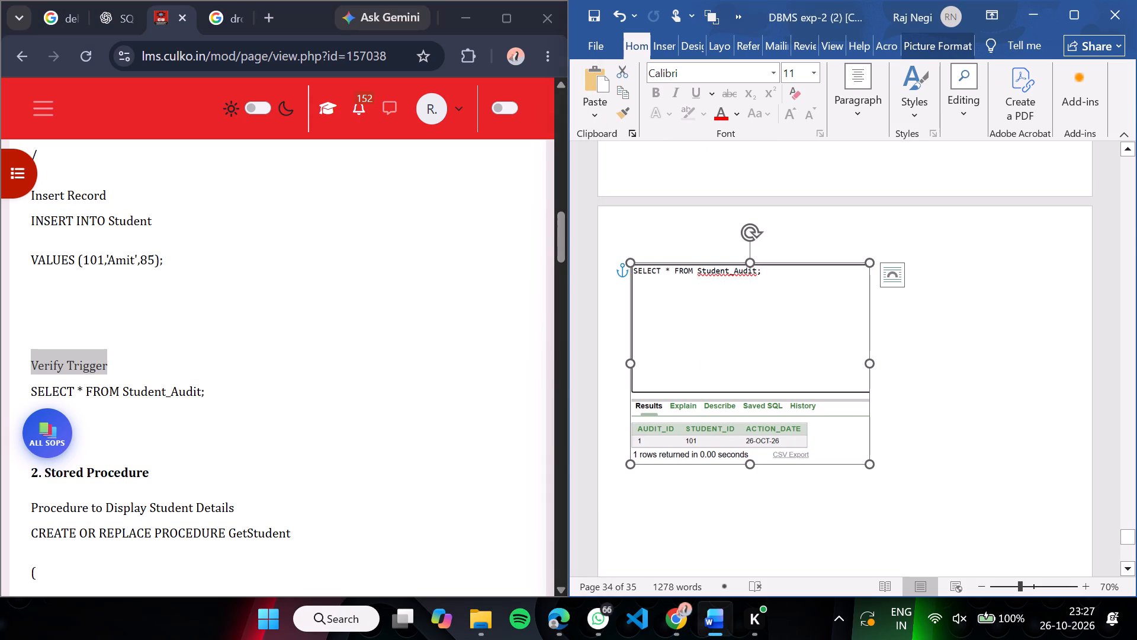
{"action": "left_click_drag", "start_coordinate": [704, 384], "coordinate": [704, 385]}
{"action": "left_click_drag", "start_coordinate": [704, 385], "coordinate": [705, 412]}
{"action": "left_click", "coordinate": [651, 264]}
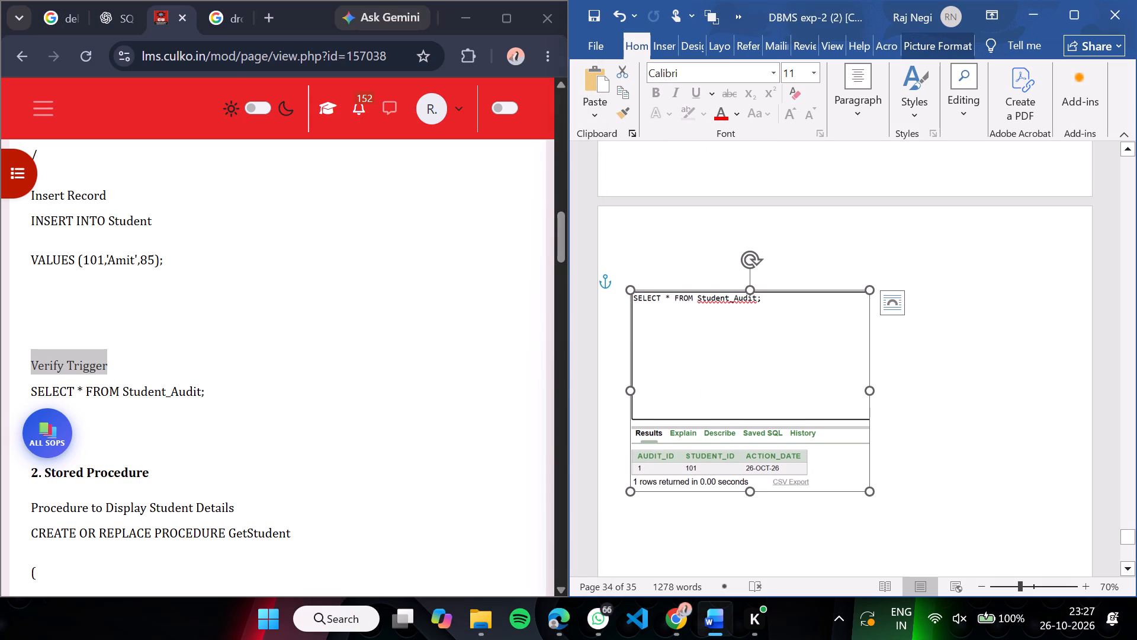
{"action": "key", "text": "ctrl+v"}
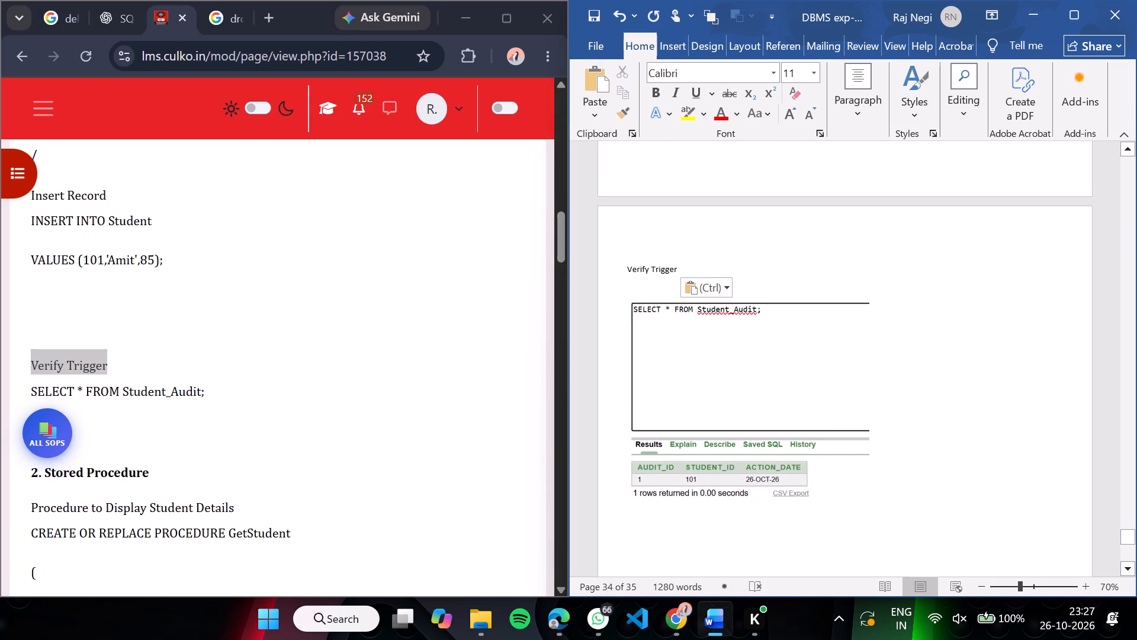
Make the "Verify Trigger" caption bold at font size 12.
{"action": "left_click_drag", "start_coordinate": [676, 267], "coordinate": [617, 260]}
{"action": "key", "text": "ctrl+b"}
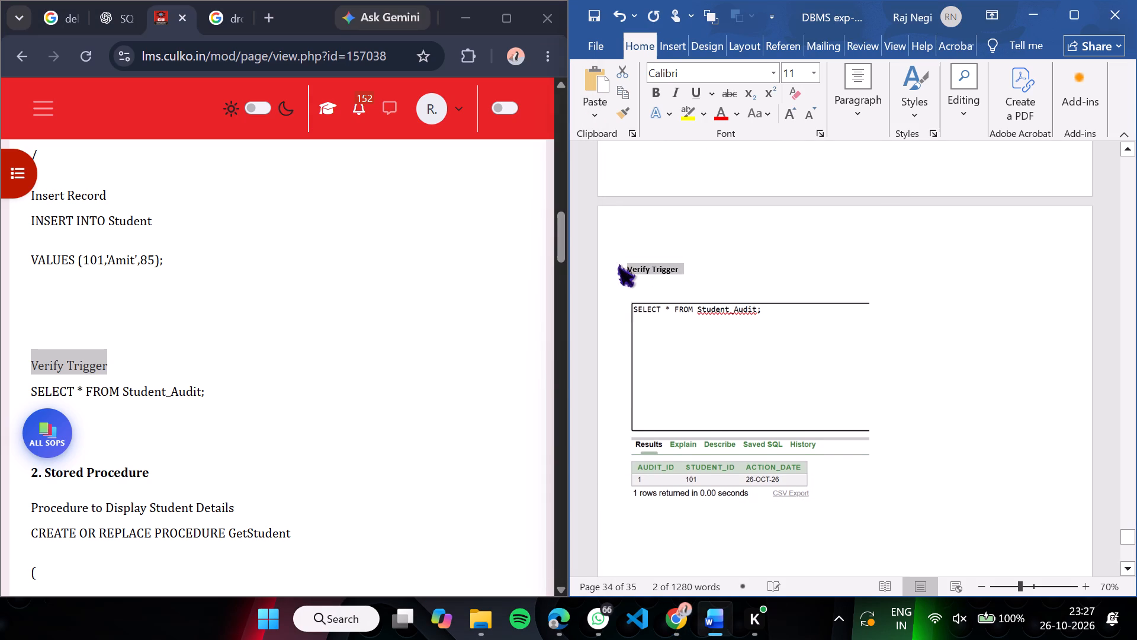
{"action": "left_click", "coordinate": [788, 115]}
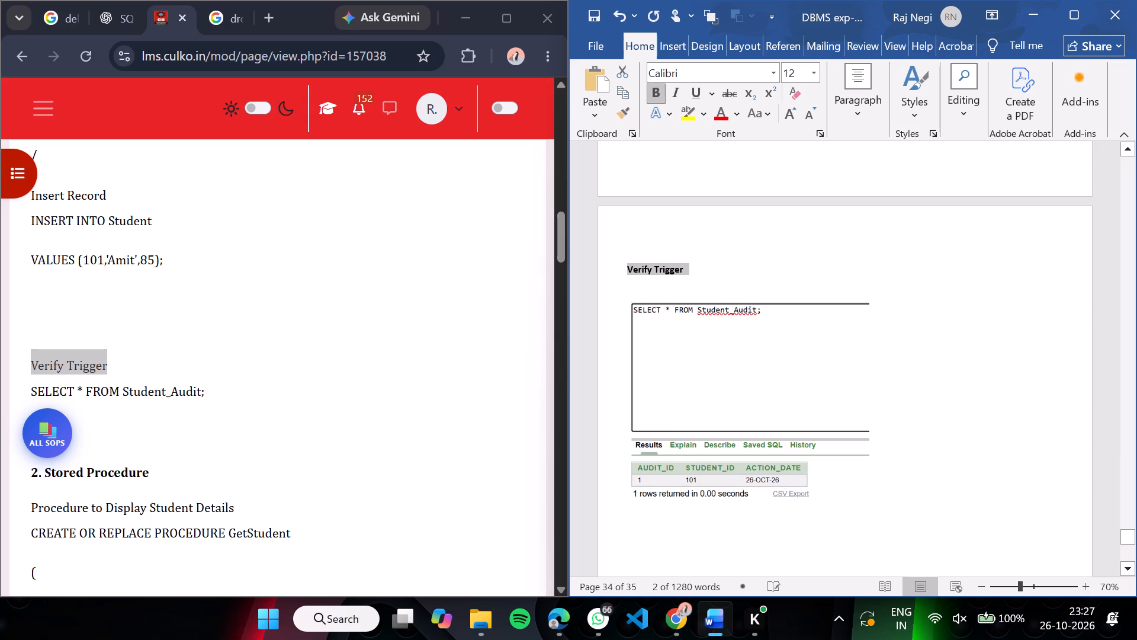
Place the SELECT * FROM Student_Audit screenshot directly under the "Verify Trigger" caption, aligned with the caption's text margin.
{"action": "left_click_drag", "start_coordinate": [779, 390], "coordinate": [778, 370]}
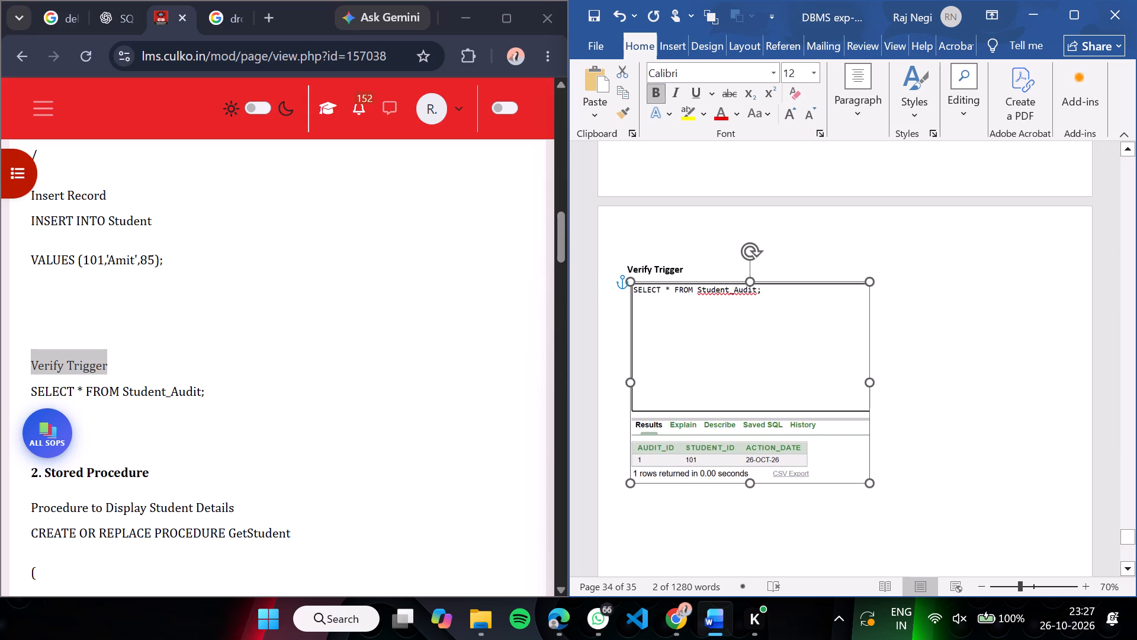
{"action": "left_click_drag", "start_coordinate": [778, 370], "coordinate": [772, 368]}
{"action": "left_click", "coordinate": [982, 402]}
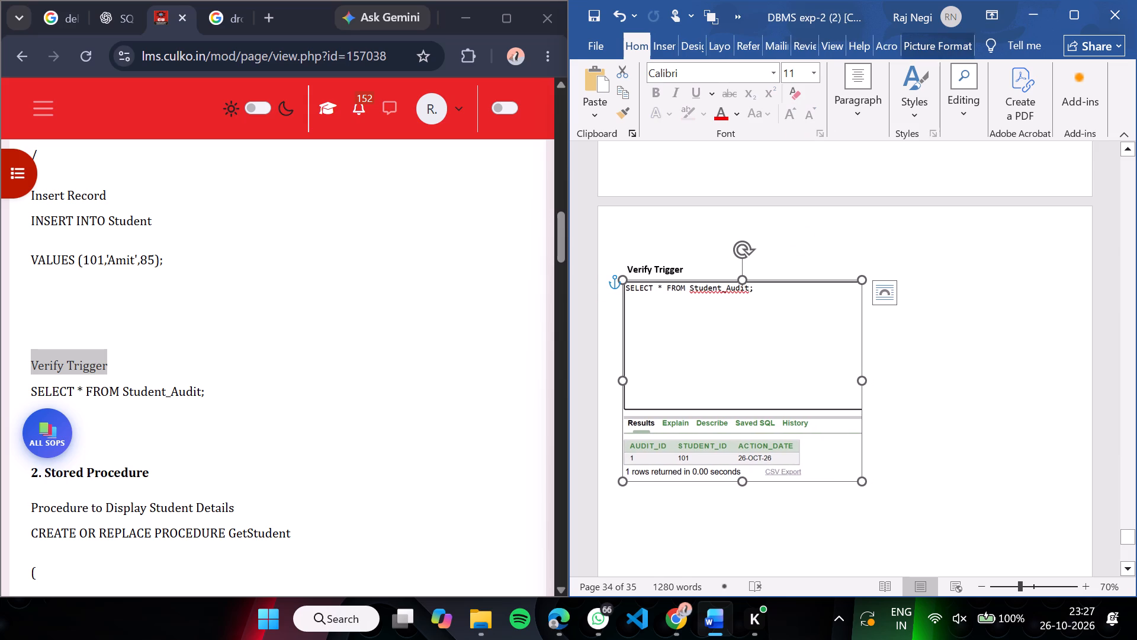
{"action": "left_click", "coordinate": [823, 398]}
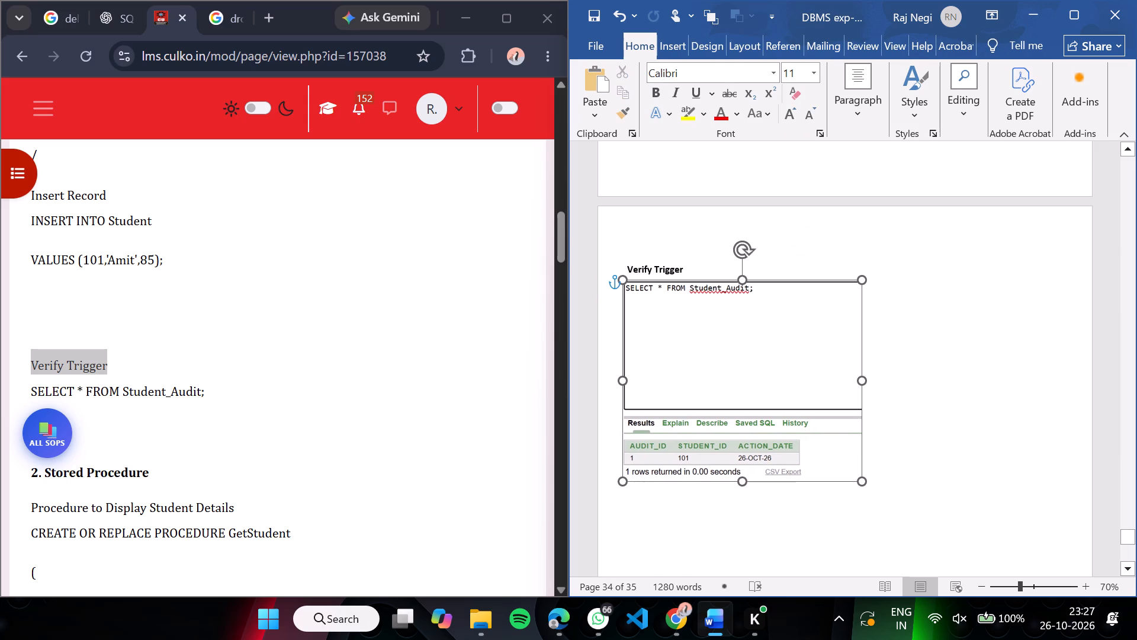
{"action": "left_click", "coordinate": [970, 437]}
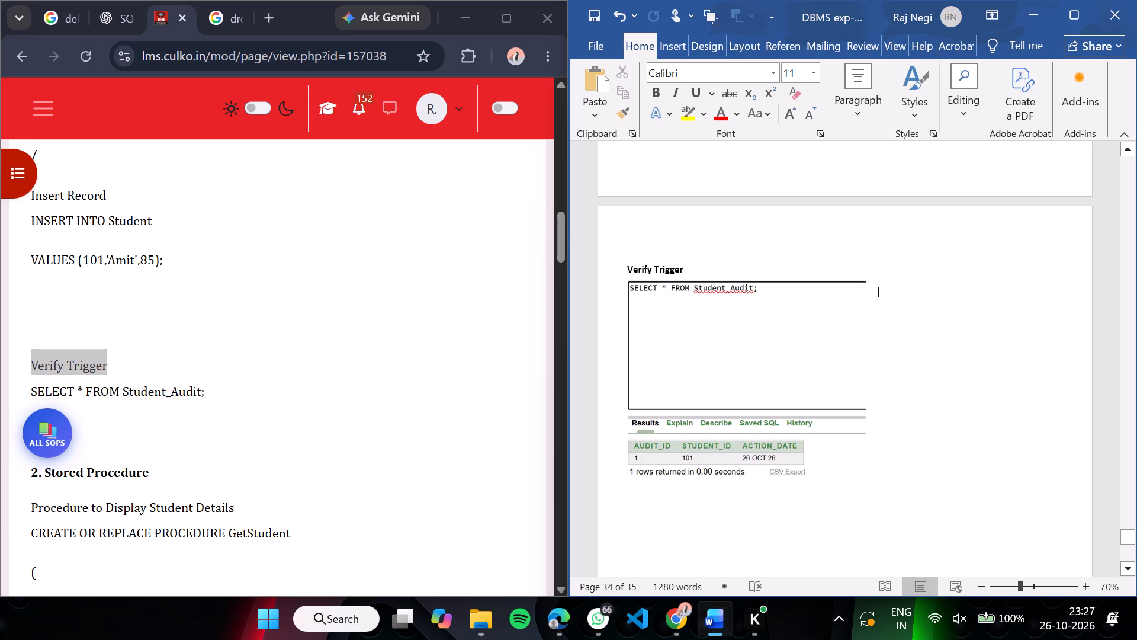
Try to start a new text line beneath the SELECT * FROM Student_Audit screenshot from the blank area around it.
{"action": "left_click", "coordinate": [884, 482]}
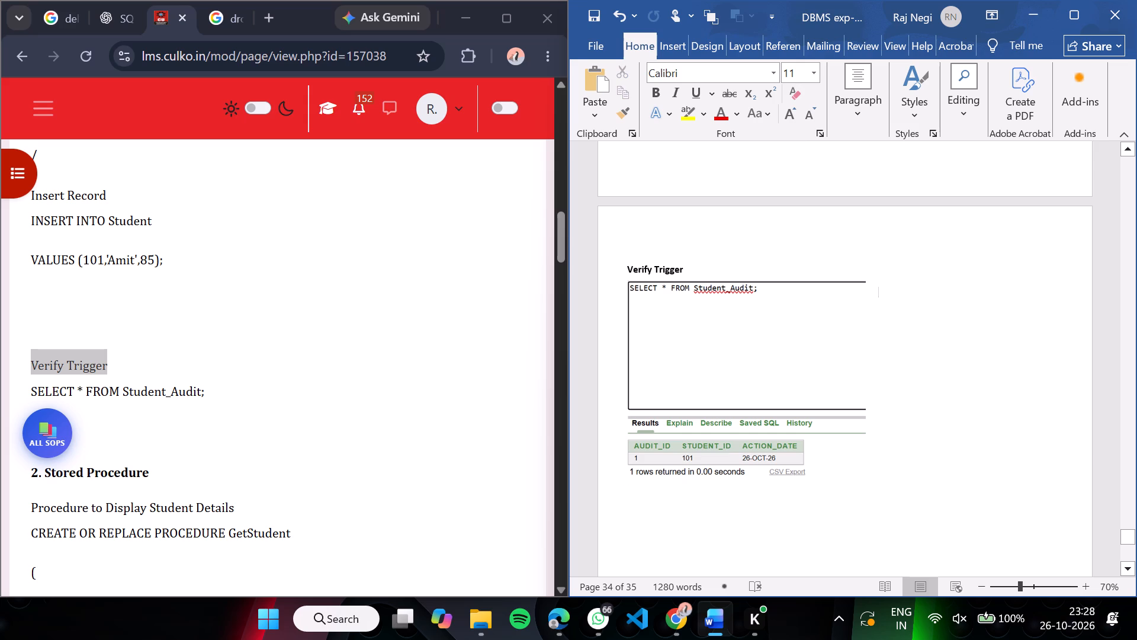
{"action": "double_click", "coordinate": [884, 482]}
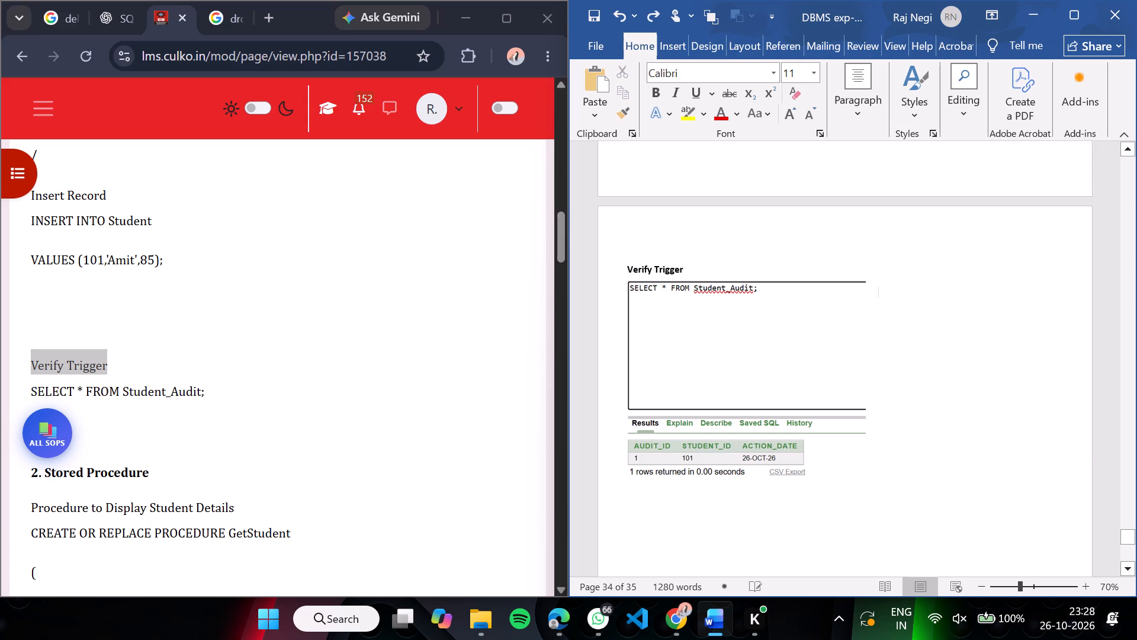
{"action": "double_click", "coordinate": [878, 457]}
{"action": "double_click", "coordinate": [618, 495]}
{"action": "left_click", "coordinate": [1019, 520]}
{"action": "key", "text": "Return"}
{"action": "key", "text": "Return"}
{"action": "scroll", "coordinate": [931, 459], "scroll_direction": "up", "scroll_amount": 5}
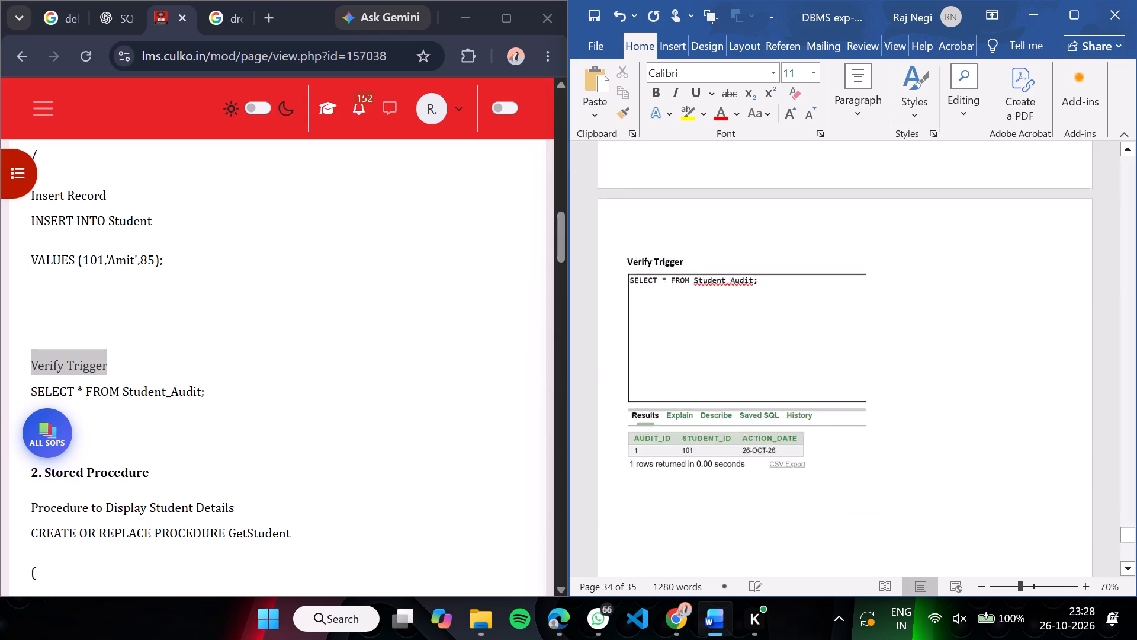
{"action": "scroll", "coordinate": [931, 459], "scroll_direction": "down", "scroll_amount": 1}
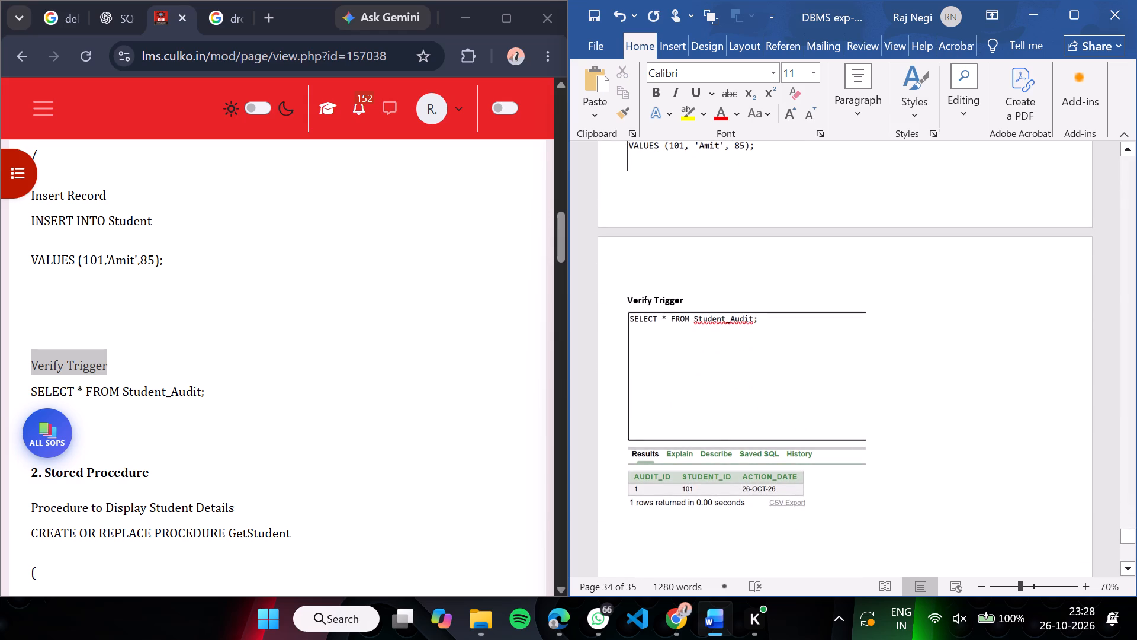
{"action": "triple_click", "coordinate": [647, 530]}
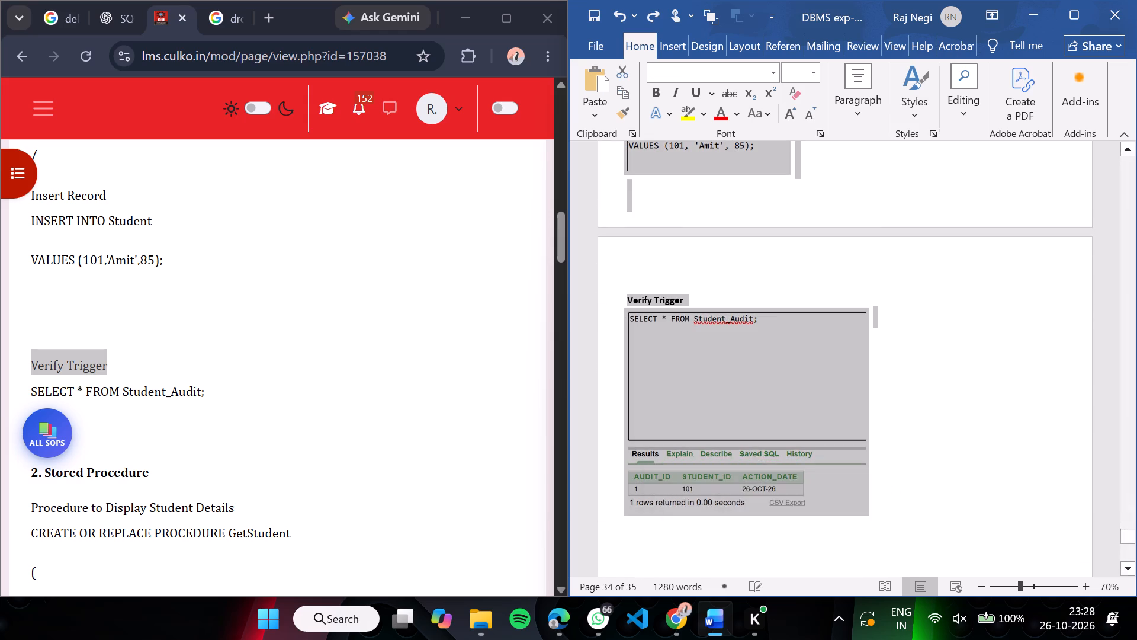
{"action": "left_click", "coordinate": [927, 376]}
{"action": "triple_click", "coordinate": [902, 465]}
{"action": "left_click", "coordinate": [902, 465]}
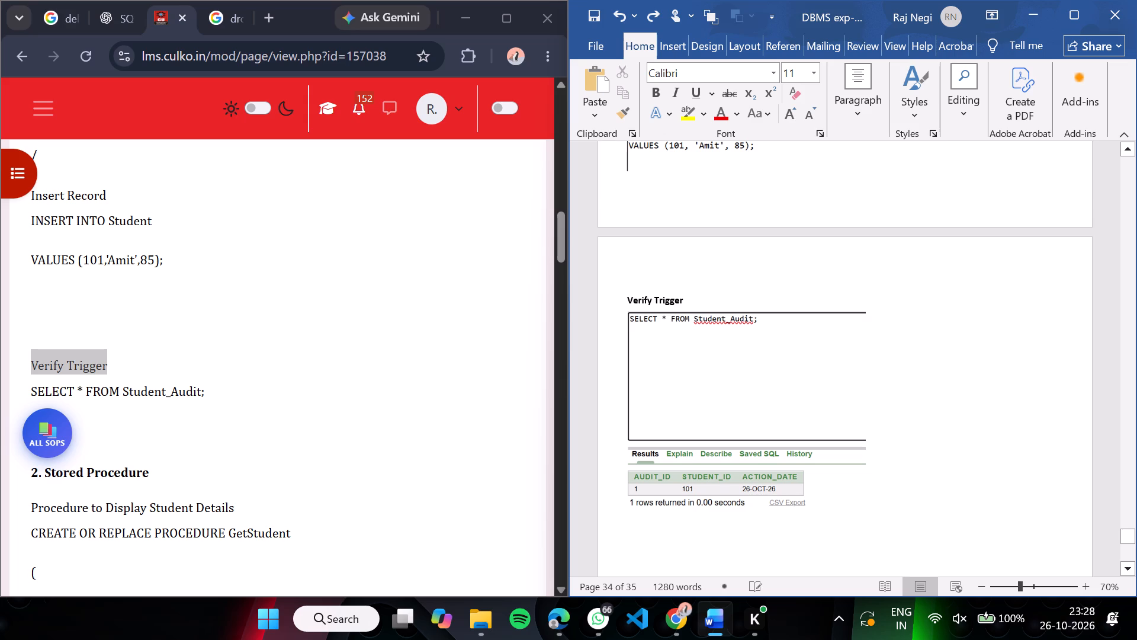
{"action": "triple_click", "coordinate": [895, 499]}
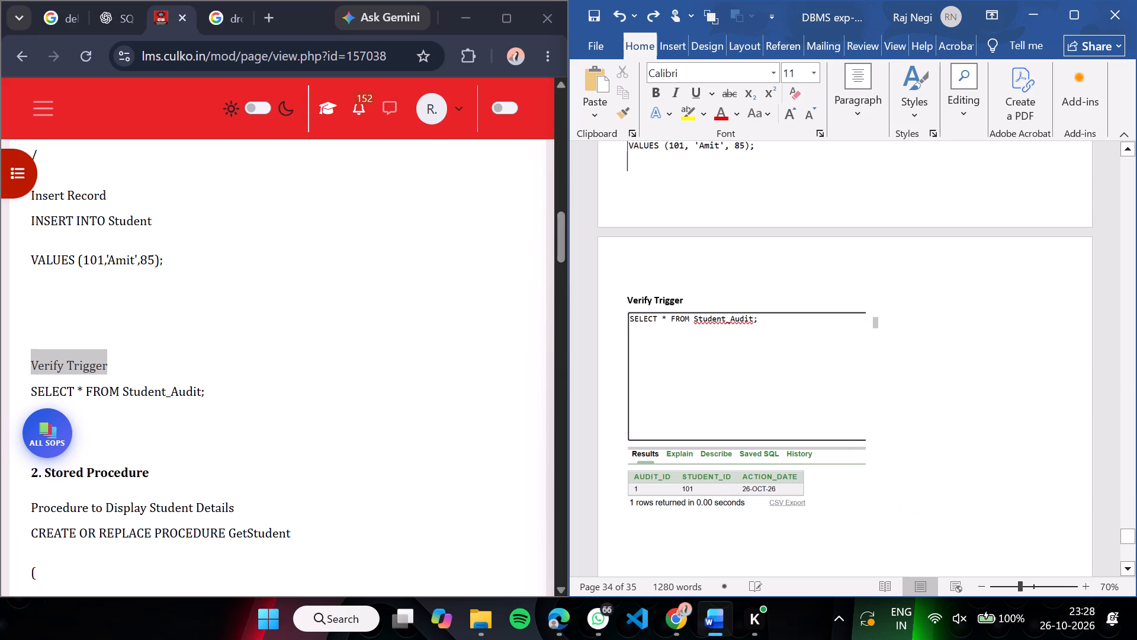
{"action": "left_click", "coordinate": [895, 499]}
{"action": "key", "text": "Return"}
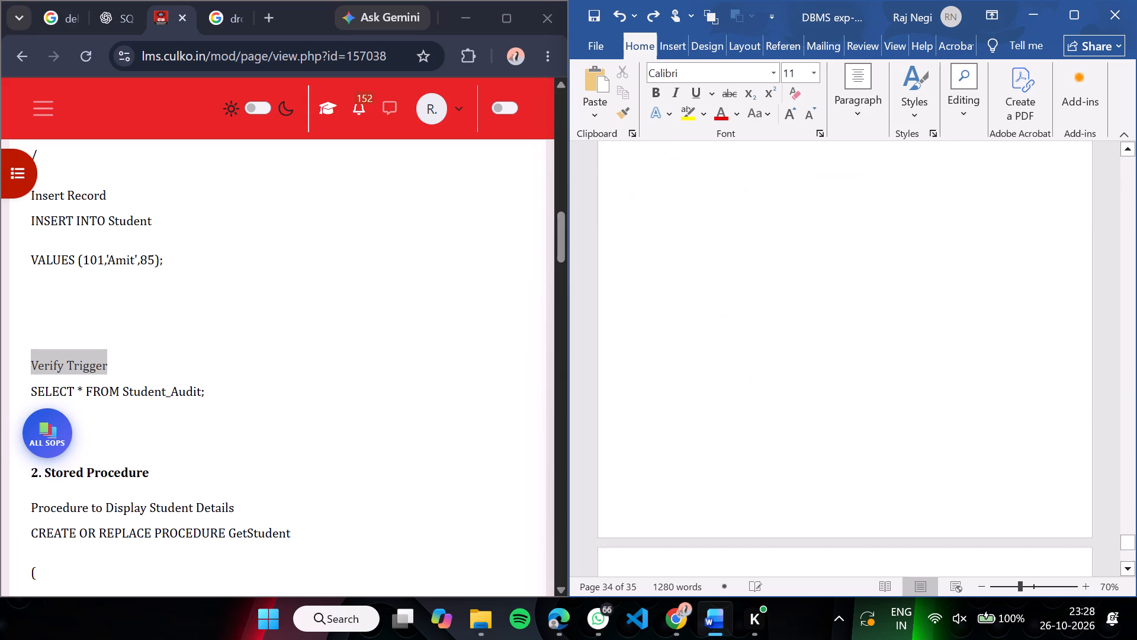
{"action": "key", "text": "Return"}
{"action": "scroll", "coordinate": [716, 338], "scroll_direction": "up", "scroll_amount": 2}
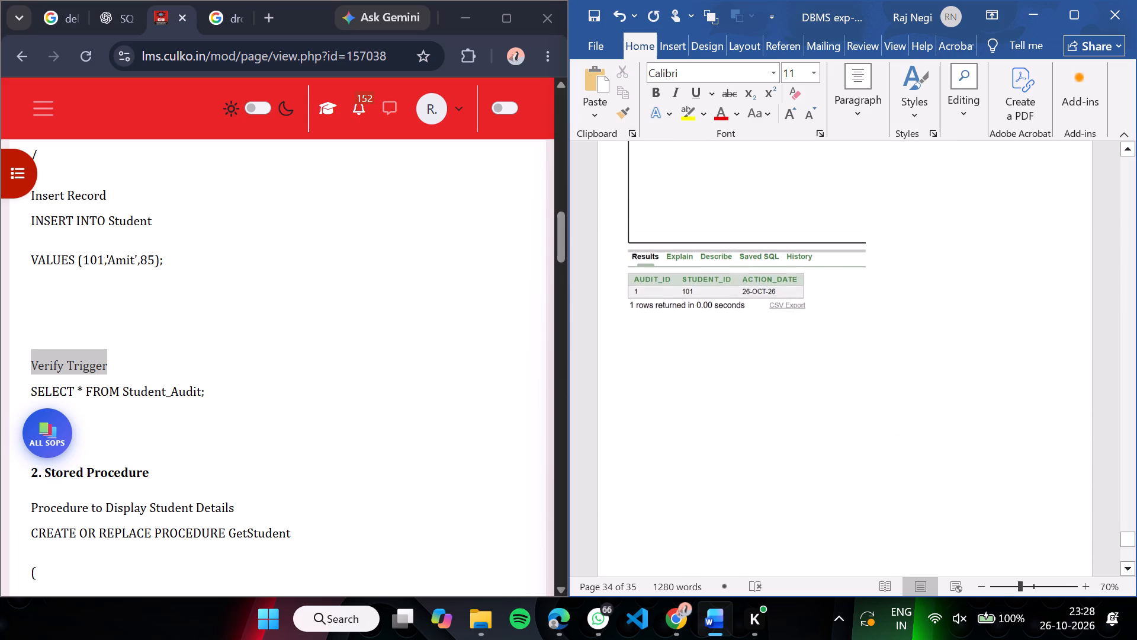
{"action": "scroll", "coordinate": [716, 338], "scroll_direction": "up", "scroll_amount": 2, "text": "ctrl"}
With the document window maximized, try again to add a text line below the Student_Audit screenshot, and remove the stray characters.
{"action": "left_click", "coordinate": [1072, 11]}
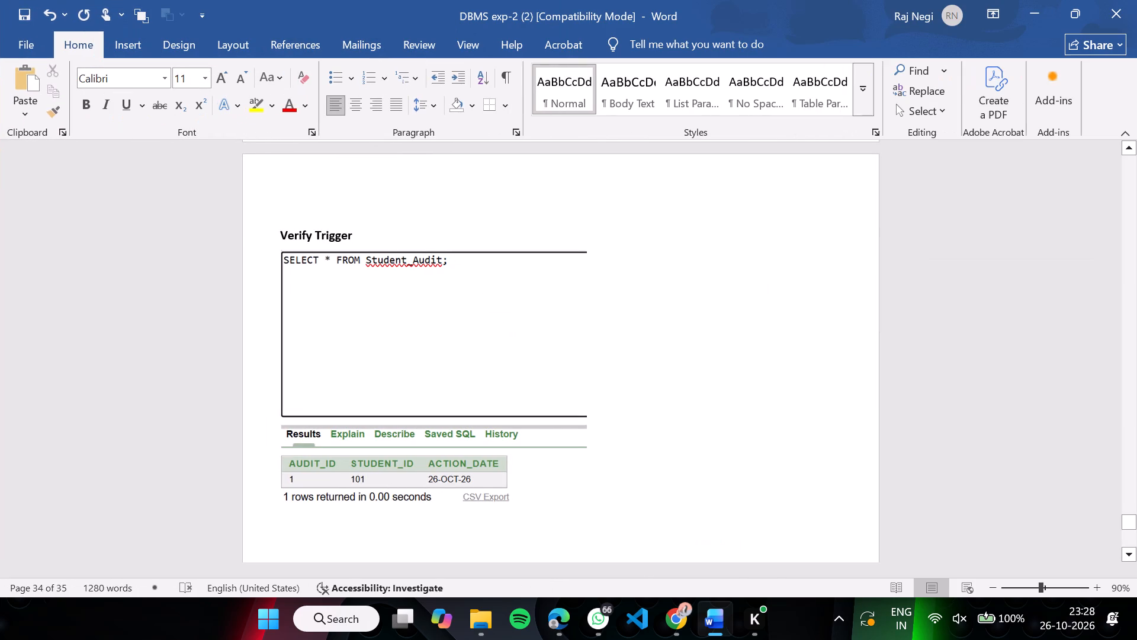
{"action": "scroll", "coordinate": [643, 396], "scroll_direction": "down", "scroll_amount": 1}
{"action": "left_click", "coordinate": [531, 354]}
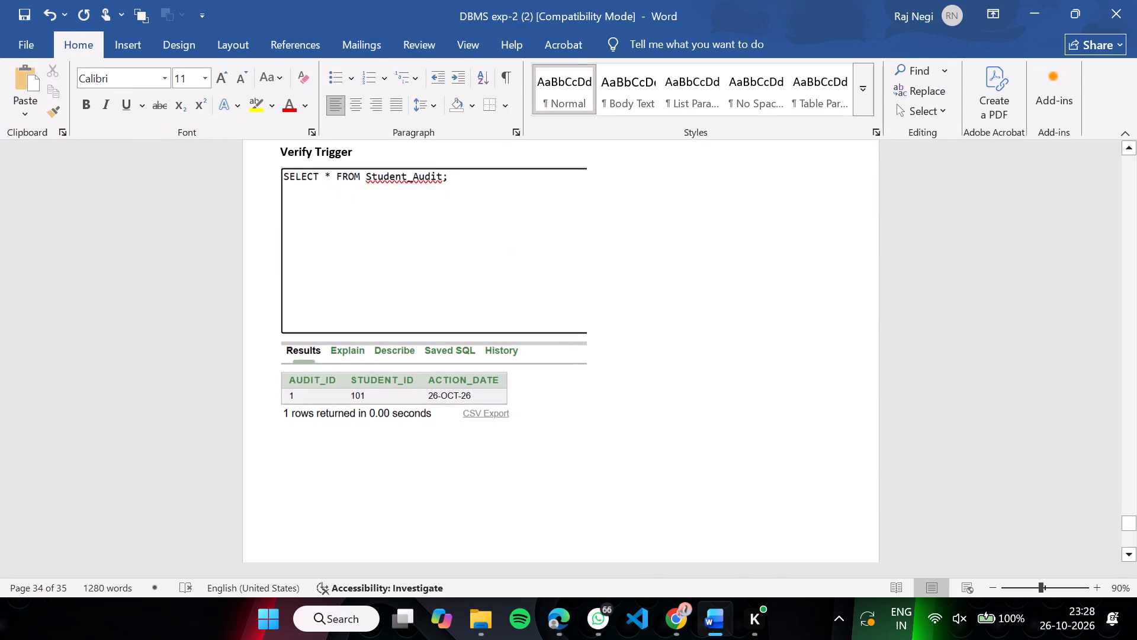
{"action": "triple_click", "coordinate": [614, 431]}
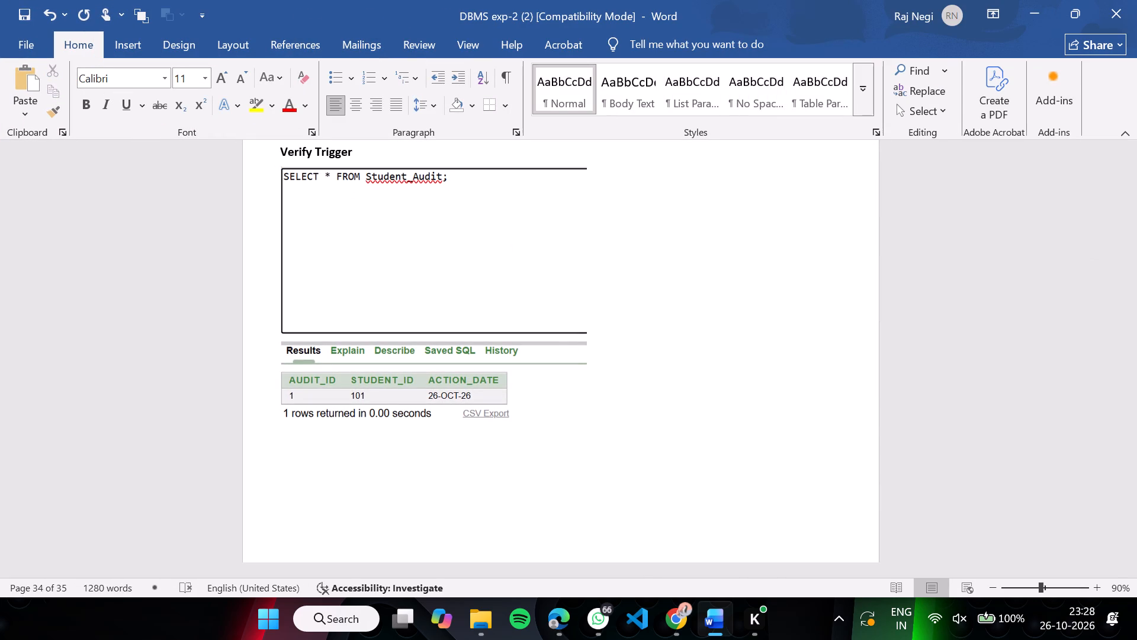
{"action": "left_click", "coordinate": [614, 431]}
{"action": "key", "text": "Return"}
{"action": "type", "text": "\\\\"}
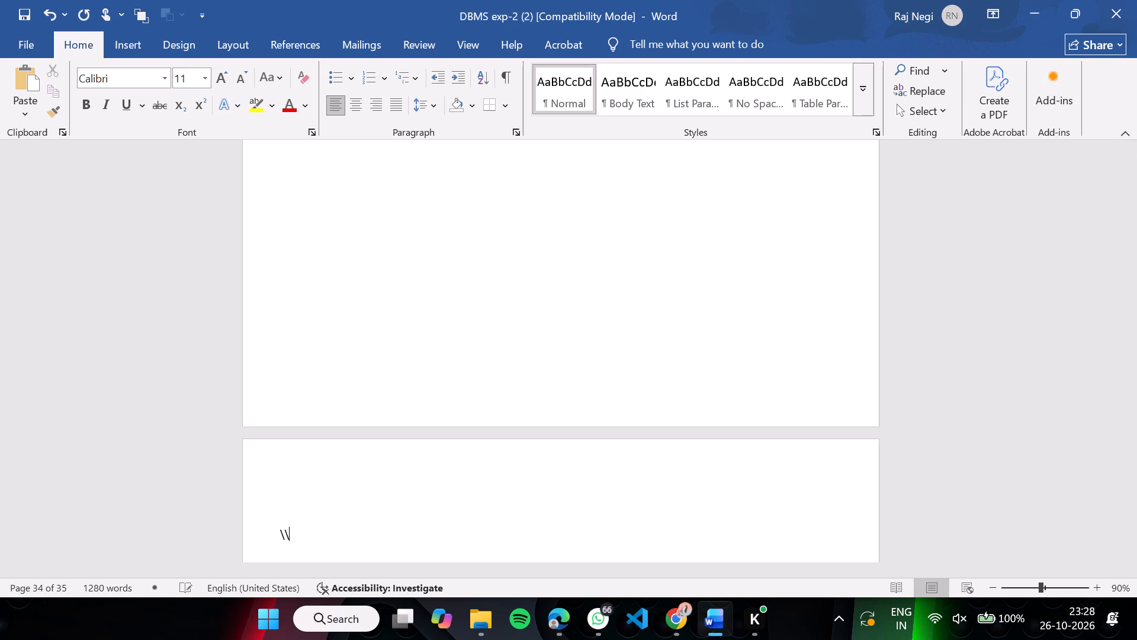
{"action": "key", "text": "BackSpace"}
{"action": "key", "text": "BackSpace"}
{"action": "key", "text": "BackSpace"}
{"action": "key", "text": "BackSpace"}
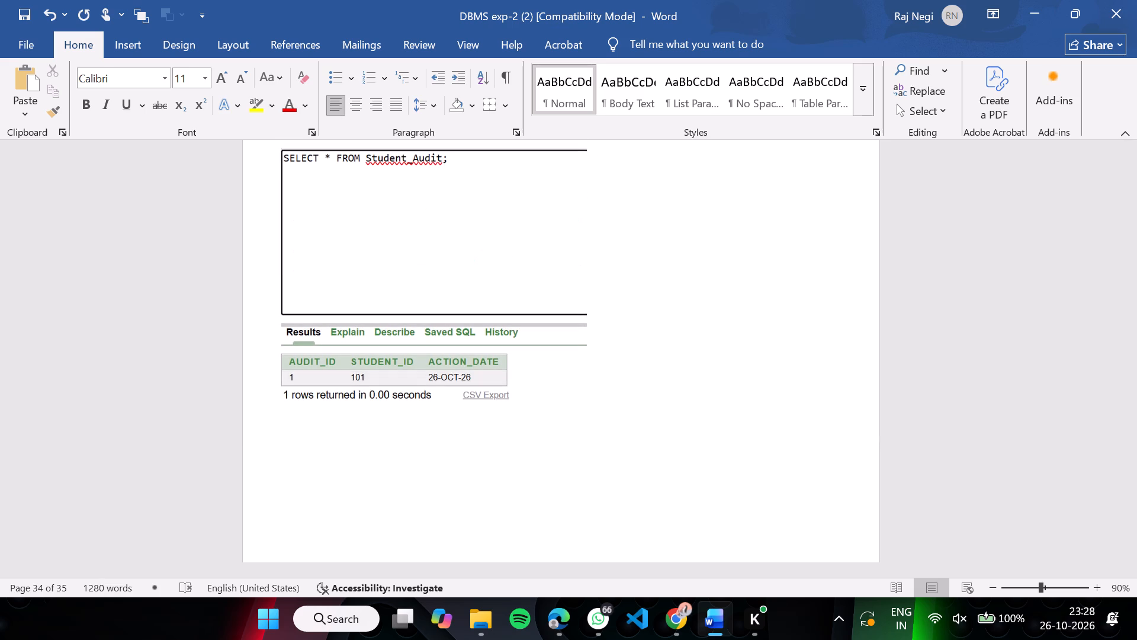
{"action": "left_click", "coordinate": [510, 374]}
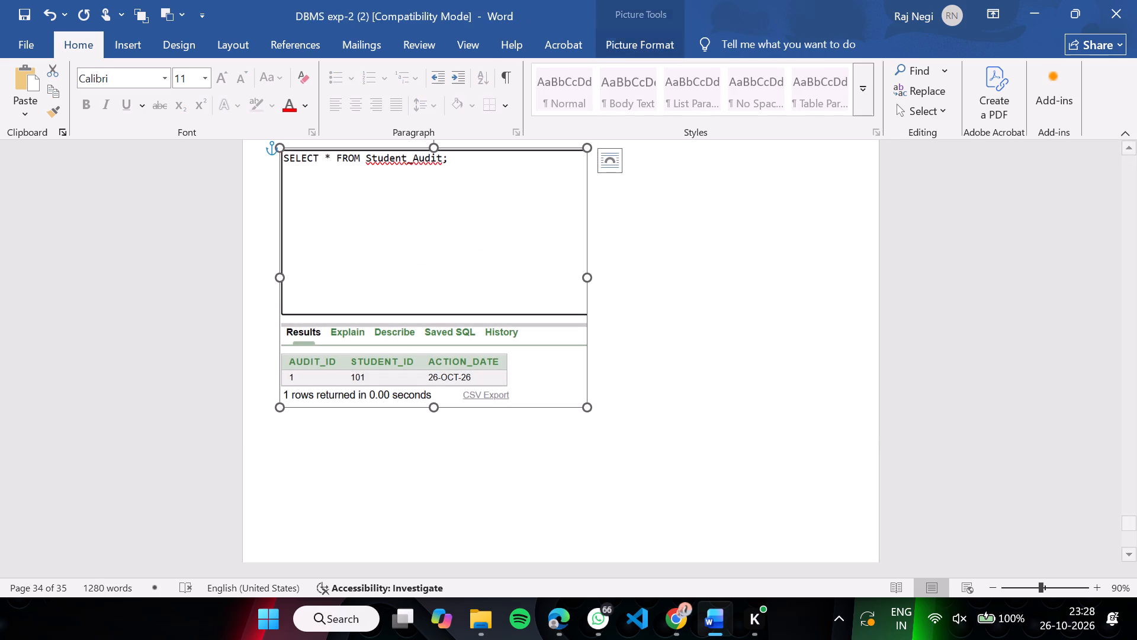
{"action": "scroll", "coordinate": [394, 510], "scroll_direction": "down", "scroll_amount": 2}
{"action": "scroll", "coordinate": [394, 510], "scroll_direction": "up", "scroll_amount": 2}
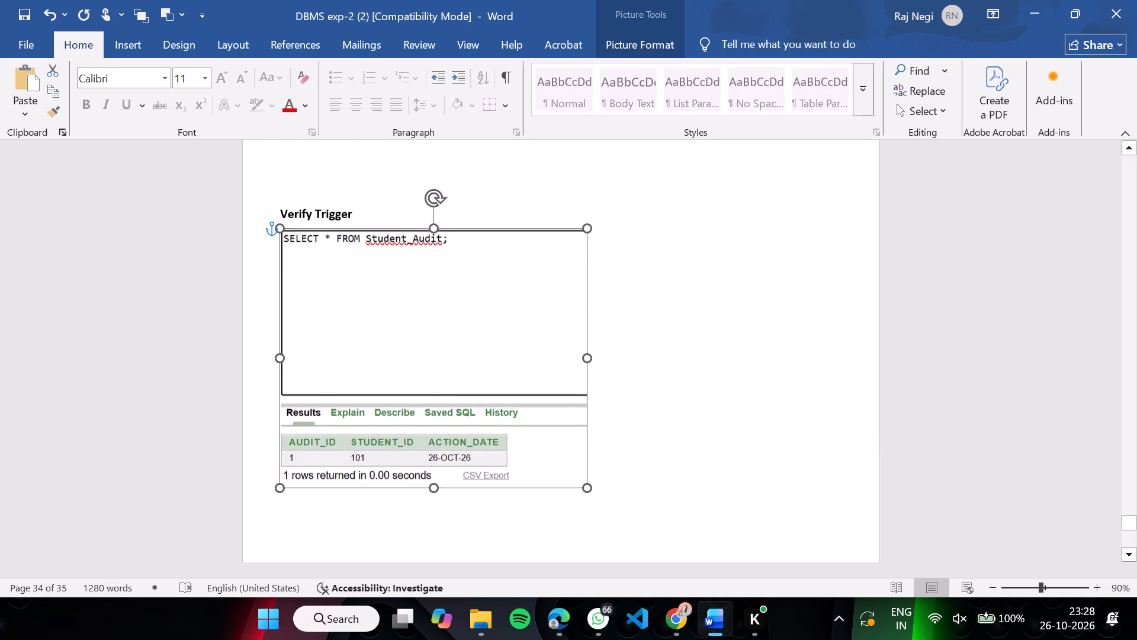
Insert 24 blank lines after the "Verify Trigger" caption, pushing the Student_Audit screenshot down the page.
{"action": "left_click", "coordinate": [407, 271]}
{"action": "left_click", "coordinate": [371, 216]}
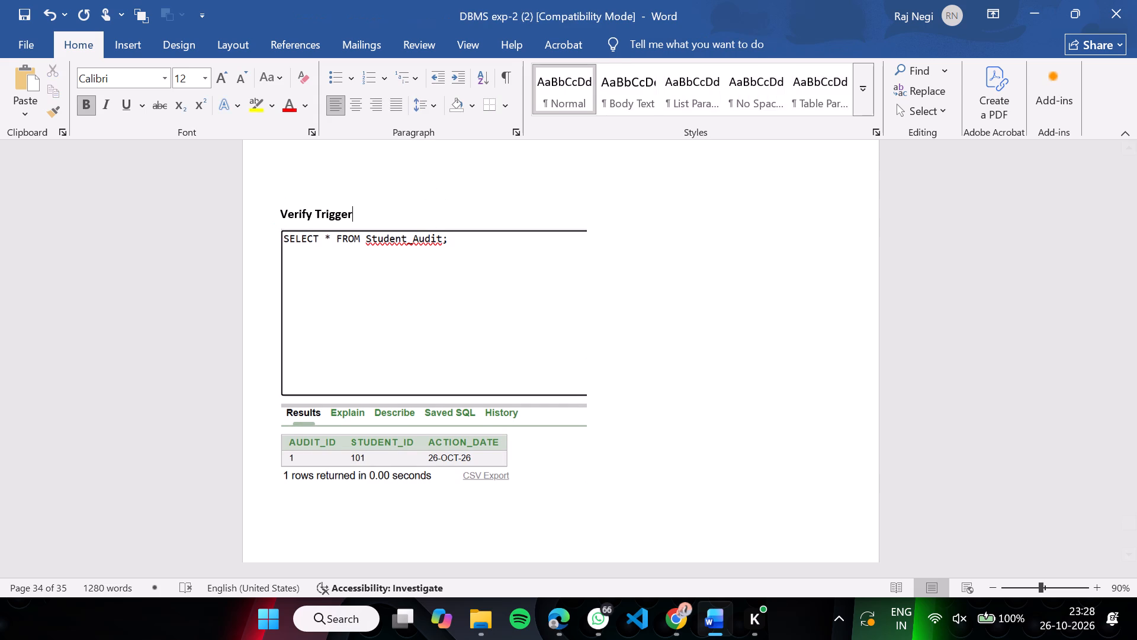
{"action": "key", "text": "Return"}
{"action": "key", "text": "Return"}
{"action": "key", "text": "Return"}
{"action": "key", "text": "Return"}
{"action": "key", "text": "Return"}
{"action": "key", "text": "Return"}
{"action": "key", "text": "Return"}
{"action": "key", "text": "Return"}
{"action": "key", "text": "Return"}
{"action": "key", "text": "Return"}
{"action": "key", "text": "Return"}
{"action": "key", "text": "Return"}
{"action": "key", "text": "Return"}
{"action": "key", "text": "Return"}
{"action": "key", "text": "Return"}
{"action": "key", "text": "Return"}
{"action": "key", "text": "Return"}
{"action": "key", "text": "Return"}
{"action": "key", "text": "Return"}
{"action": "key", "text": "Return"}
{"action": "key", "text": "Return"}
{"action": "key", "text": "Return"}
{"action": "key", "text": "Return"}
{"action": "key", "text": "Return"}
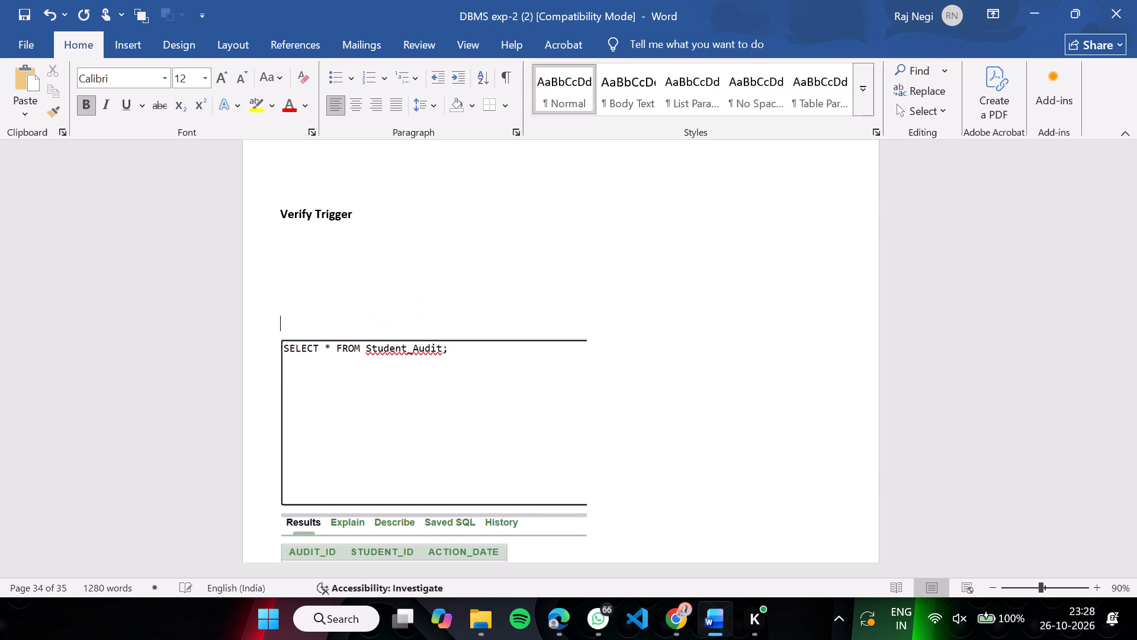
Move the SELECT * FROM Student_Audit screenshot back up to sit directly under the "Verify Trigger" caption.
{"action": "scroll", "coordinate": [371, 216], "scroll_direction": "down", "scroll_amount": 1}
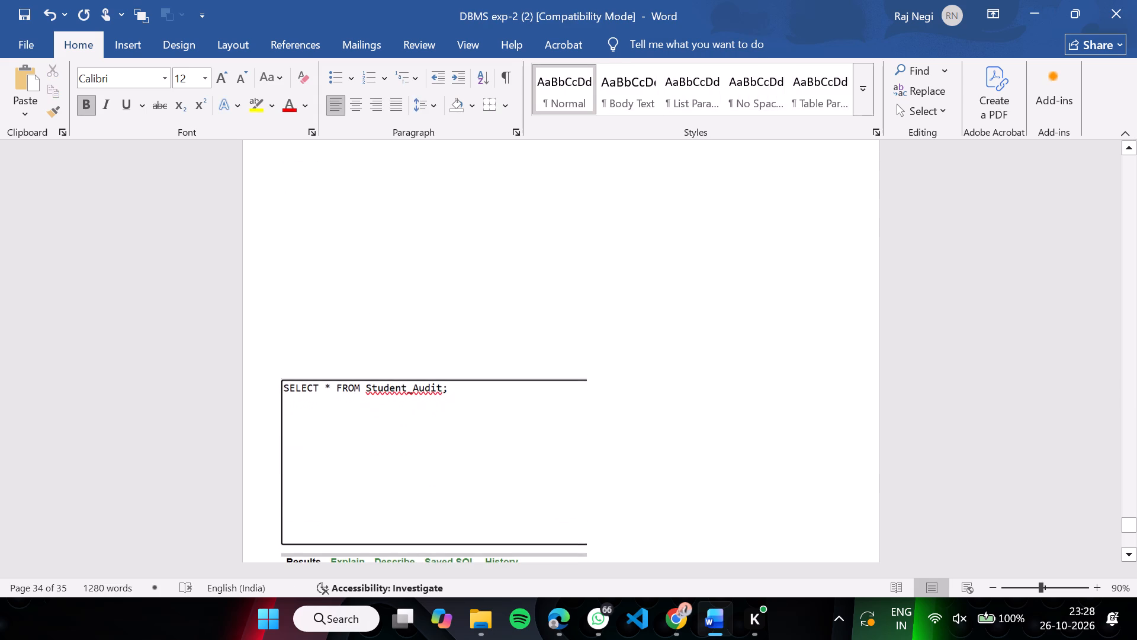
{"action": "left_click_drag", "start_coordinate": [391, 449], "coordinate": [383, 87]}
{"action": "scroll", "coordinate": [599, 227], "scroll_direction": "up", "scroll_amount": 3}
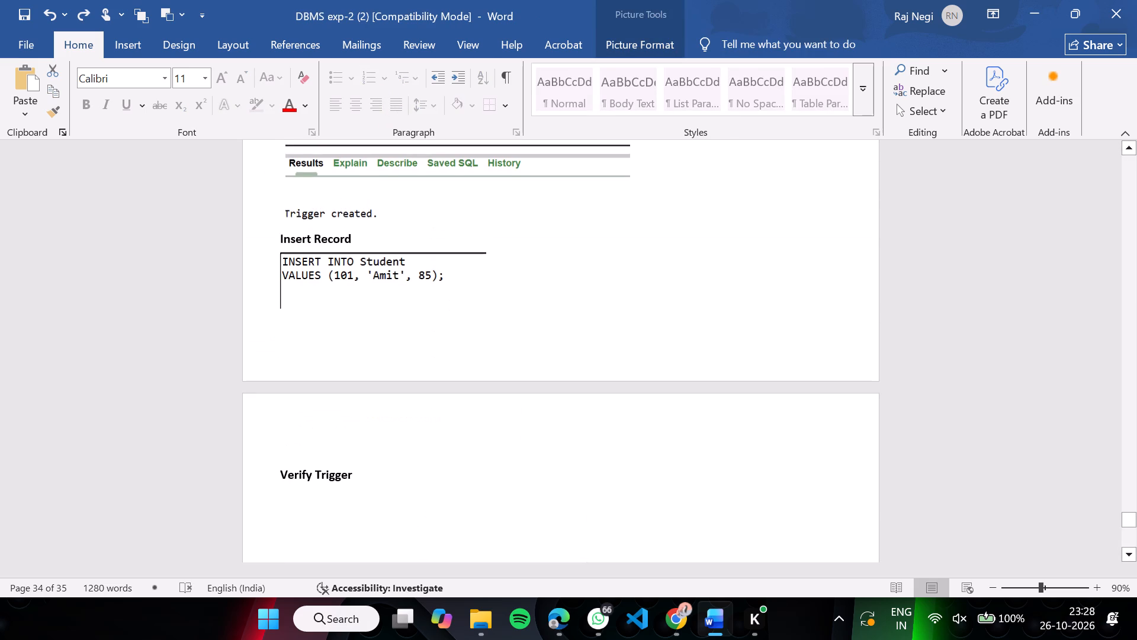
{"action": "scroll", "coordinate": [550, 369], "scroll_direction": "down", "scroll_amount": 1, "text": "ctrl"}
{"action": "scroll", "coordinate": [550, 369], "scroll_direction": "down", "scroll_amount": 2}
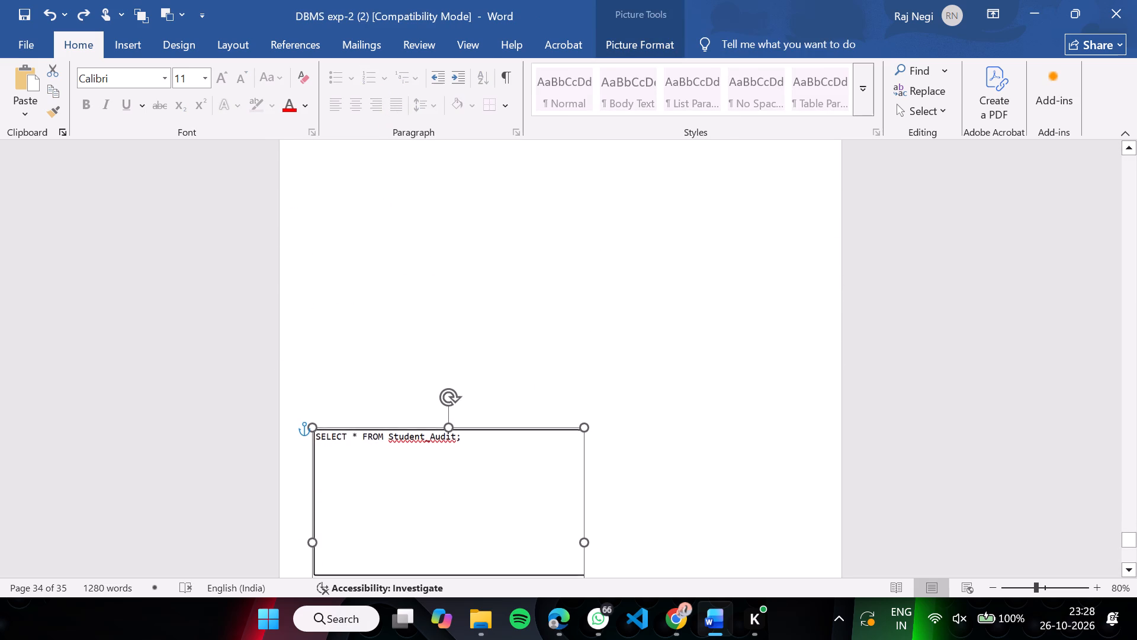
{"action": "left_click_drag", "start_coordinate": [431, 532], "coordinate": [425, 276]}
{"action": "scroll", "coordinate": [672, 301], "scroll_direction": "up", "scroll_amount": 1}
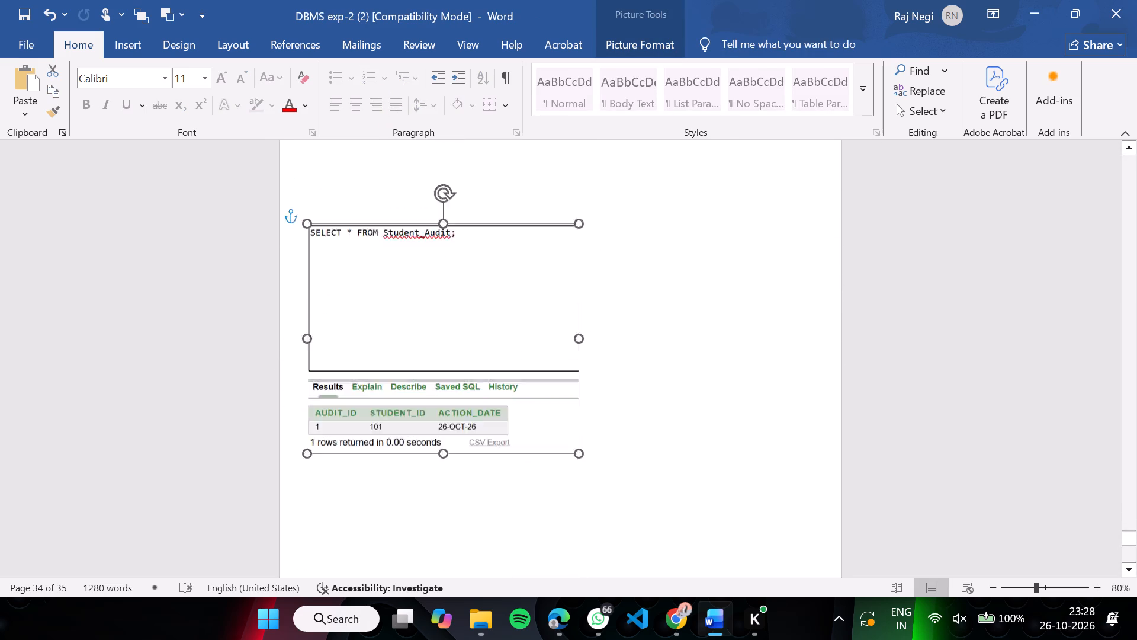
{"action": "scroll", "coordinate": [672, 301], "scroll_direction": "up", "scroll_amount": 1}
{"action": "left_click_drag", "start_coordinate": [400, 492], "coordinate": [399, 415]}
Trim the surplus blank lines so that an empty text line starts directly below the Student_Audit screenshot.
{"action": "left_click", "coordinate": [325, 550]}
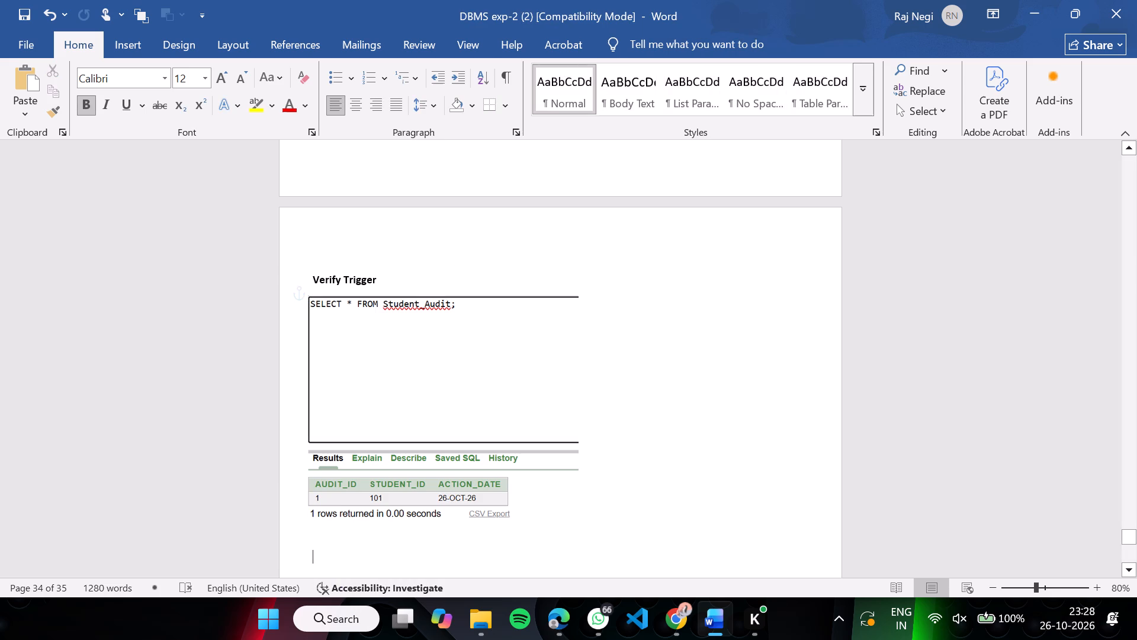
{"action": "key", "text": "BackSpace"}
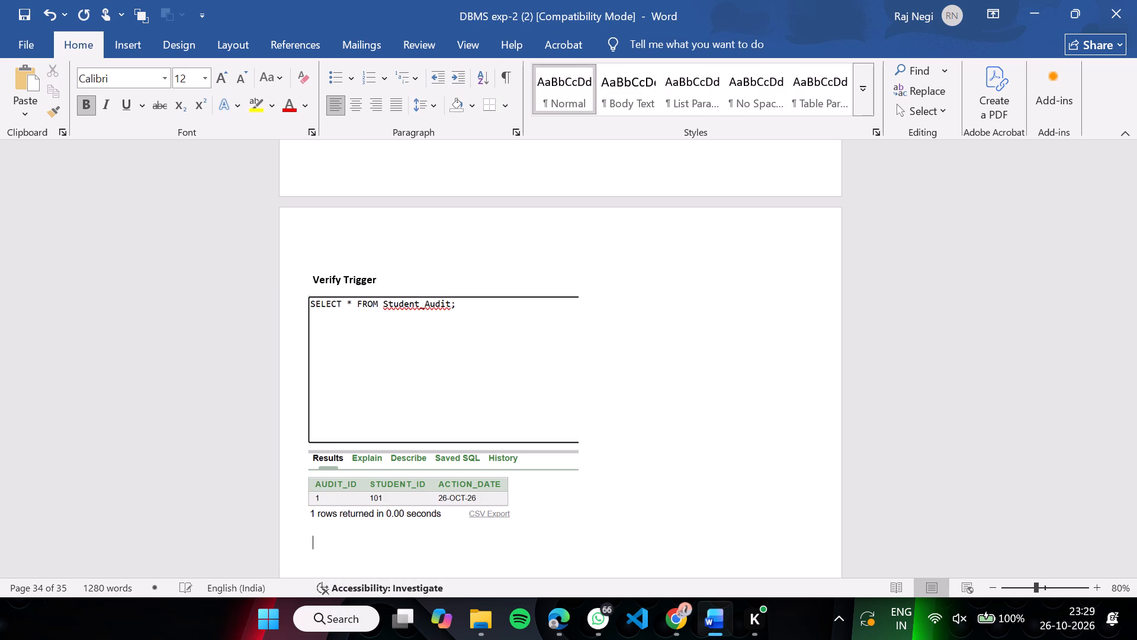
{"action": "key", "text": "BackSpace"}
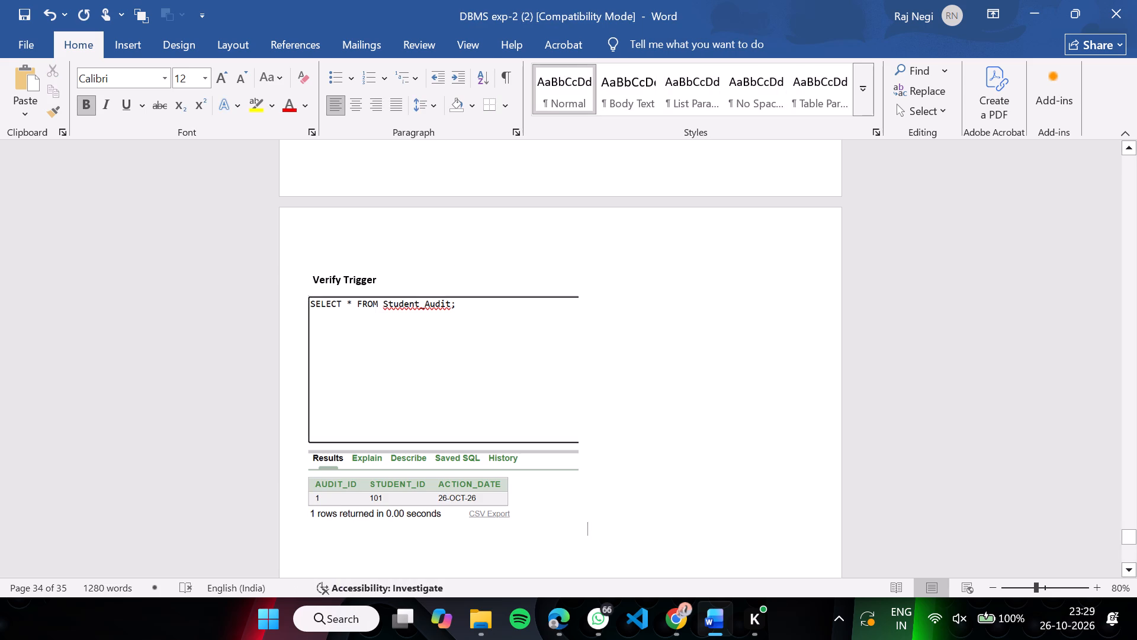
{"action": "key", "text": "Return"}
Copy "2. Stored Procedure" and "Procedure to Display Student Details" from the course page and paste them below the Student_Audit screenshot, with both windows side by side.
{"action": "key", "text": "super+Right"}
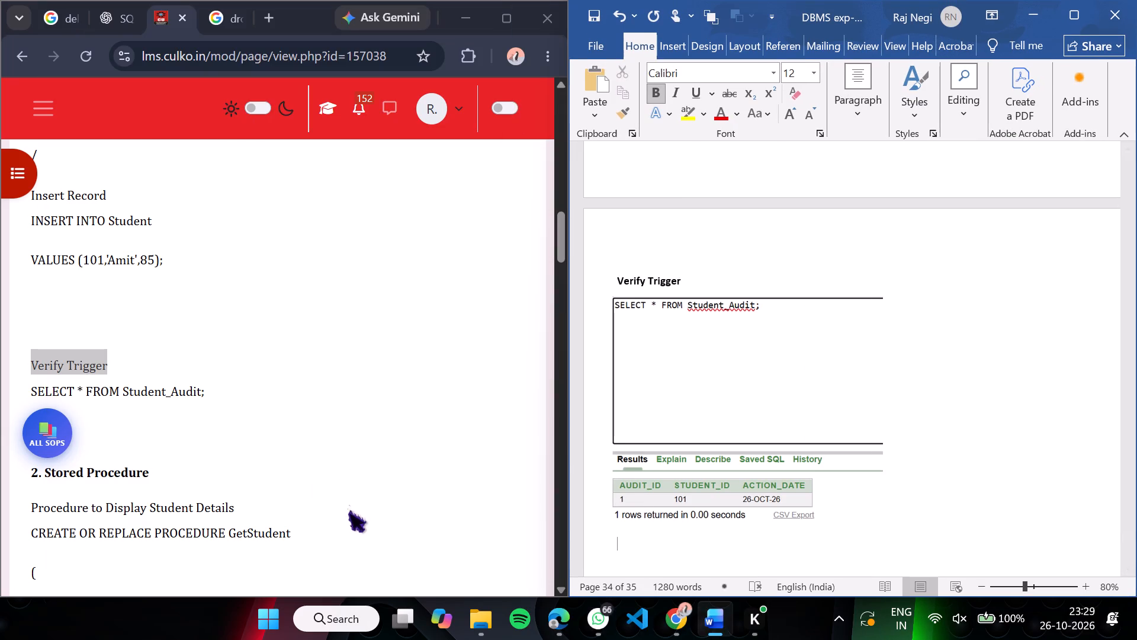
{"action": "scroll", "coordinate": [268, 424], "scroll_direction": "down", "scroll_amount": 1}
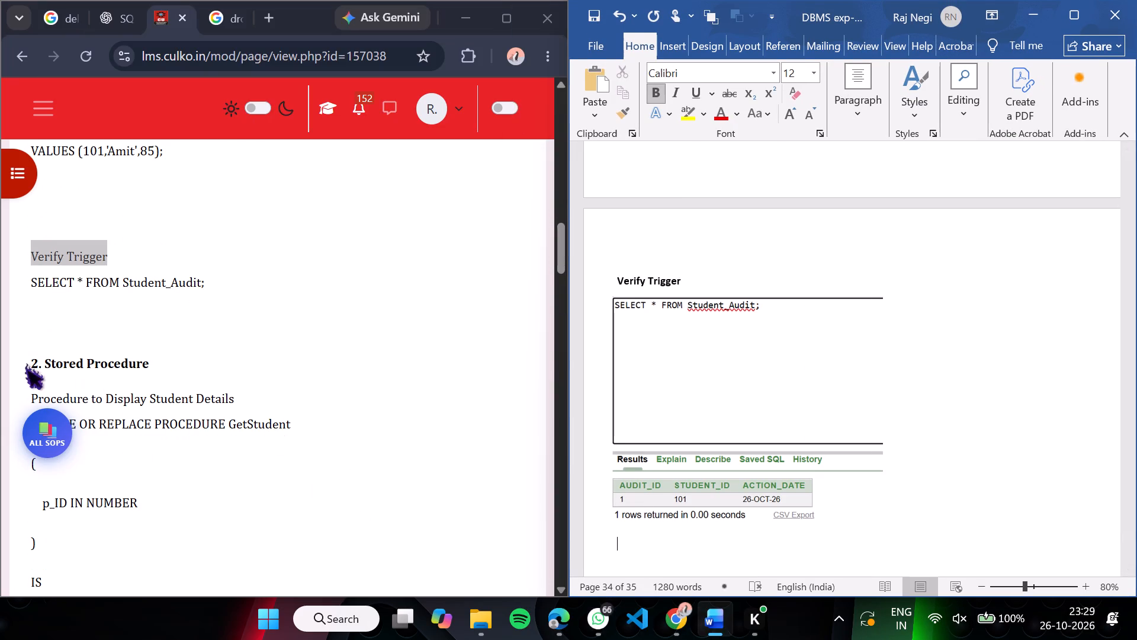
{"action": "left_click_drag", "start_coordinate": [25, 362], "coordinate": [260, 404]}
{"action": "scroll", "coordinate": [329, 375], "scroll_direction": "down", "scroll_amount": 1}
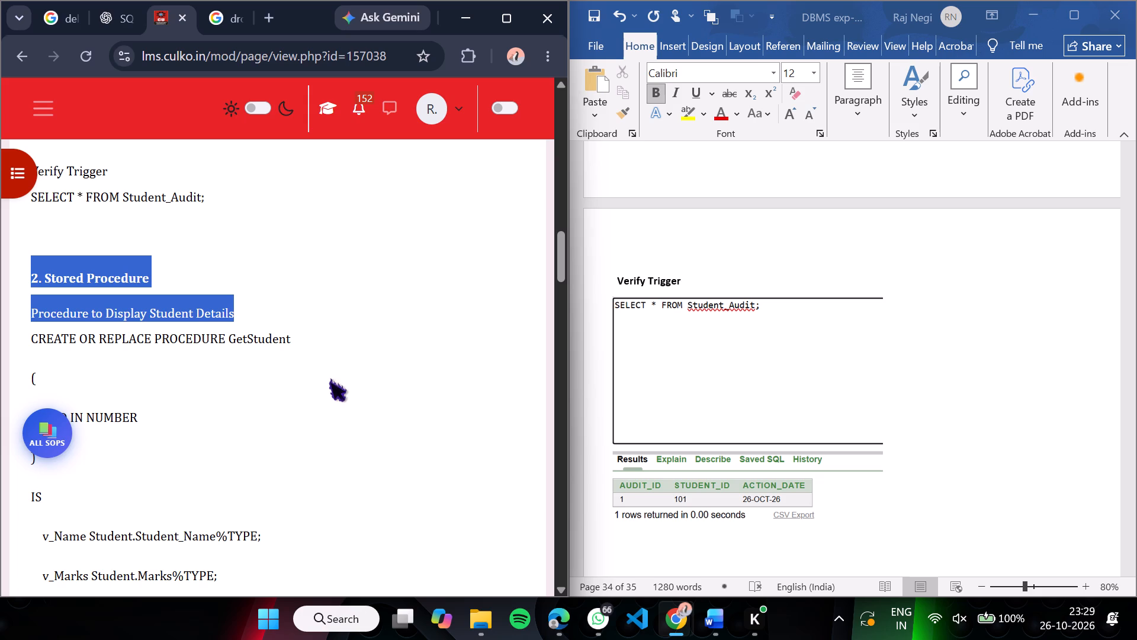
{"action": "key", "text": "ctrl+c"}
{"action": "scroll", "coordinate": [866, 401], "scroll_direction": "down", "scroll_amount": 2}
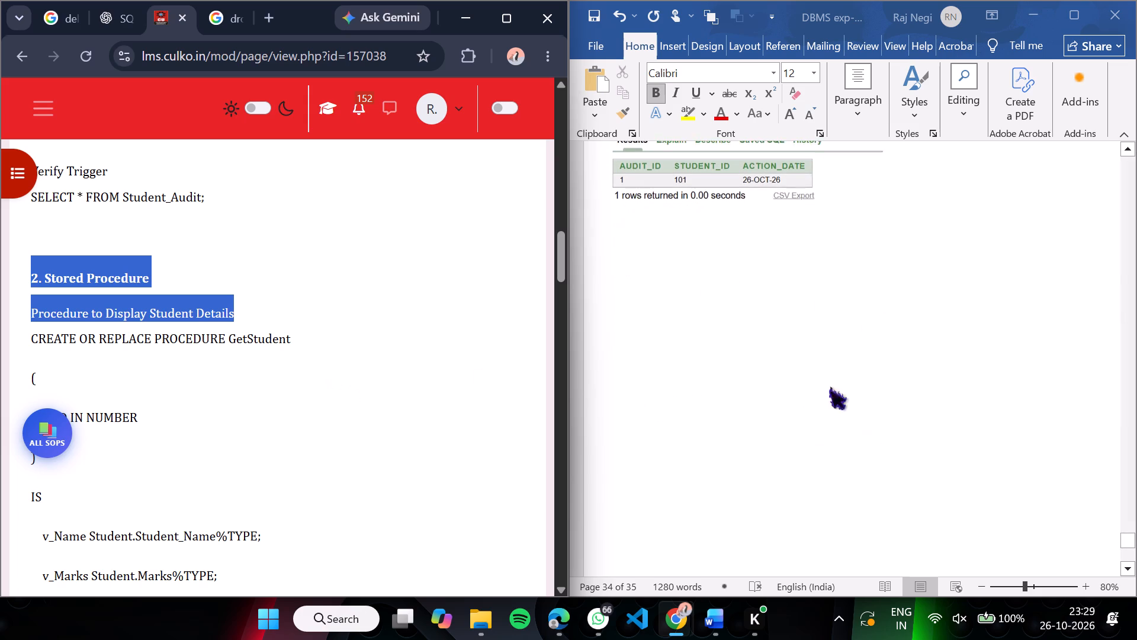
{"action": "left_click", "coordinate": [621, 213]}
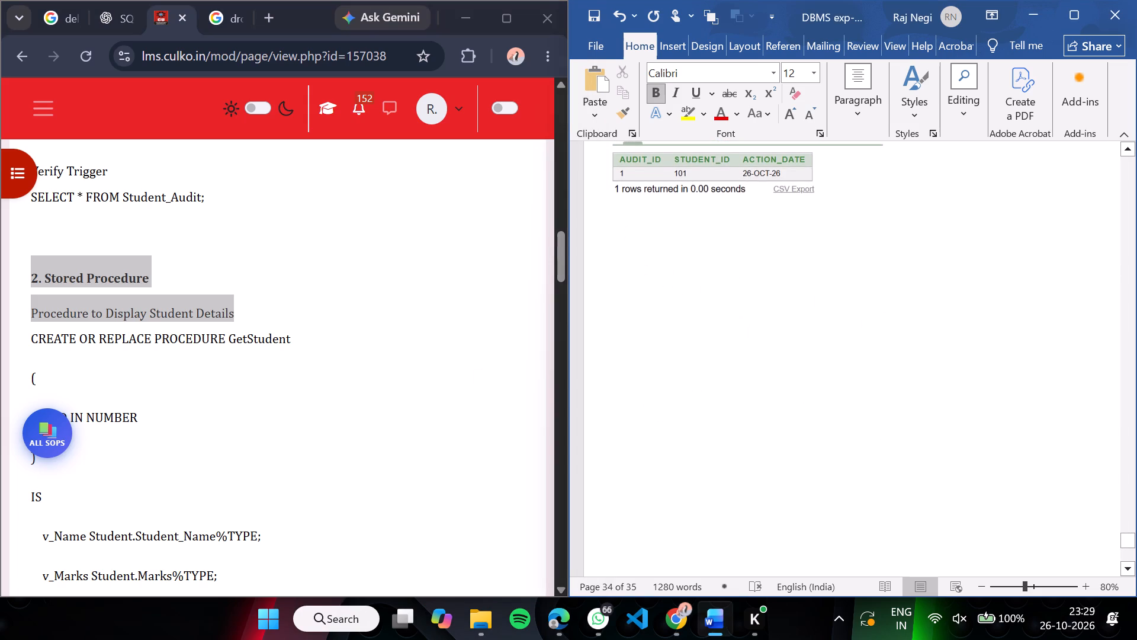
{"action": "key", "text": "ctrl+v"}
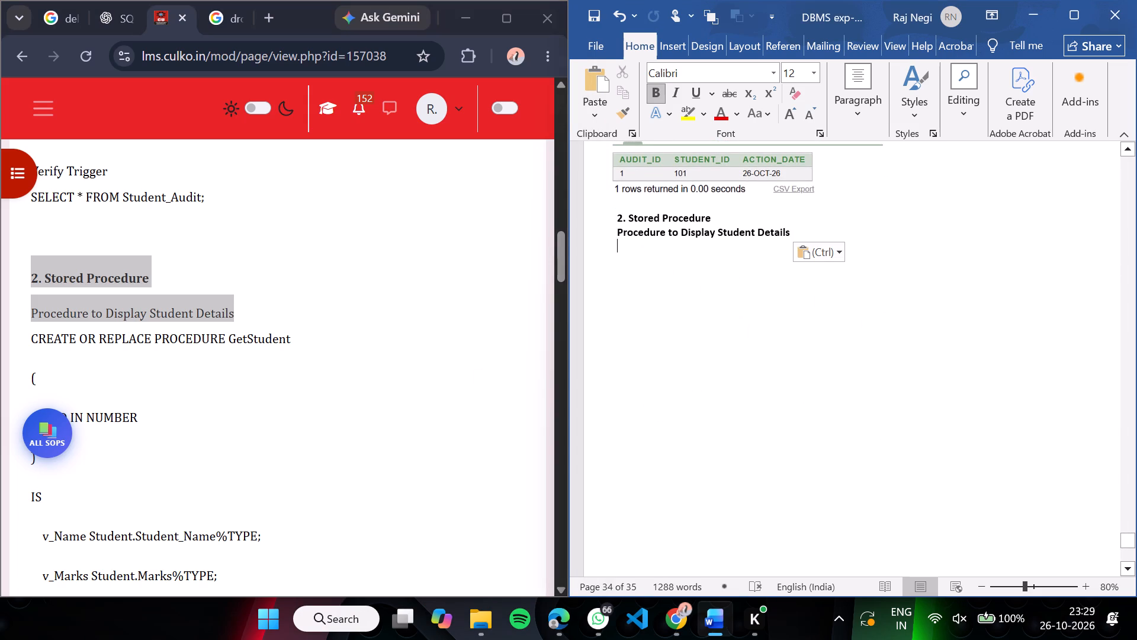
Remove the bold formatting from the "Procedure to Display Student Details" caption, keeping the report beside the course page.
{"action": "left_click_drag", "start_coordinate": [799, 231], "coordinate": [619, 228]}
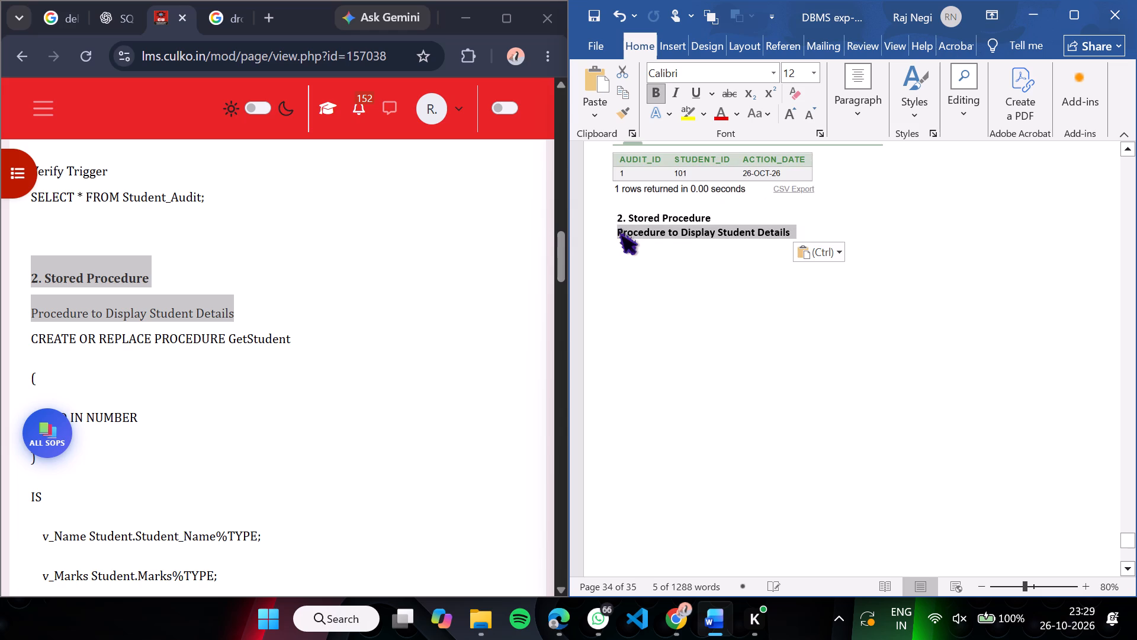
{"action": "key", "text": "ctrl+b"}
{"action": "key", "text": "super+Right"}
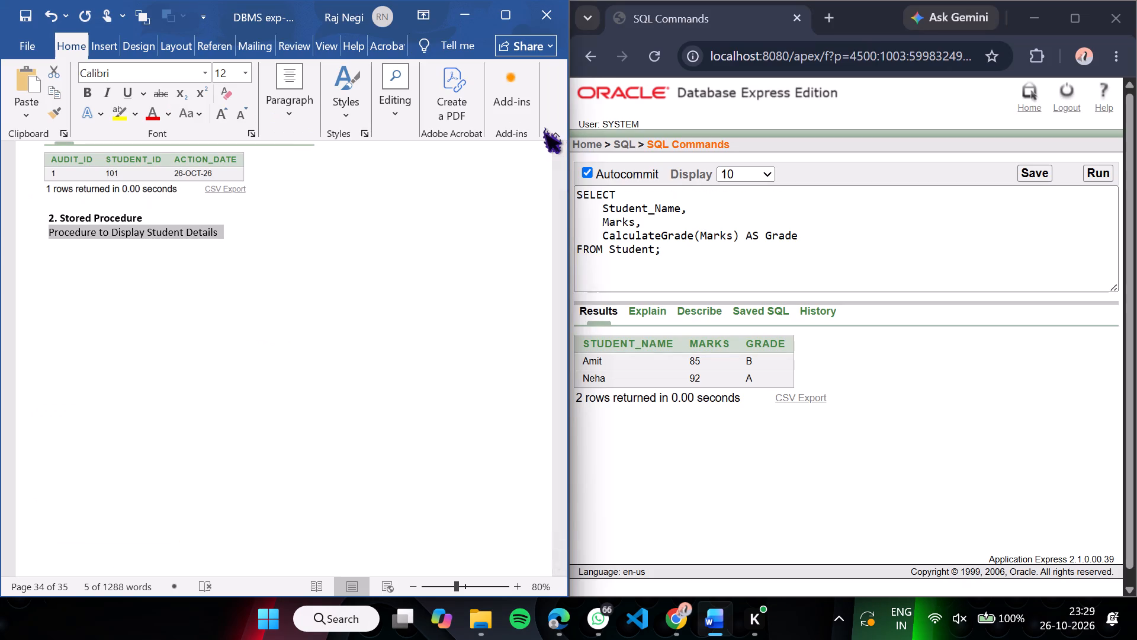
{"action": "key", "text": "super+Right"}
{"action": "key", "text": "super+Right"}
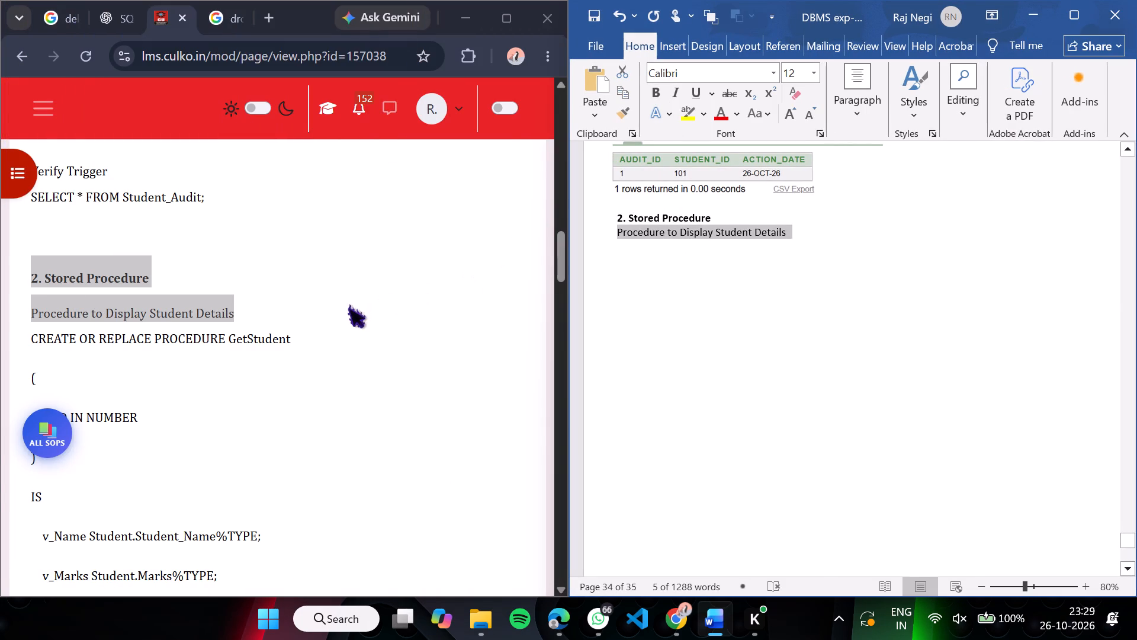
Delete the surplus blank lines so that the insertion point sits directly under the "Procedure to Display Student Details" caption.
{"action": "left_click", "coordinate": [795, 308]}
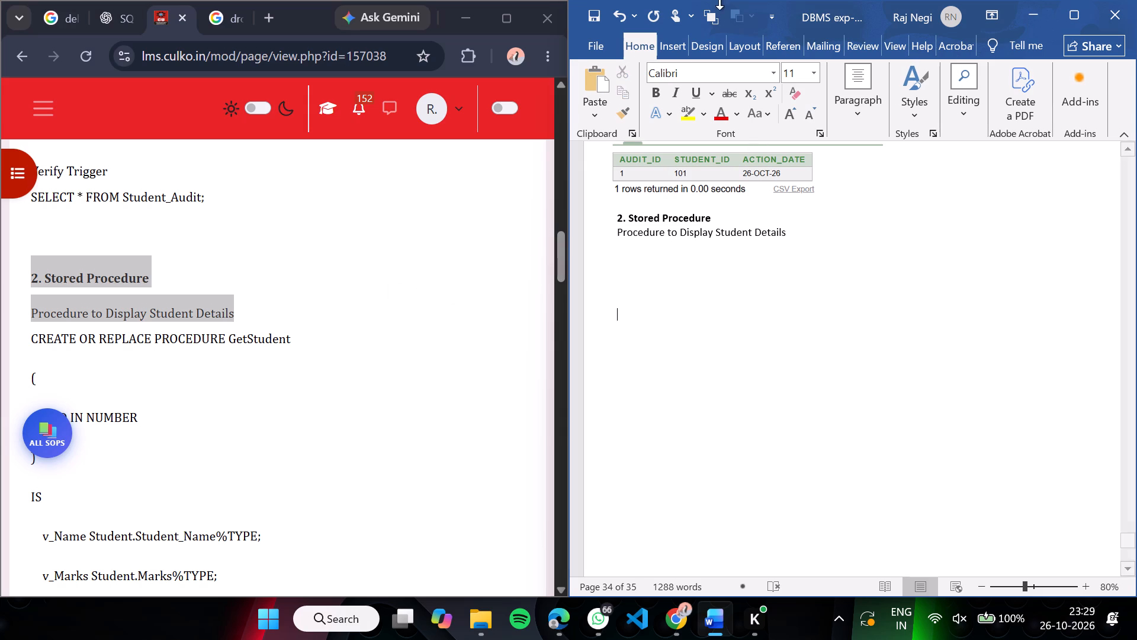
{"action": "key", "text": "BackSpace"}
{"action": "key", "text": "BackSpace"}
{"action": "key", "text": "BackSpace"}
{"action": "key", "text": "BackSpace"}
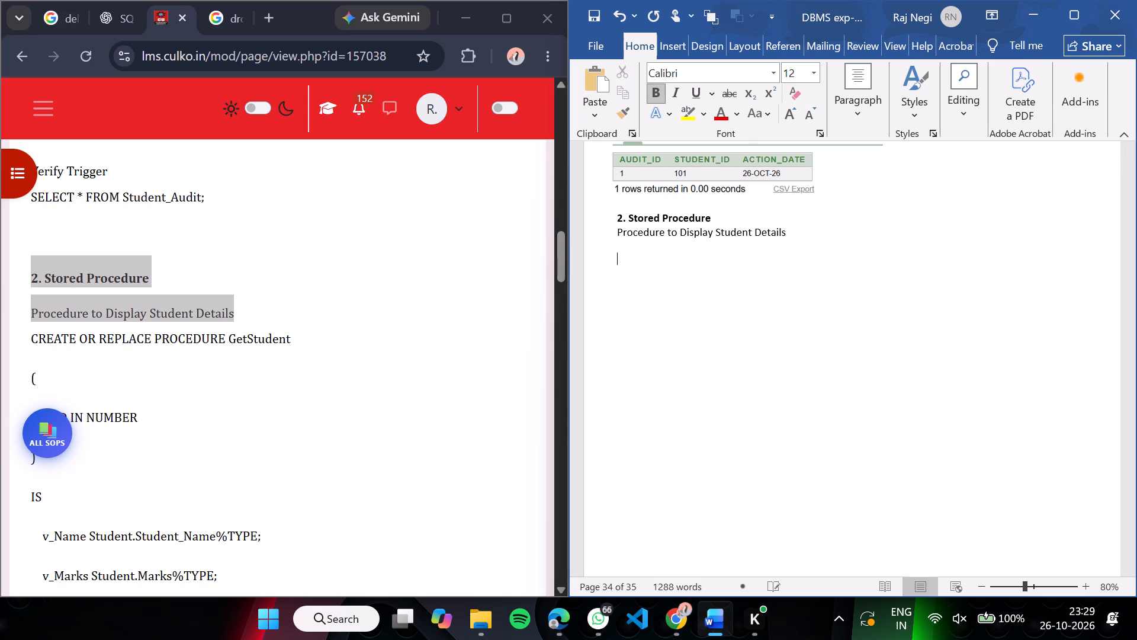
{"action": "key", "text": "BackSpace"}
{"action": "left_click", "coordinate": [1085, 9]}
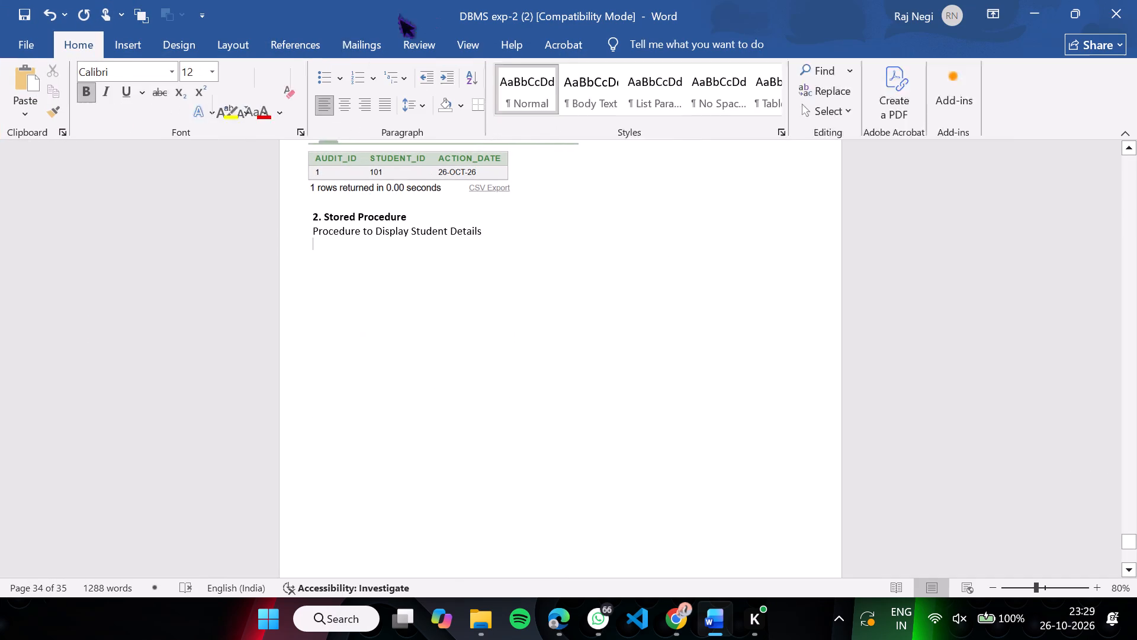
{"action": "left_click", "coordinate": [120, 41]}
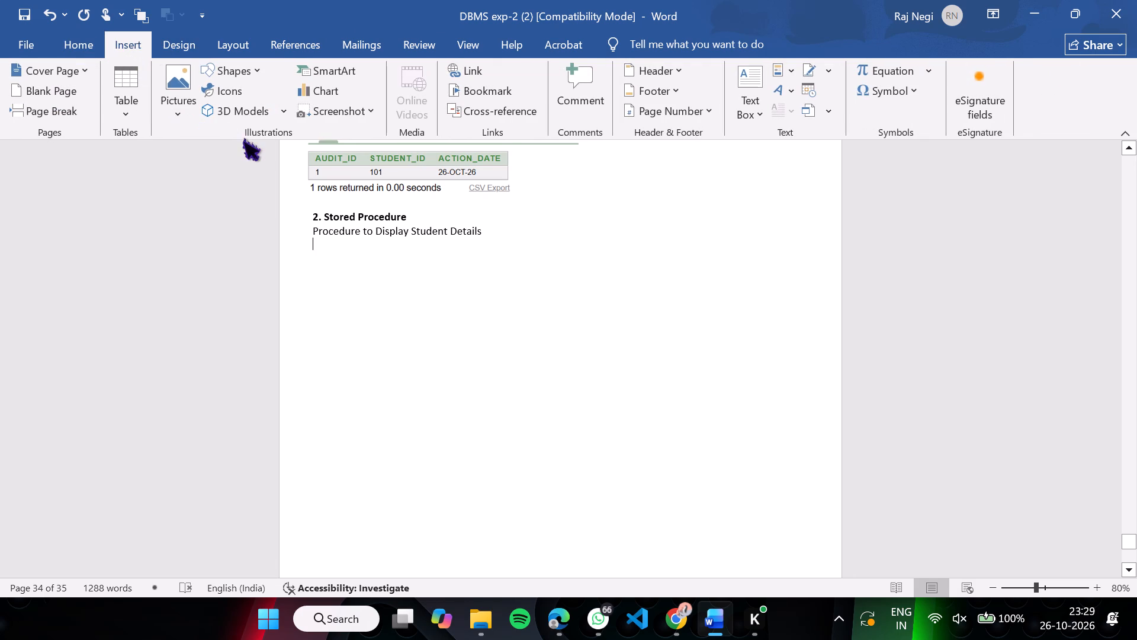
{"action": "left_click", "coordinate": [168, 94]}
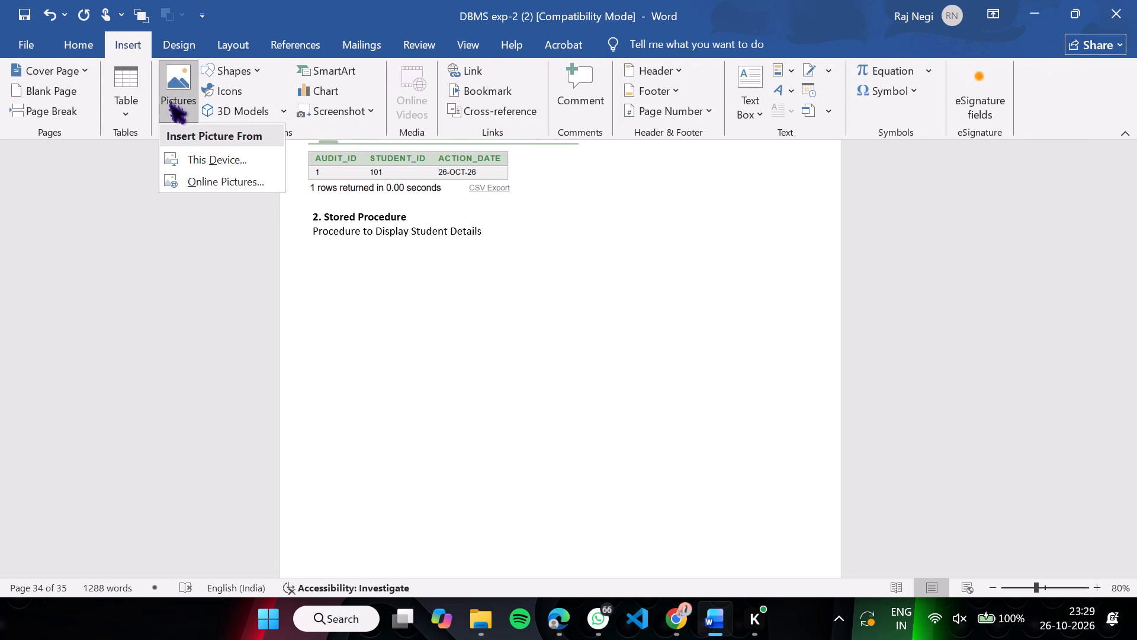
{"action": "left_click", "coordinate": [194, 148]}
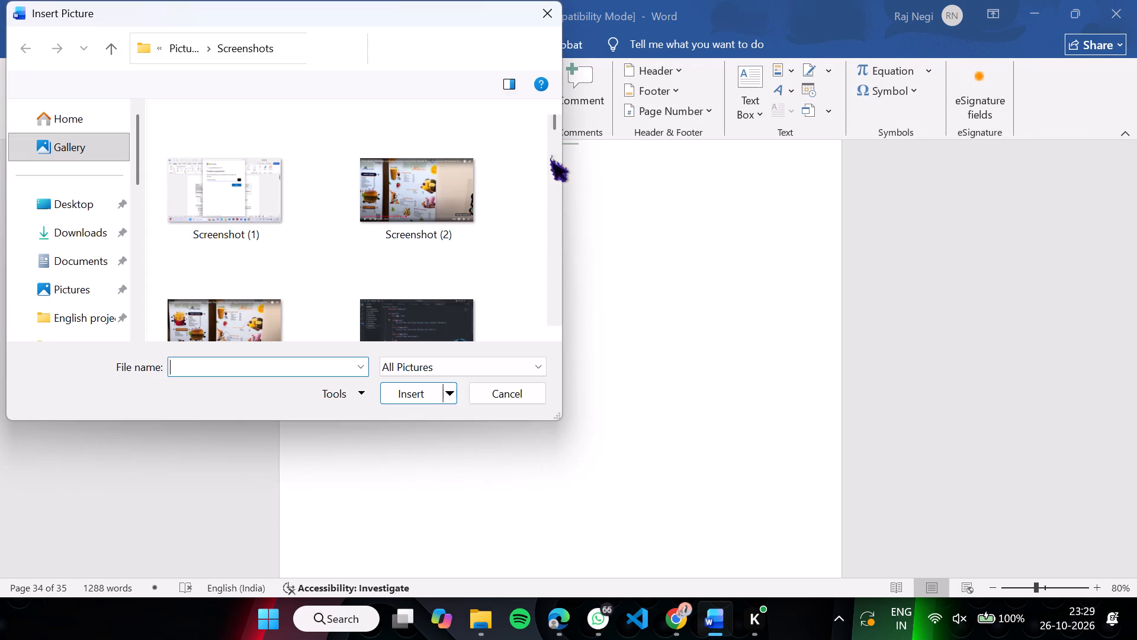
{"action": "left_click_drag", "start_coordinate": [555, 120], "coordinate": [561, 324]}
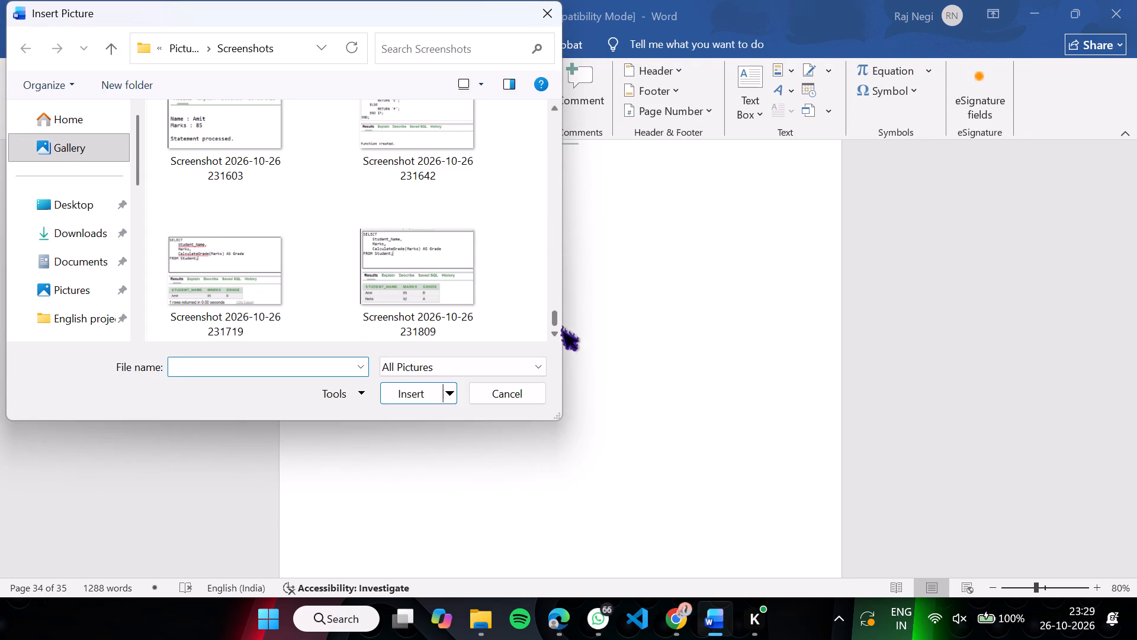
{"action": "left_click", "coordinate": [547, 101]}
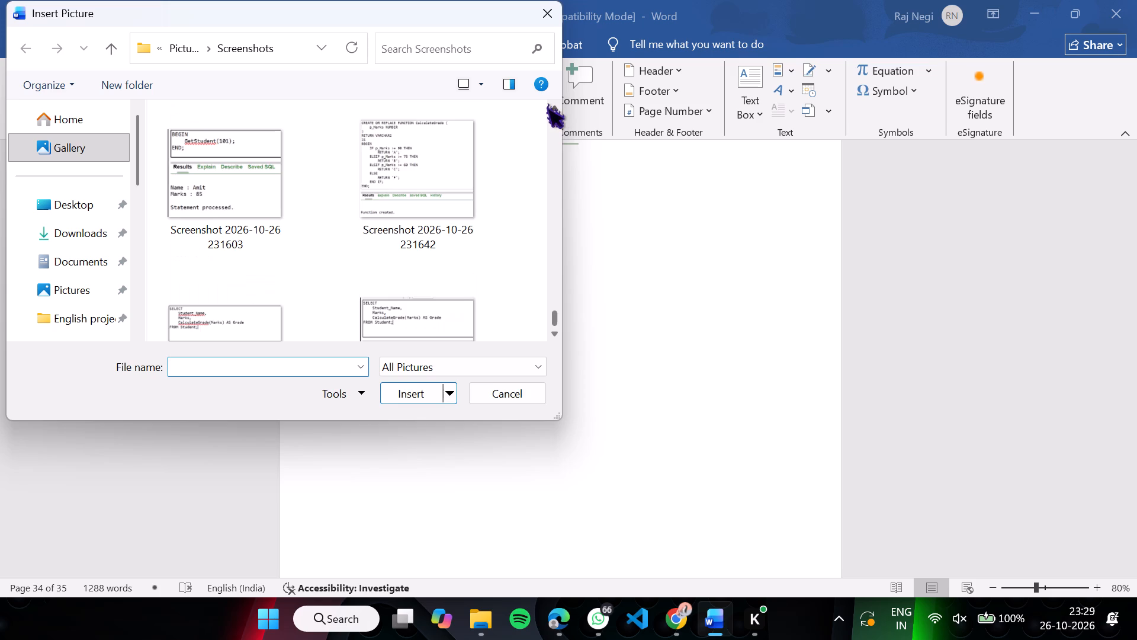
{"action": "left_click", "coordinate": [547, 101]}
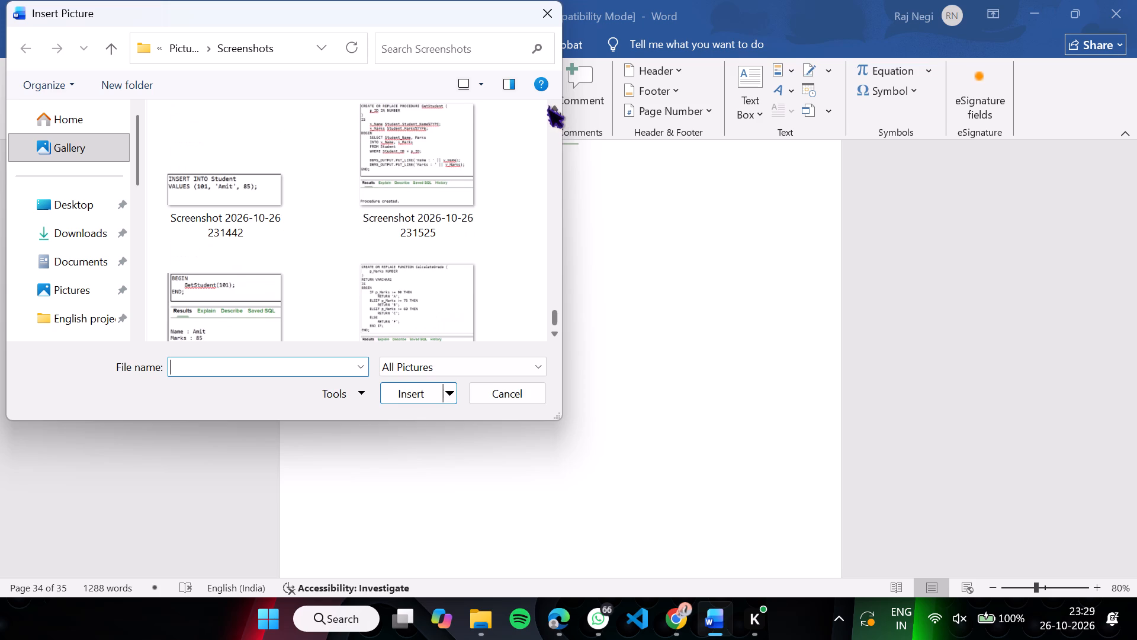
{"action": "left_click", "coordinate": [359, 100]}
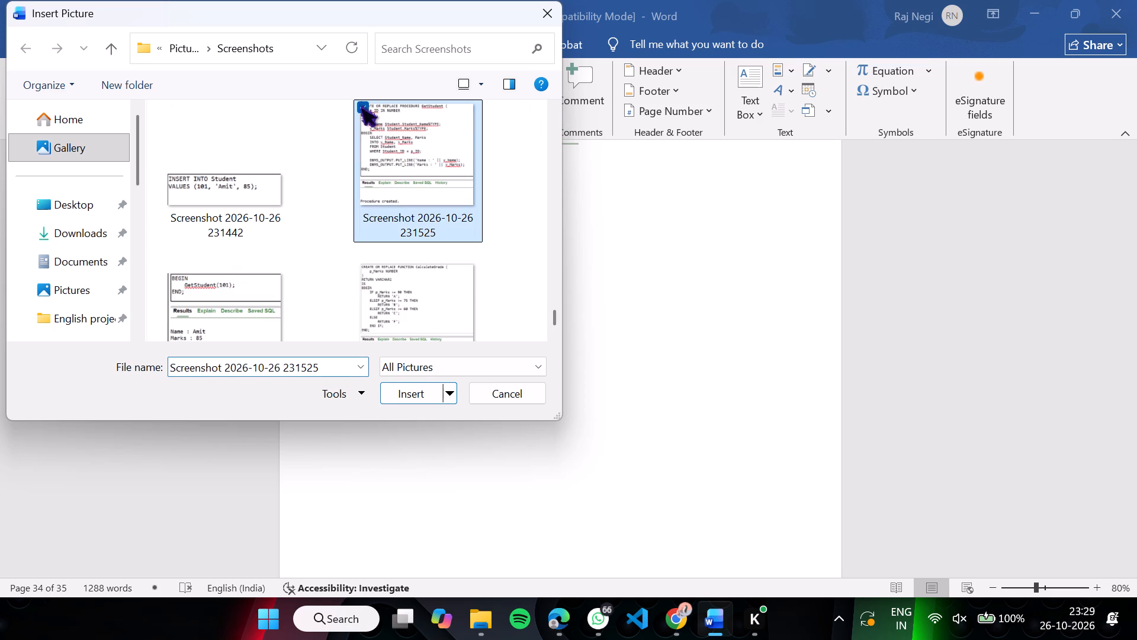
{"action": "left_click", "coordinate": [170, 251]}
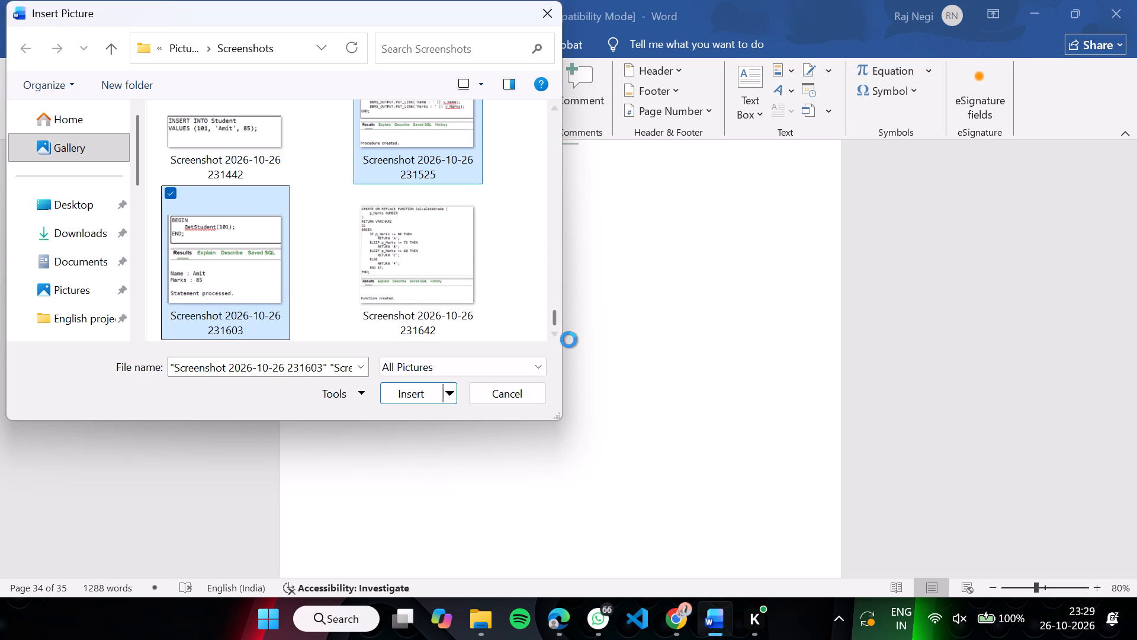
{"action": "left_click", "coordinate": [414, 385]}
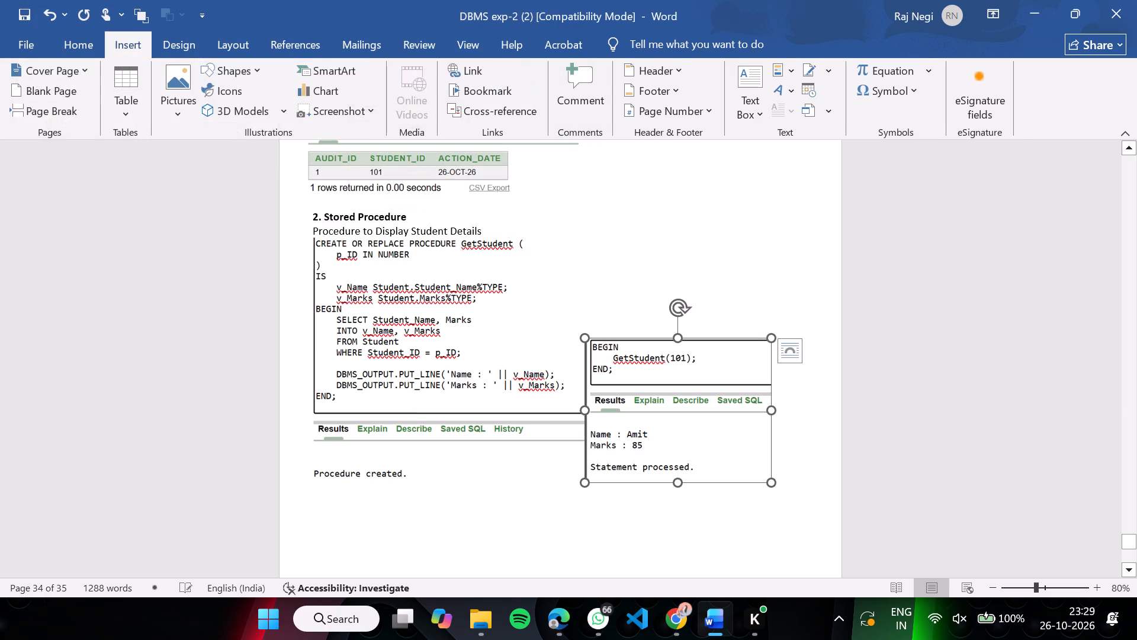
Give the GetStudent(101) output screenshot square text wrapping and move it directly below the procedure-creation screenshot, aligned to its left edge.
{"action": "scroll", "coordinate": [686, 302], "scroll_direction": "up", "scroll_amount": 1}
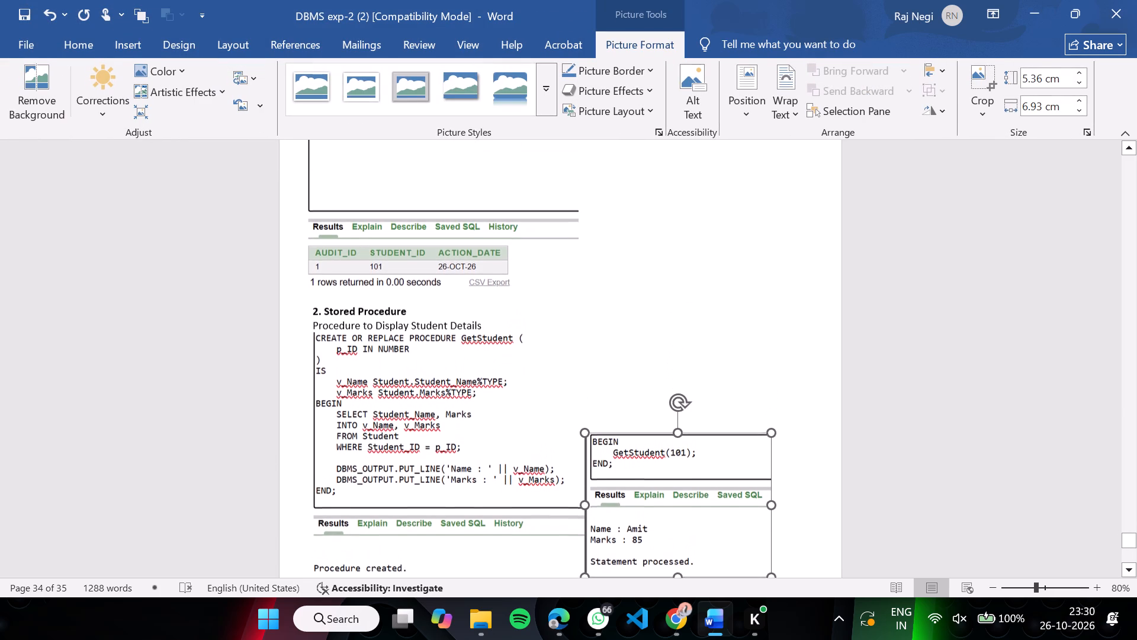
{"action": "scroll", "coordinate": [686, 302], "scroll_direction": "up", "scroll_amount": 1}
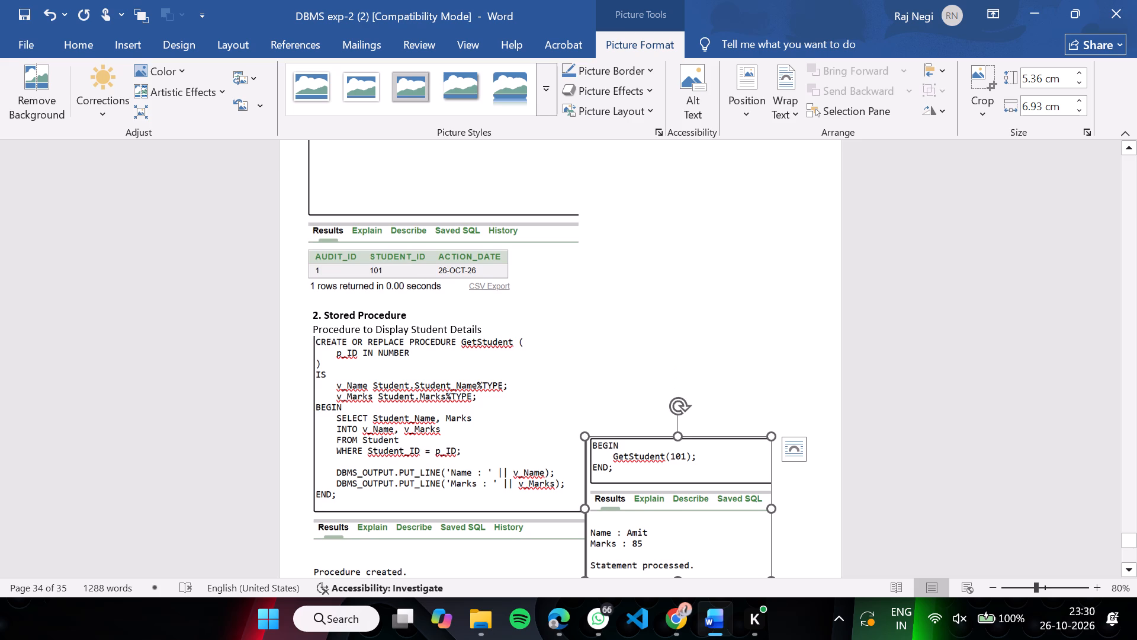
{"action": "left_click", "coordinate": [805, 452]}
{"action": "left_click", "coordinate": [840, 434]}
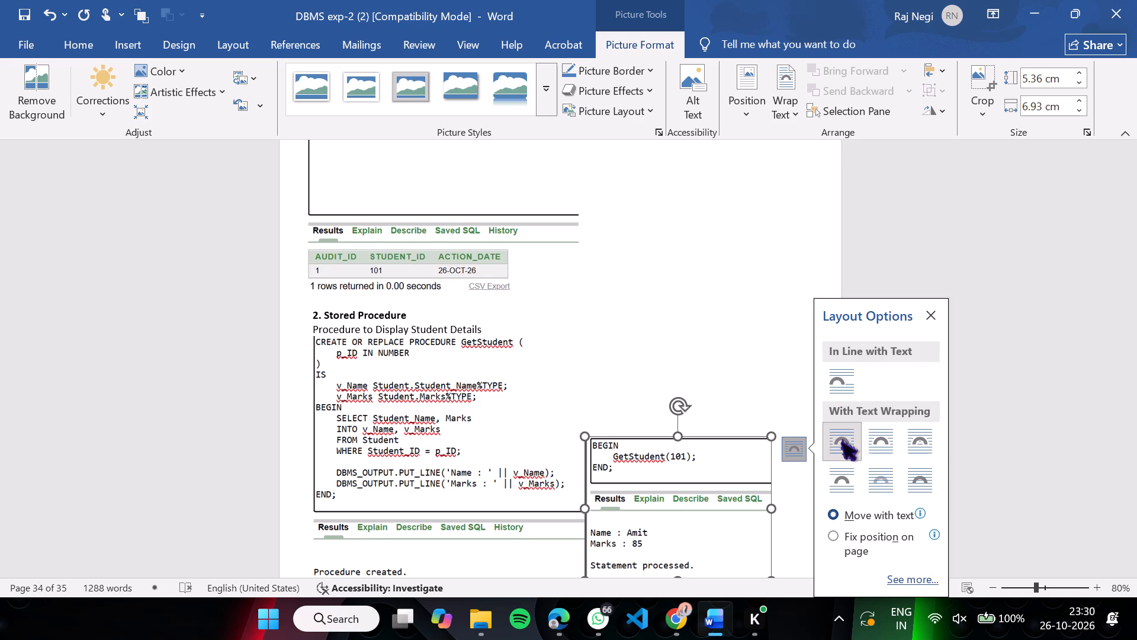
{"action": "scroll", "coordinate": [1008, 329], "scroll_direction": "down", "scroll_amount": 1}
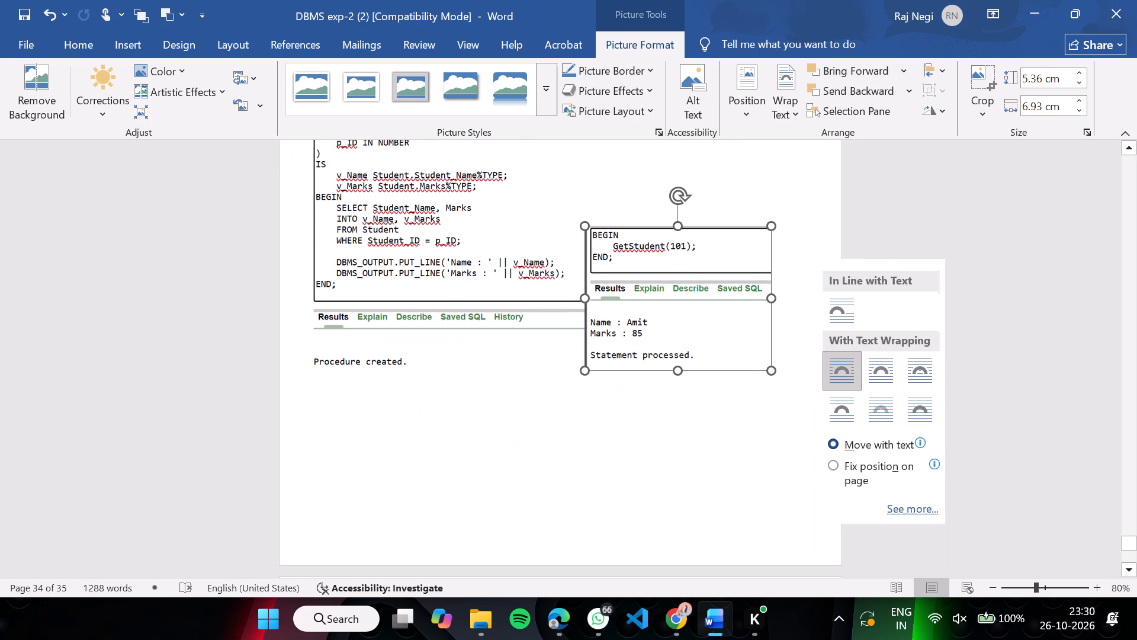
{"action": "left_click", "coordinate": [627, 265]}
{"action": "left_click_drag", "start_coordinate": [680, 289], "coordinate": [420, 433]}
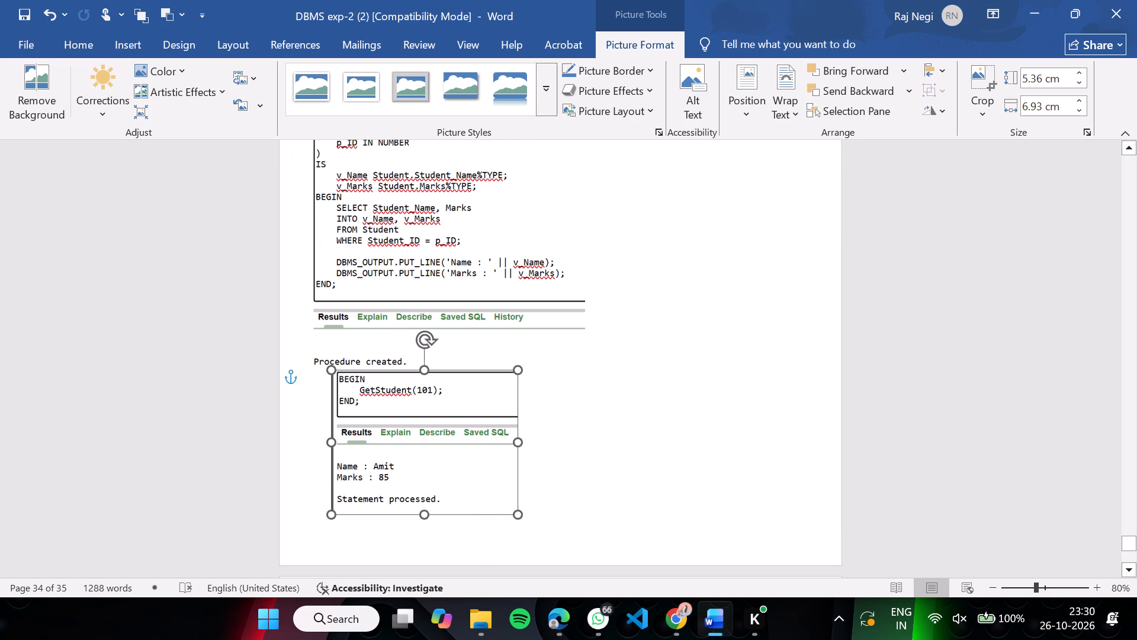
{"action": "left_click_drag", "start_coordinate": [420, 433], "coordinate": [410, 435]}
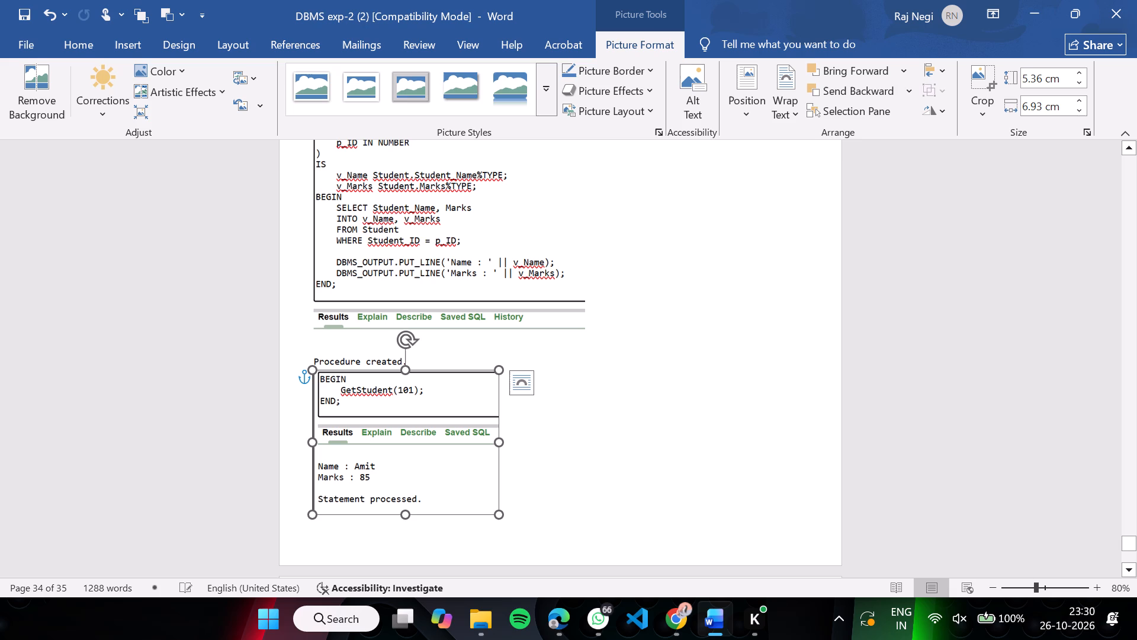
Add one blank line between the "Procedure to Display Student Details" caption and the procedure-creation screenshot.
{"action": "left_click", "coordinate": [680, 380]}
{"action": "scroll", "coordinate": [680, 380], "scroll_direction": "up", "scroll_amount": 2}
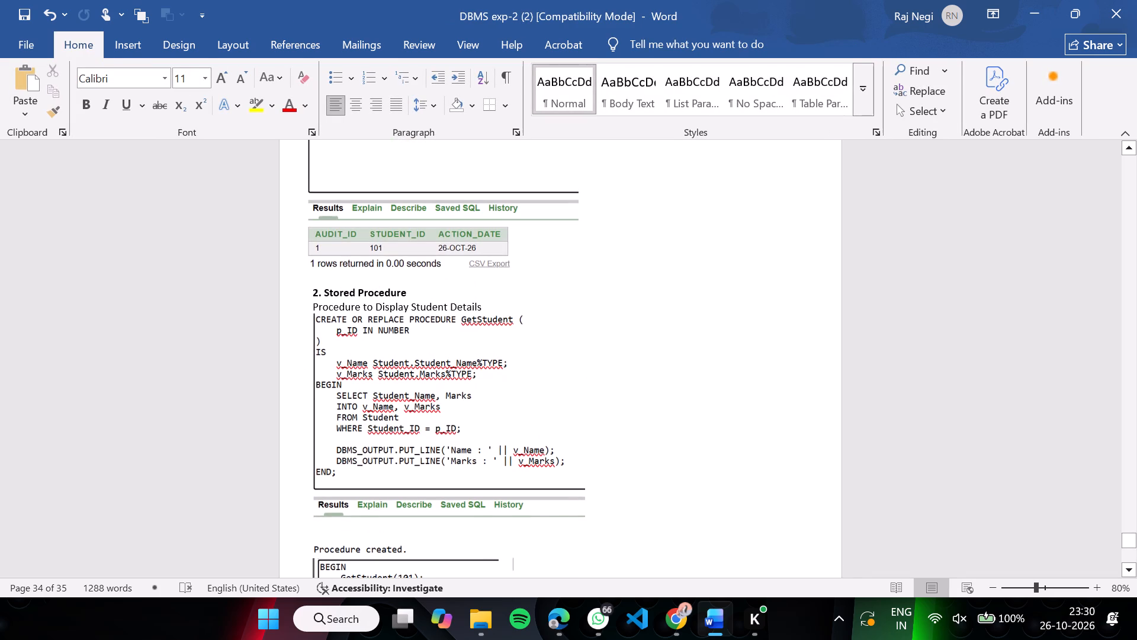
{"action": "left_click", "coordinate": [494, 299]}
{"action": "key", "text": "Return"}
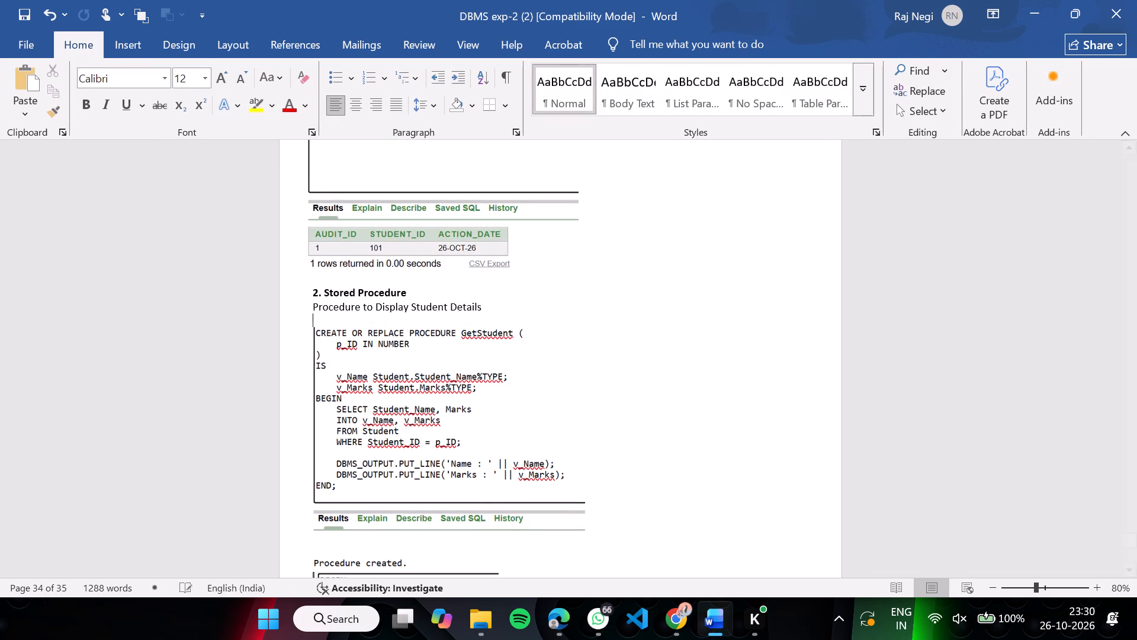
Copy "3. Stored Function" and "Function to Calculate Grade" from the course page and paste them at the top of page 35 of the report.
{"action": "scroll", "coordinate": [677, 295], "scroll_direction": "down", "scroll_amount": 2}
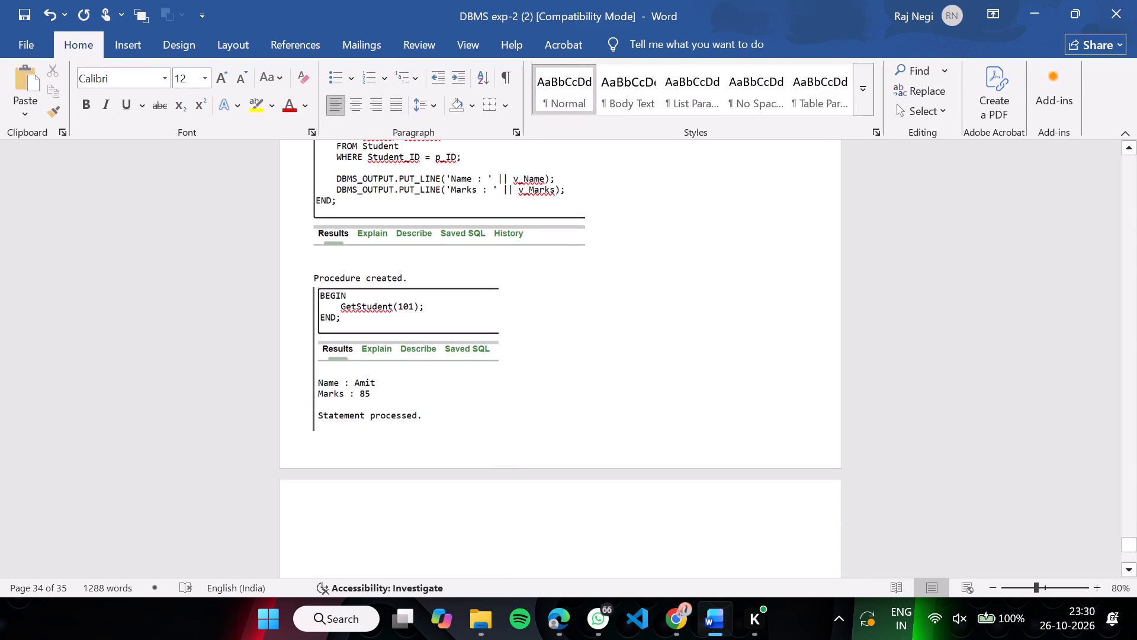
{"action": "left_click", "coordinate": [317, 547]}
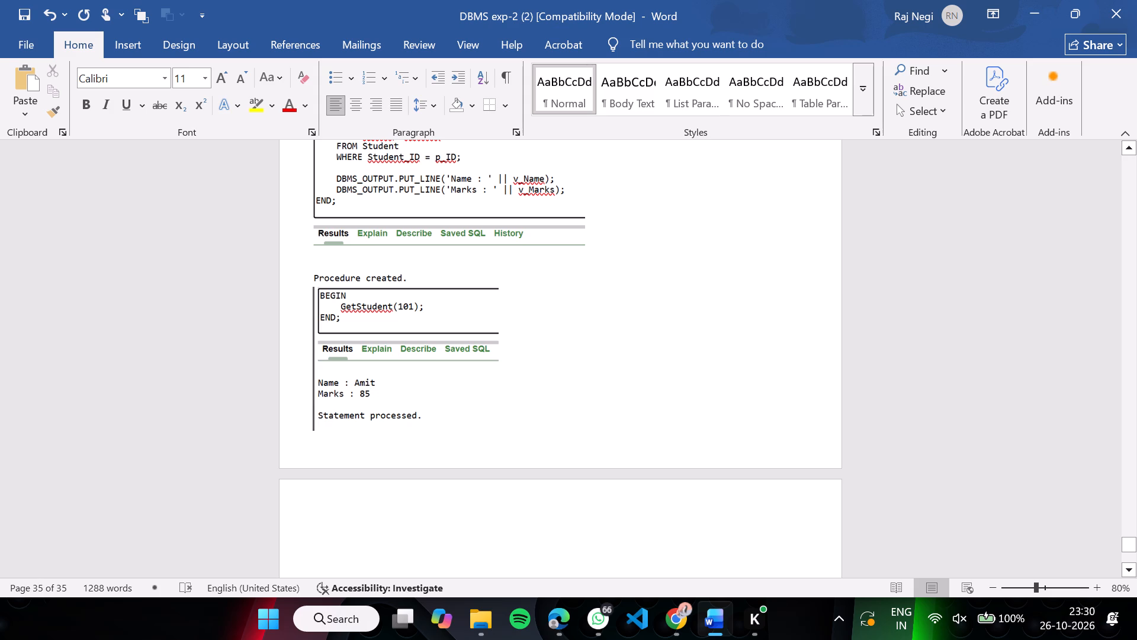
{"action": "key", "text": "super+Right"}
{"action": "scroll", "coordinate": [359, 441], "scroll_direction": "down", "scroll_amount": 2}
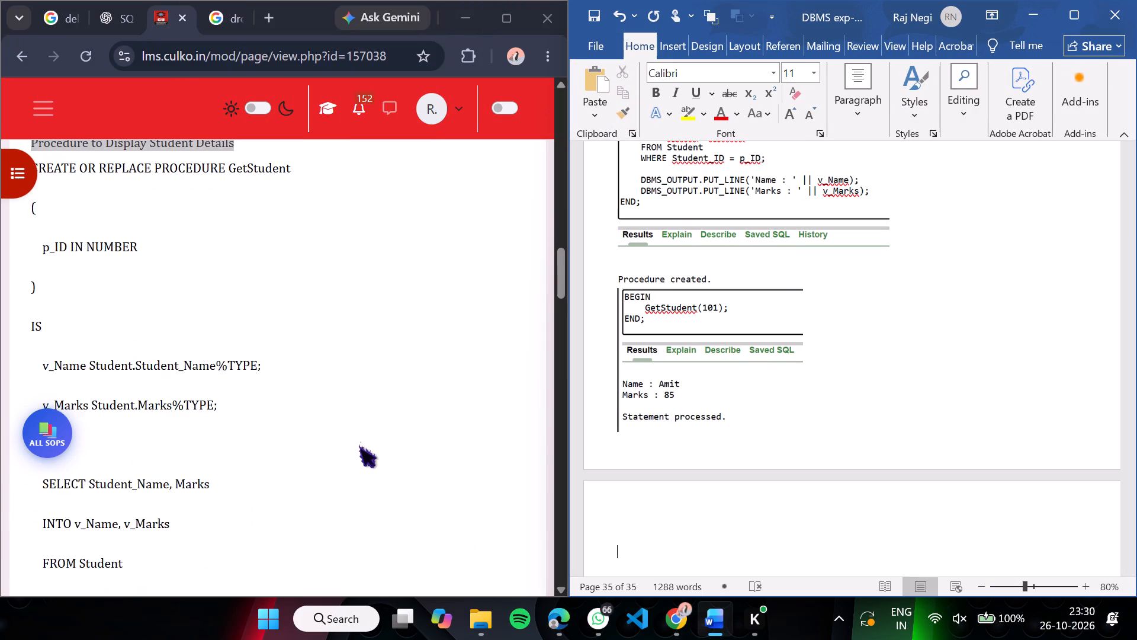
{"action": "scroll", "coordinate": [359, 441], "scroll_direction": "down", "scroll_amount": 4}
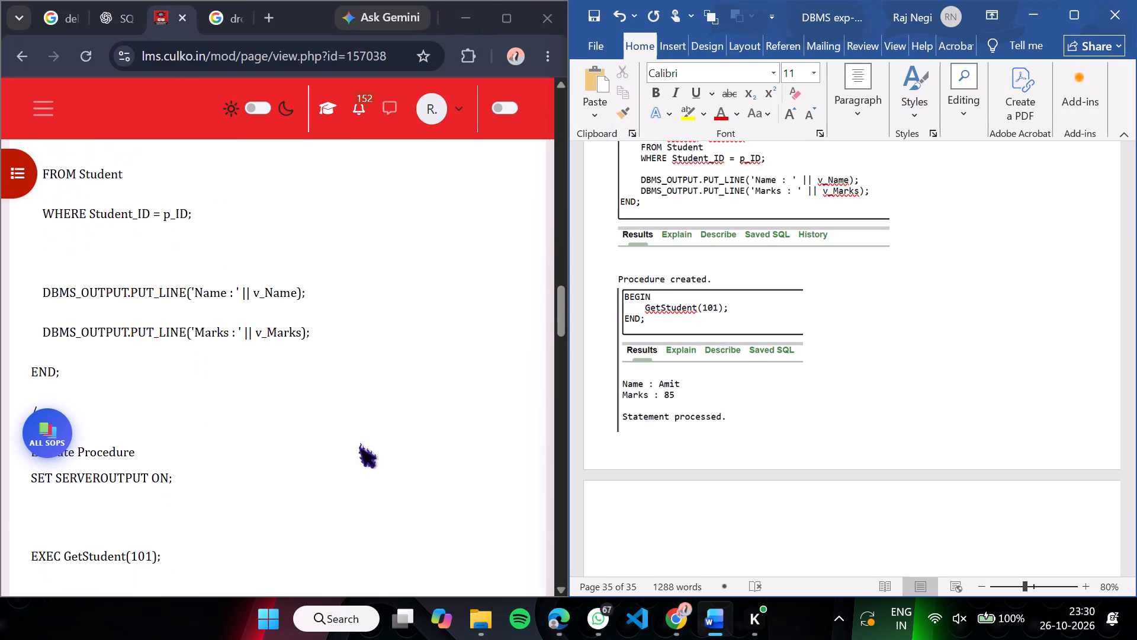
{"action": "scroll", "coordinate": [359, 441], "scroll_direction": "down", "scroll_amount": 5}
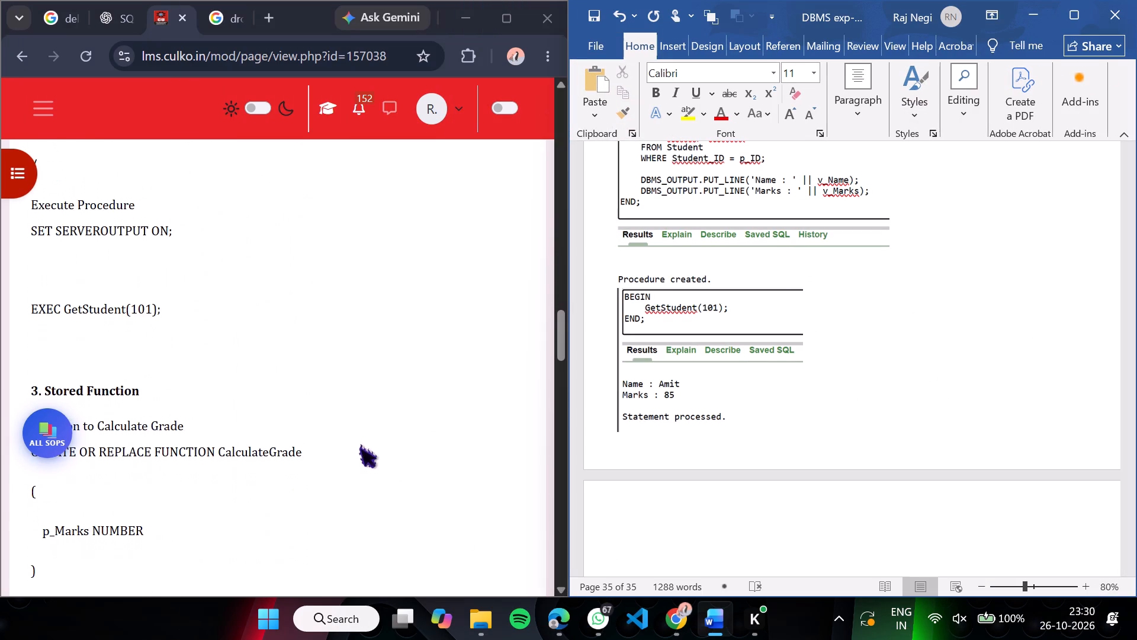
{"action": "scroll", "coordinate": [359, 441], "scroll_direction": "down", "scroll_amount": 1}
{"action": "left_click_drag", "start_coordinate": [27, 329], "coordinate": [182, 375]}
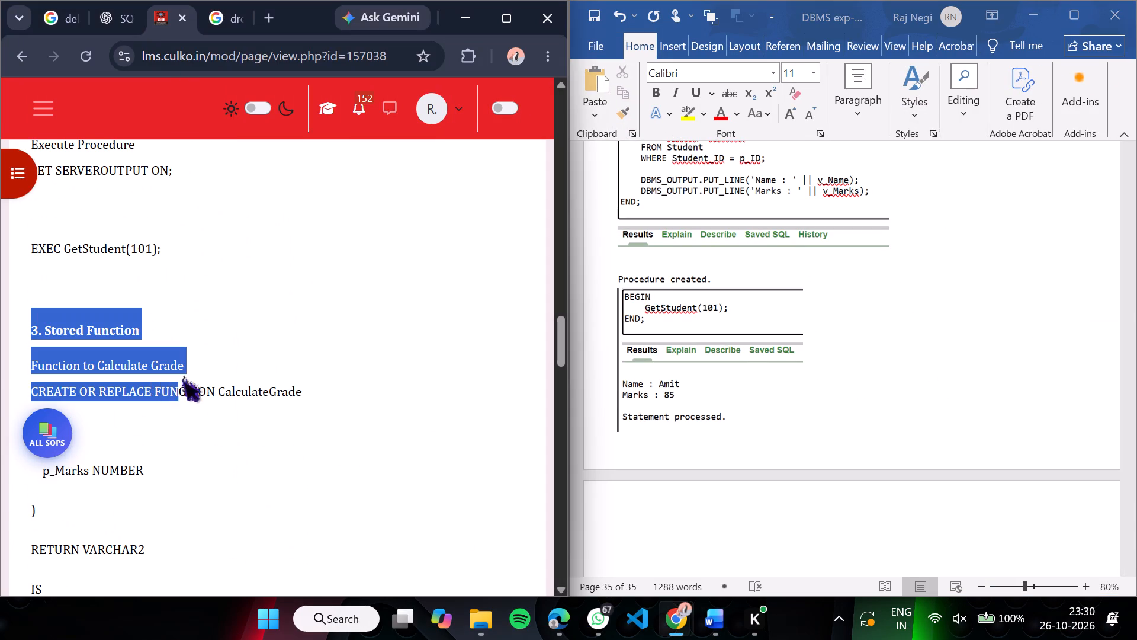
{"action": "left_click_drag", "start_coordinate": [182, 375], "coordinate": [196, 363]}
{"action": "key", "text": "ctrl+c"}
{"action": "scroll", "coordinate": [846, 451], "scroll_direction": "down", "scroll_amount": 1}
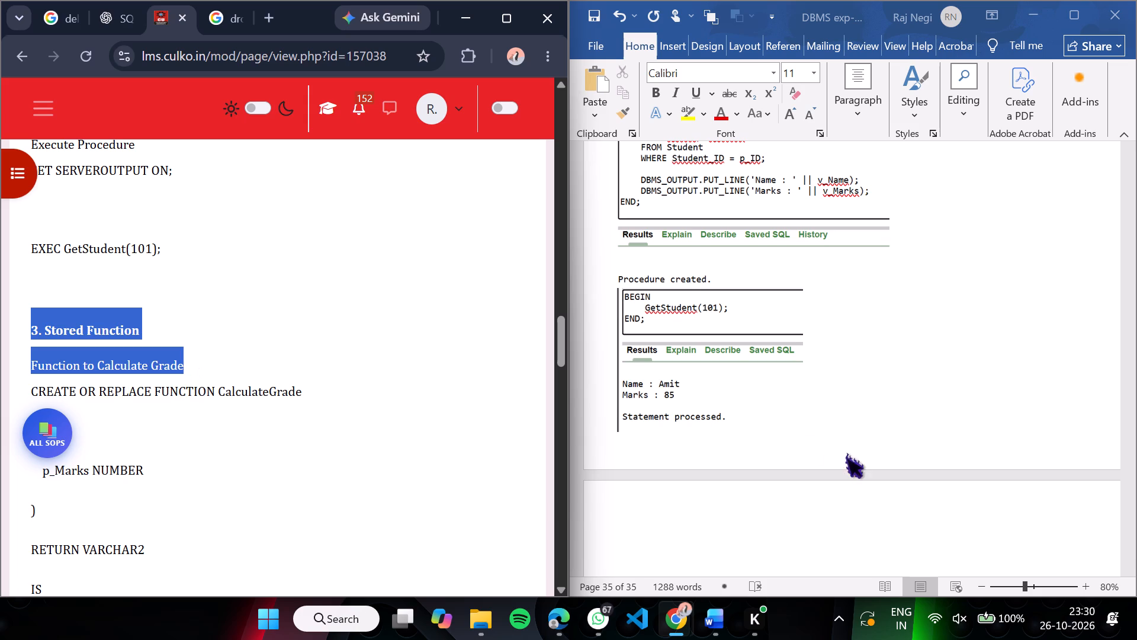
{"action": "scroll", "coordinate": [846, 451], "scroll_direction": "down", "scroll_amount": 1}
{"action": "left_click", "coordinate": [622, 247]}
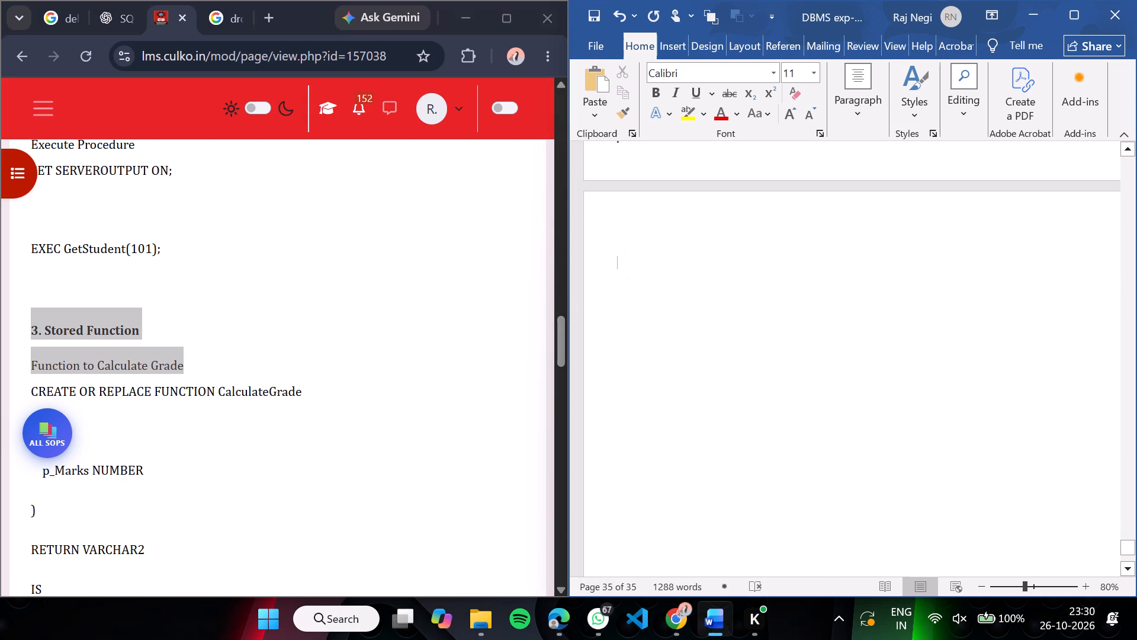
{"action": "key", "text": "ctrl+v"}
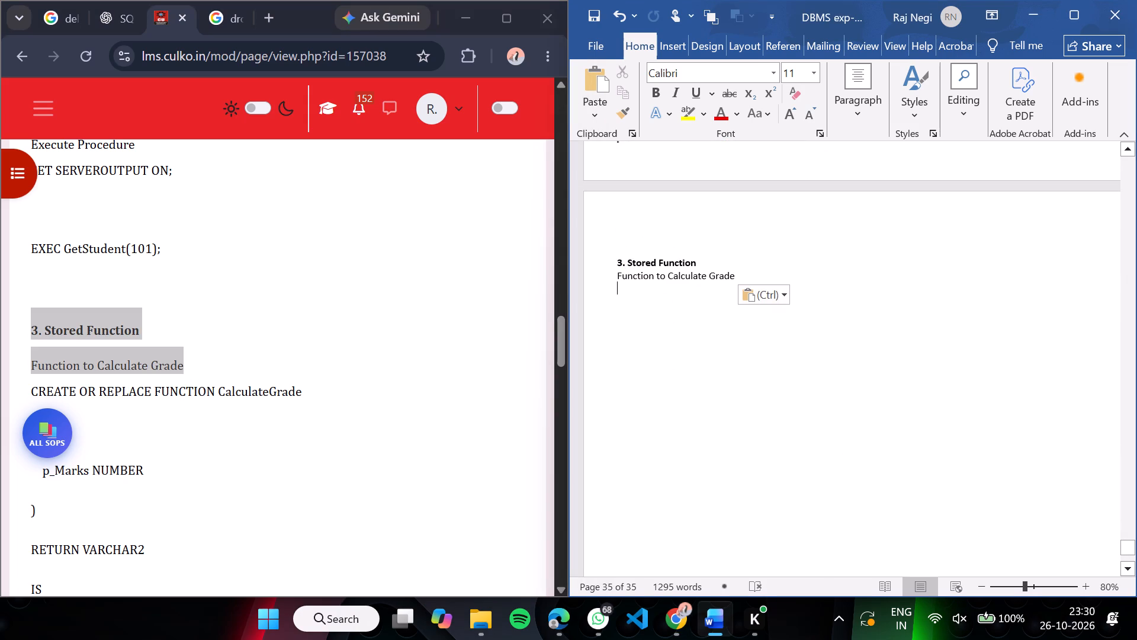
Increase the font size of the "3. Stored Function" heading and its "Function to Calculate Grade" caption to 12.
{"action": "left_click_drag", "start_coordinate": [614, 258], "coordinate": [741, 280]}
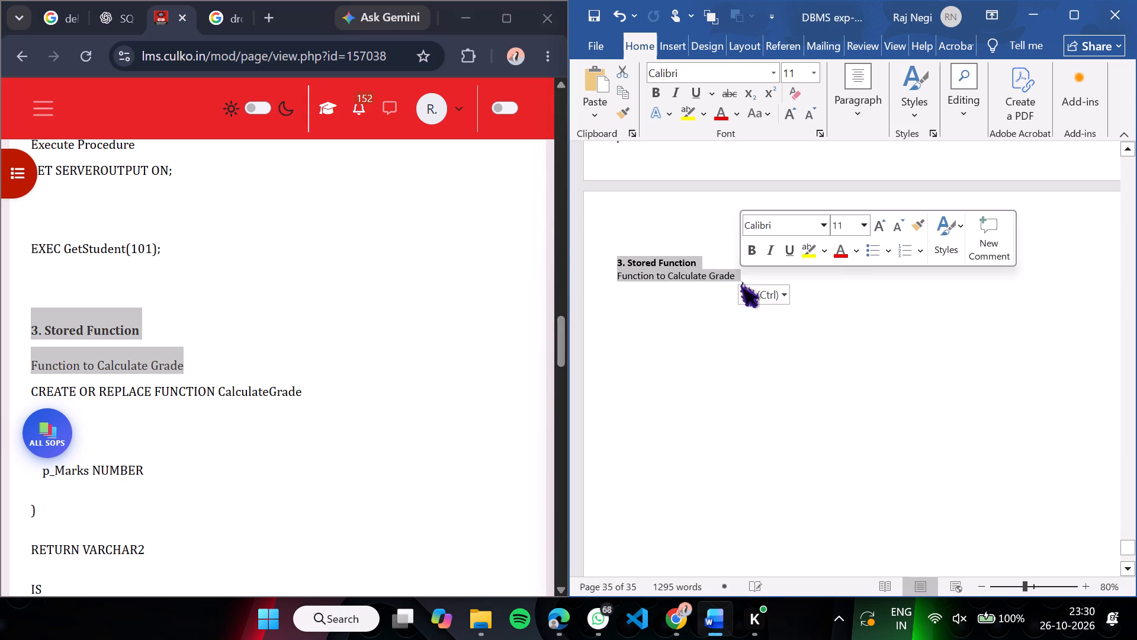
{"action": "left_click", "coordinate": [785, 111]}
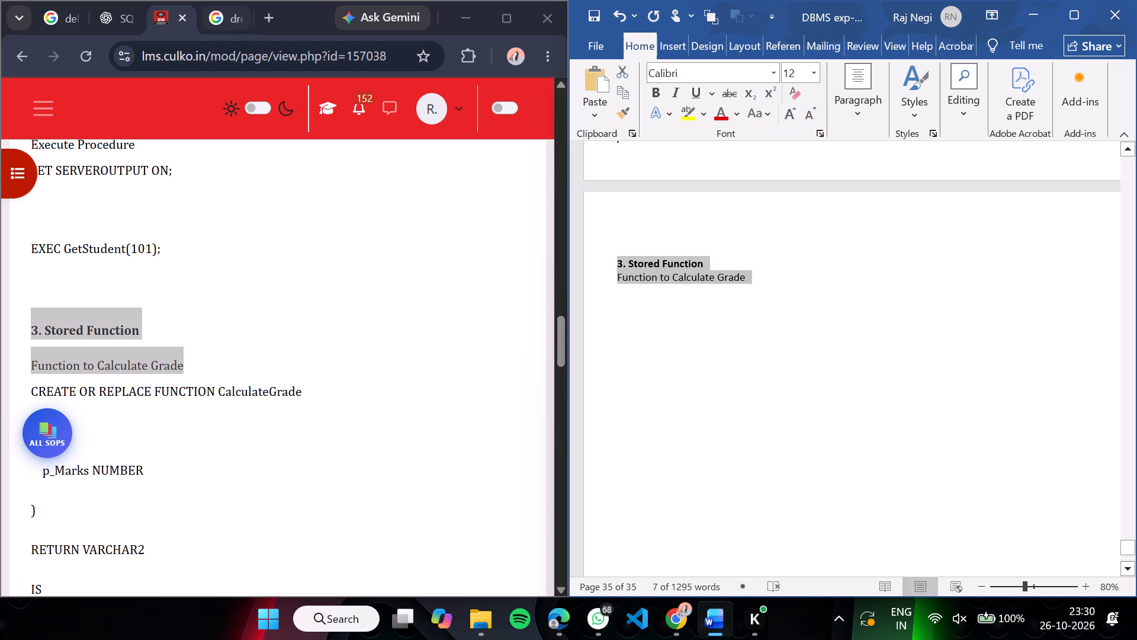
Insert the CalculateGrade function-creation screenshot (231642) and its SELECT query output screenshot (231809) below the "Function to Calculate Grade" caption.
{"action": "left_click", "coordinate": [704, 396]}
{"action": "left_click", "coordinate": [625, 297]}
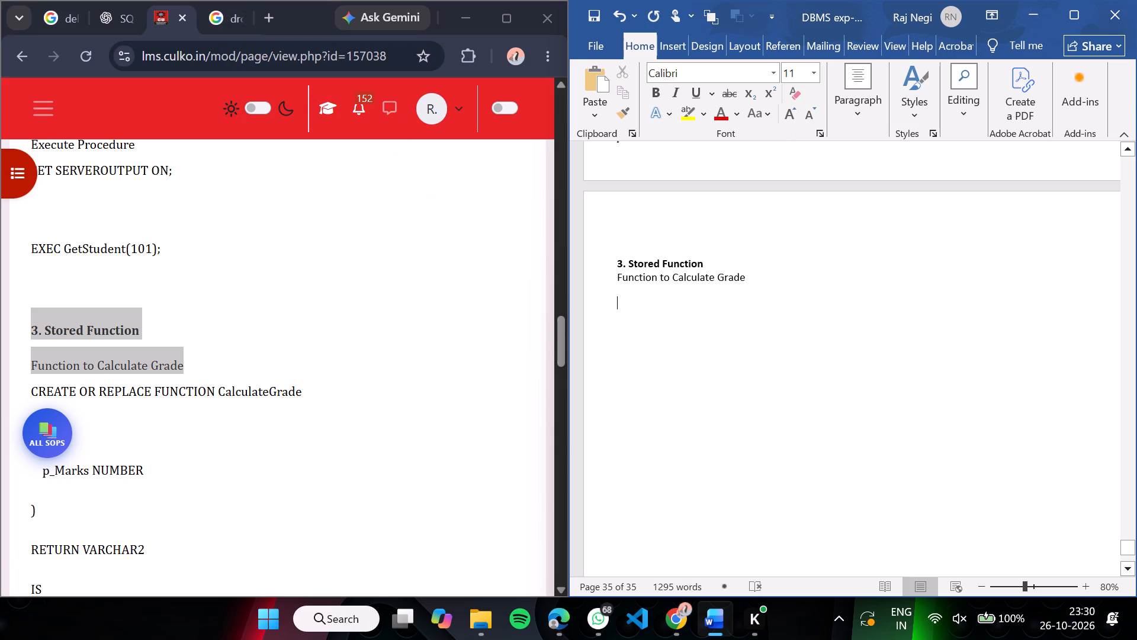
{"action": "left_click", "coordinate": [1071, 4]}
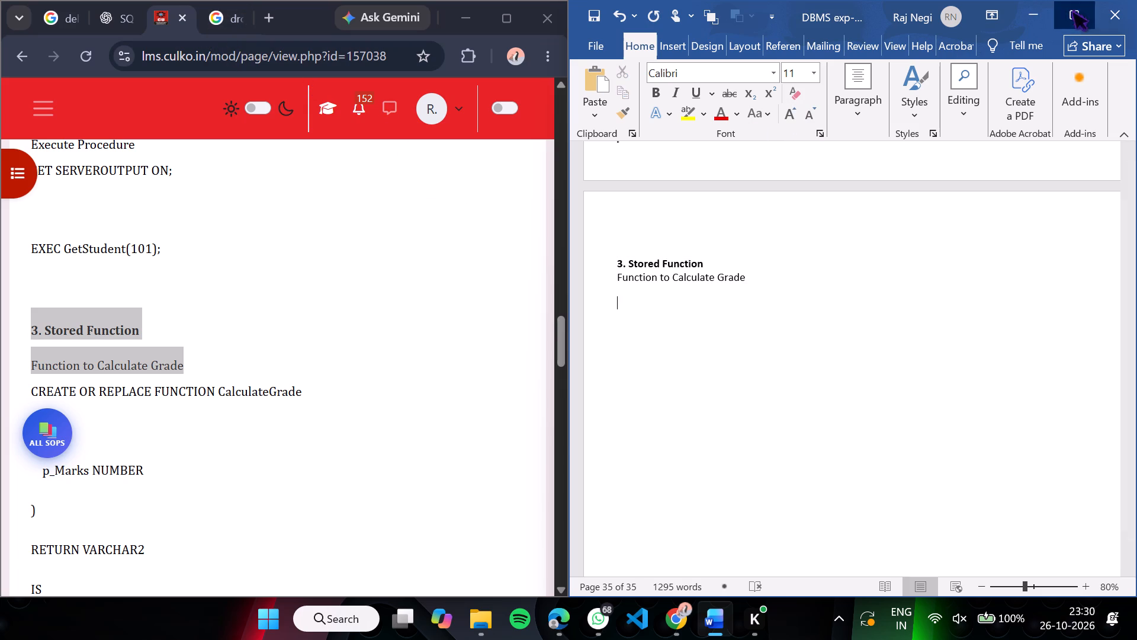
{"action": "left_click", "coordinate": [143, 36]}
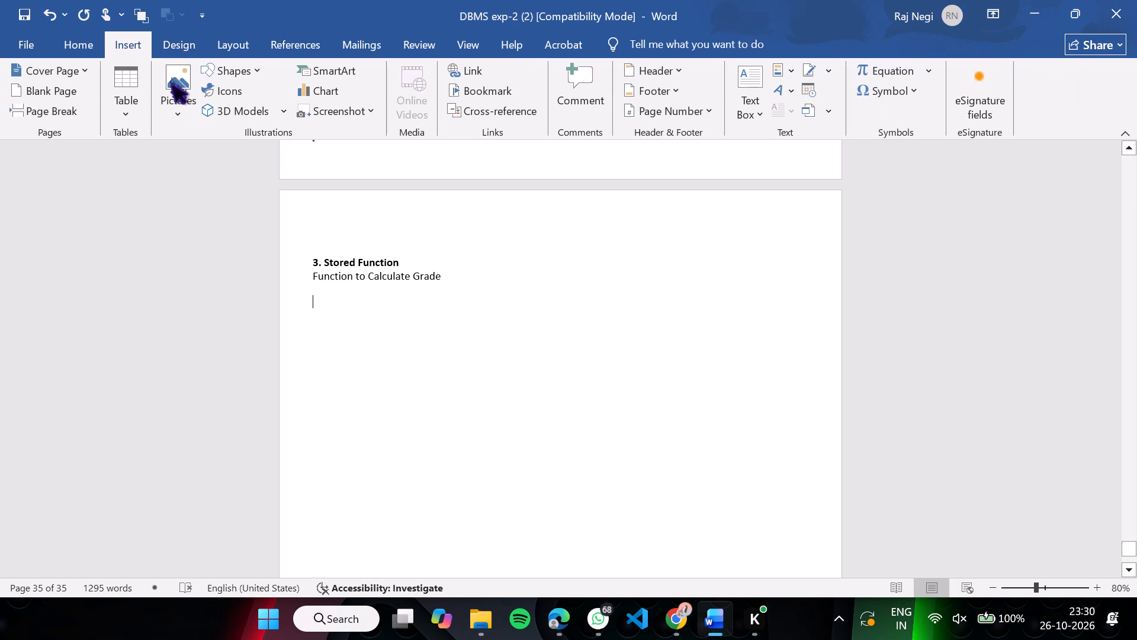
{"action": "left_click", "coordinate": [175, 92]}
{"action": "left_click", "coordinate": [200, 153]}
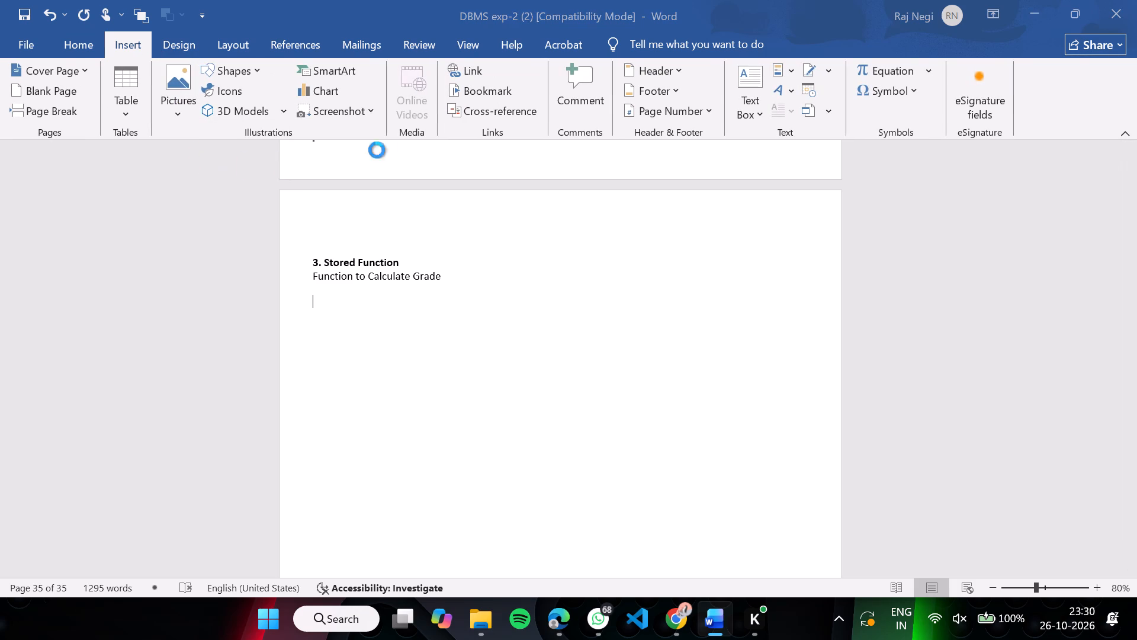
{"action": "left_click_drag", "start_coordinate": [554, 120], "coordinate": [561, 351]}
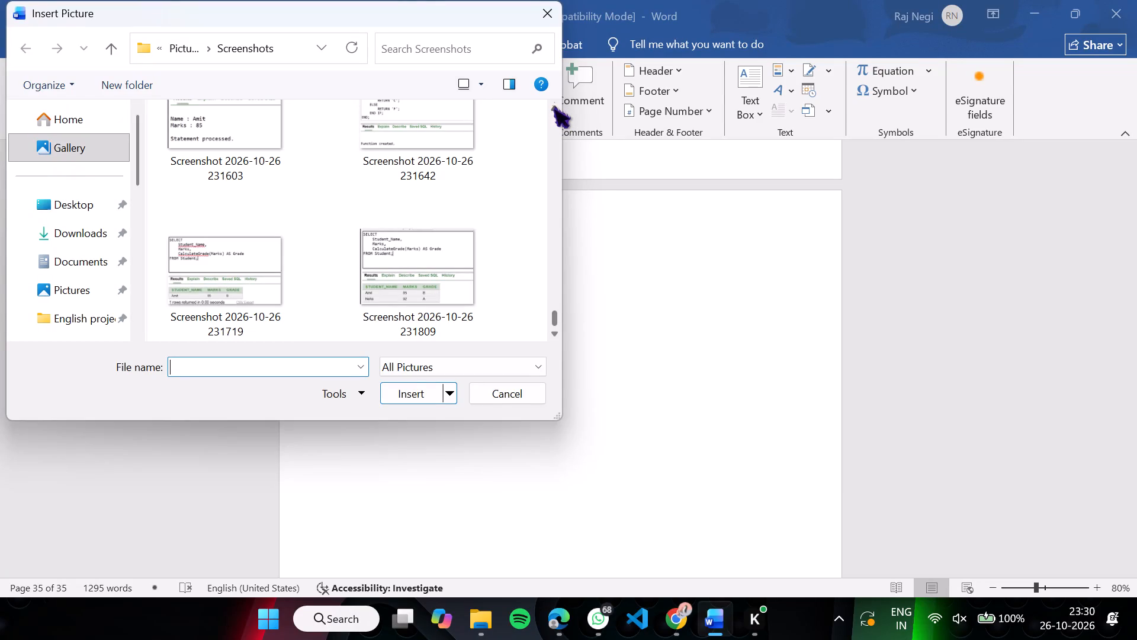
{"action": "left_click", "coordinate": [553, 101]}
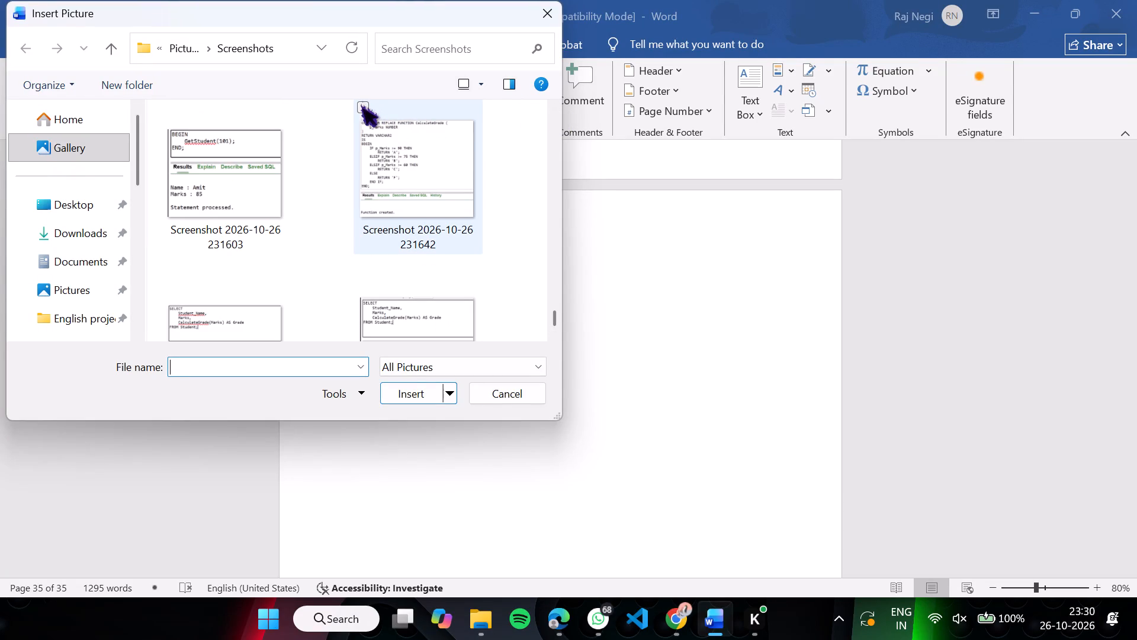
{"action": "left_click", "coordinate": [361, 100]}
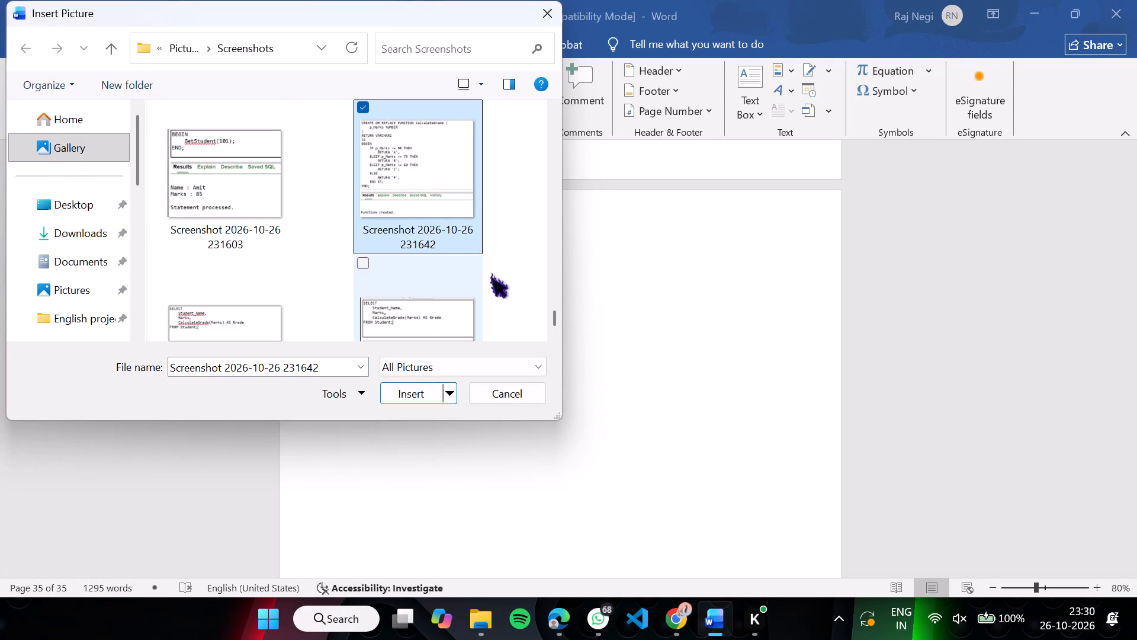
{"action": "left_click", "coordinate": [361, 262]}
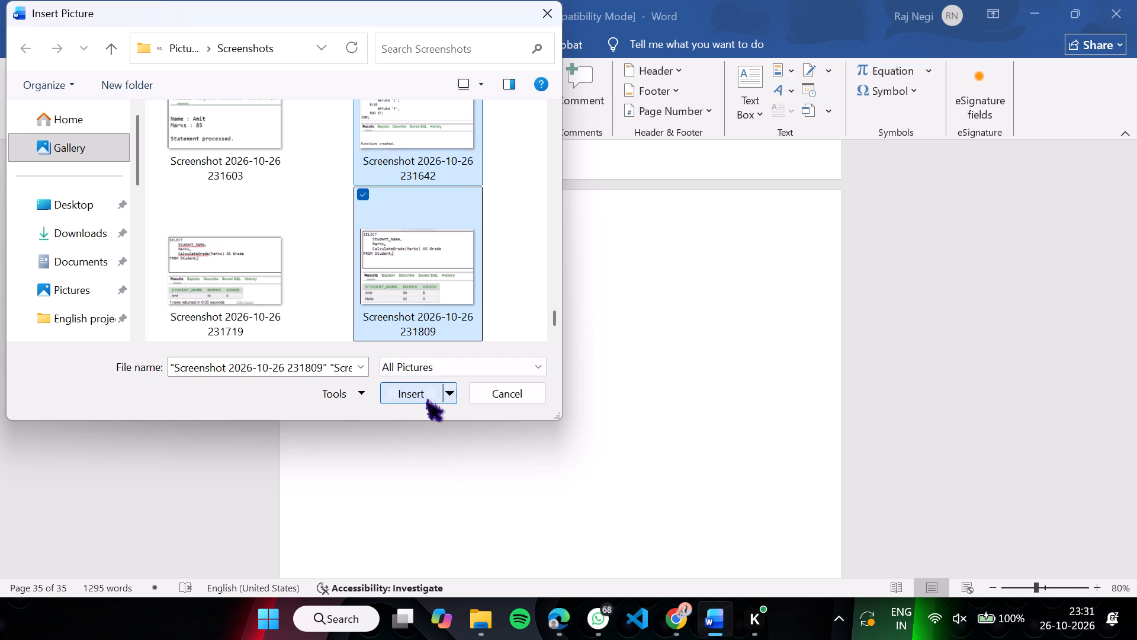
{"action": "left_click", "coordinate": [425, 395]}
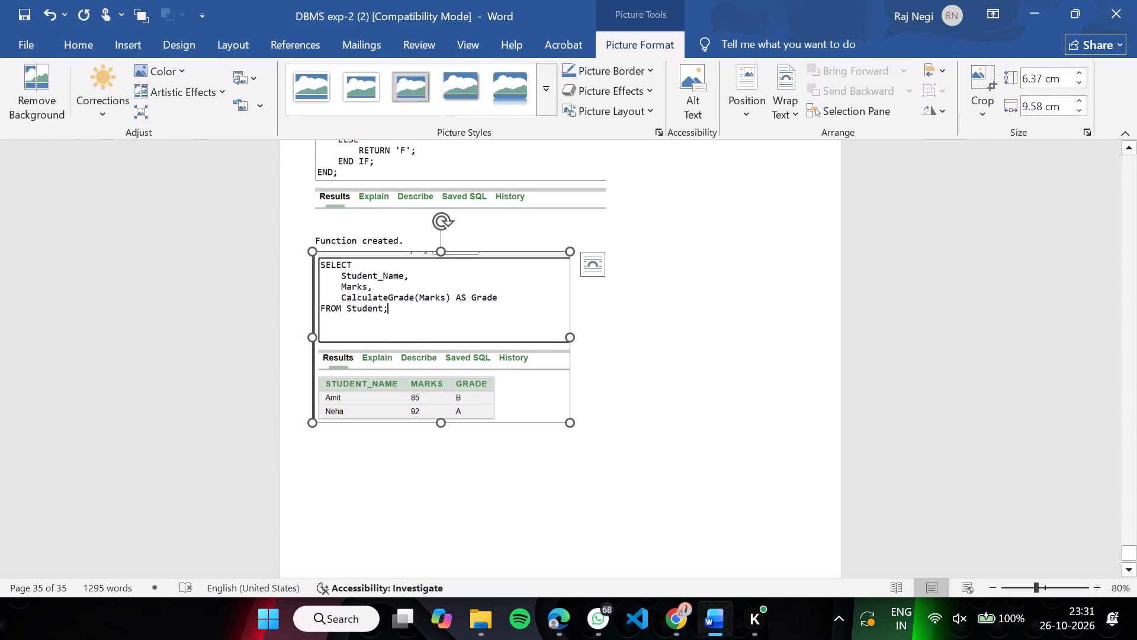
{"action": "left_click", "coordinate": [877, 420]}
Review the report from the Stored Function section back to the Experiment 4.1 heading and check which page that experiment starts on.
{"action": "scroll", "coordinate": [877, 420], "scroll_direction": "up", "scroll_amount": 1}
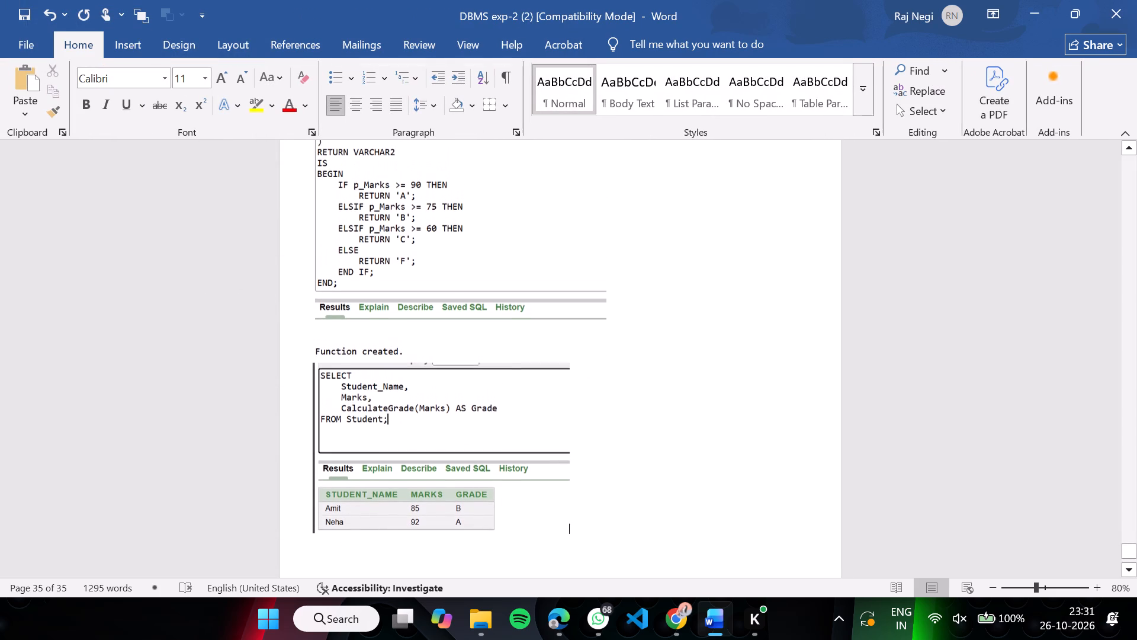
{"action": "scroll", "coordinate": [877, 420], "scroll_direction": "up", "scroll_amount": 1}
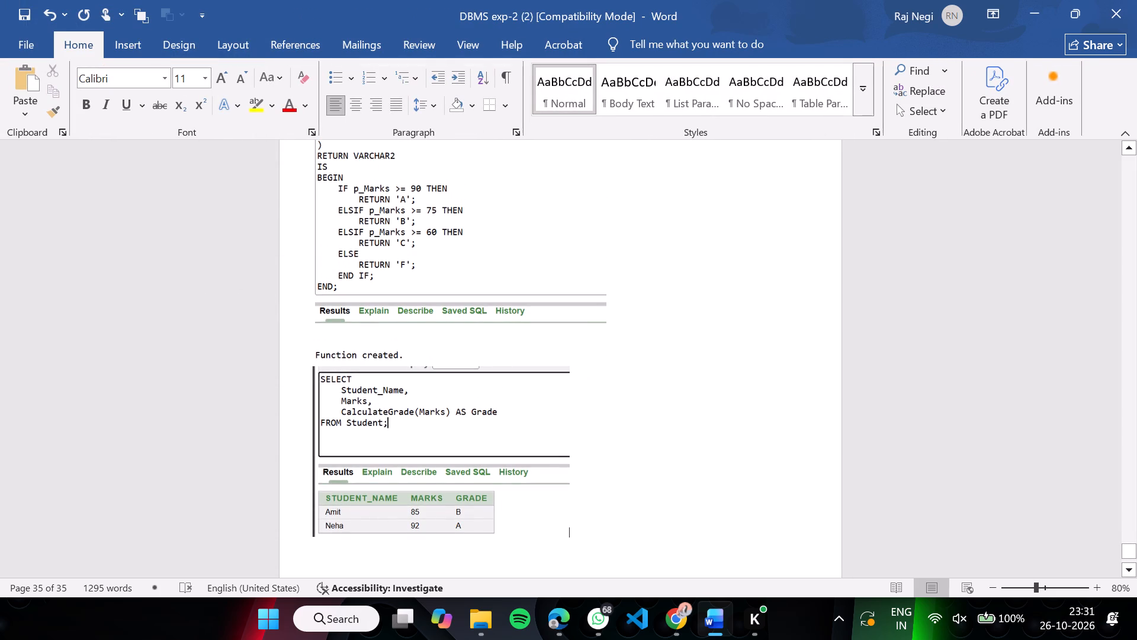
{"action": "scroll", "coordinate": [862, 334], "scroll_direction": "up", "scroll_amount": 1}
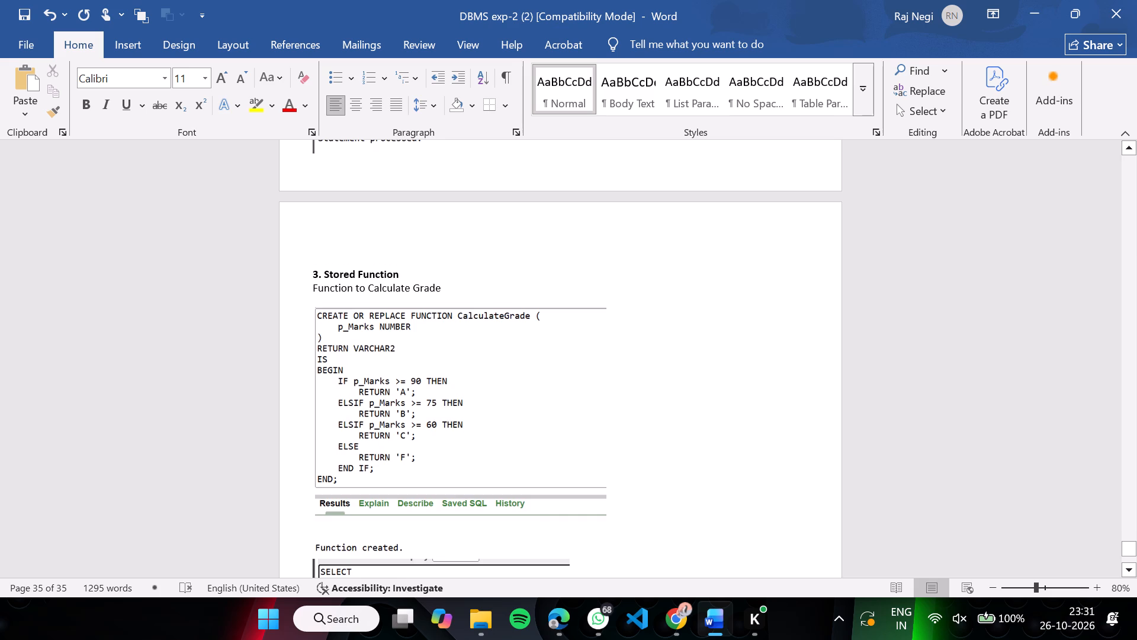
{"action": "scroll", "coordinate": [862, 334], "scroll_direction": "up", "scroll_amount": 5}
{"action": "scroll", "coordinate": [862, 334], "scroll_direction": "down", "scroll_amount": 1}
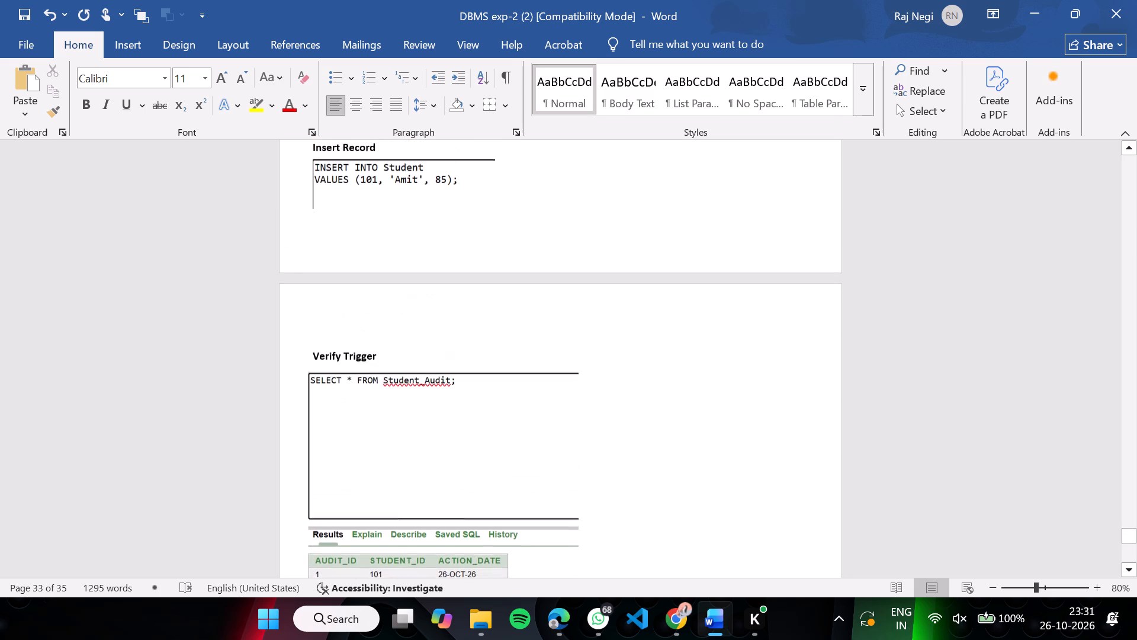
{"action": "scroll", "coordinate": [862, 334], "scroll_direction": "down", "scroll_amount": 2}
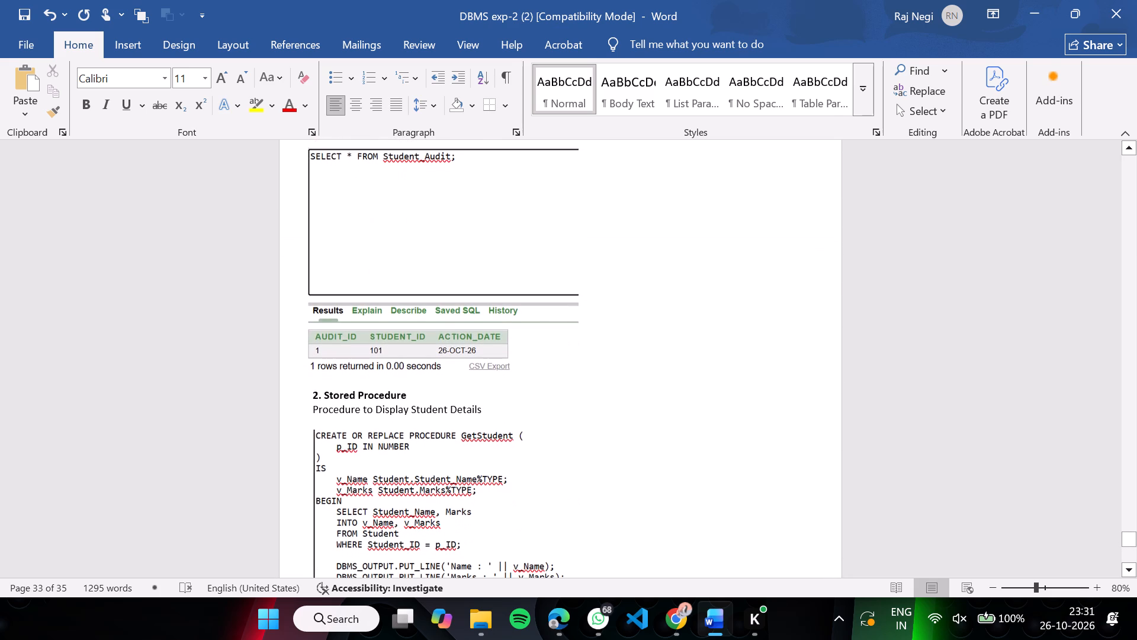
{"action": "scroll", "coordinate": [525, 263], "scroll_direction": "down", "scroll_amount": 3}
{"action": "scroll", "coordinate": [525, 263], "scroll_direction": "up", "scroll_amount": 3}
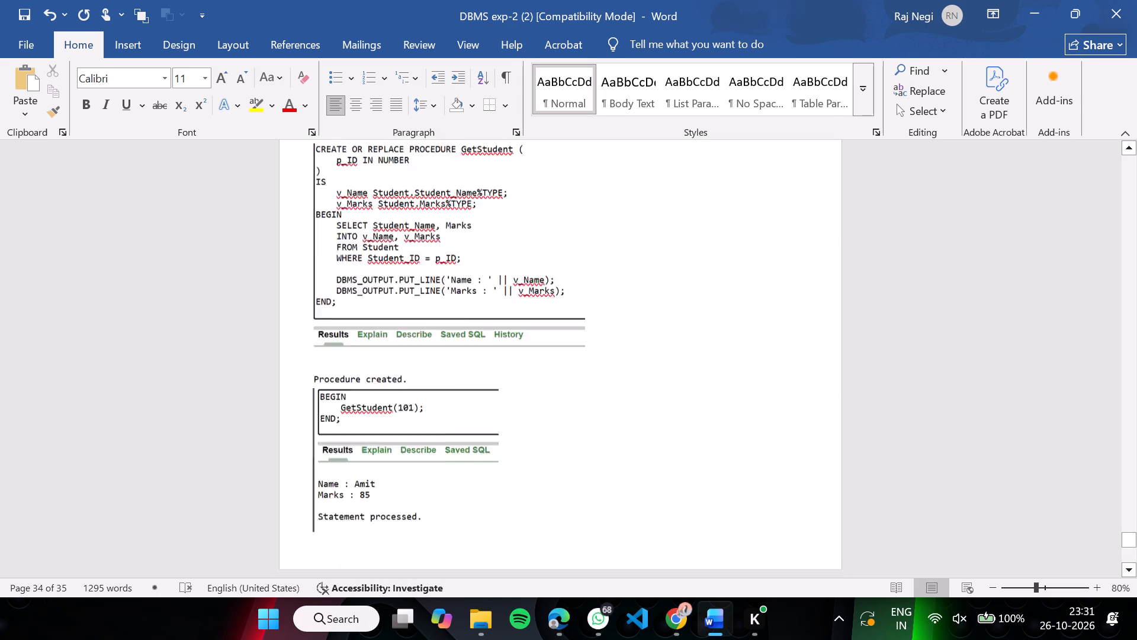
{"action": "scroll", "coordinate": [525, 263], "scroll_direction": "up", "scroll_amount": 7}
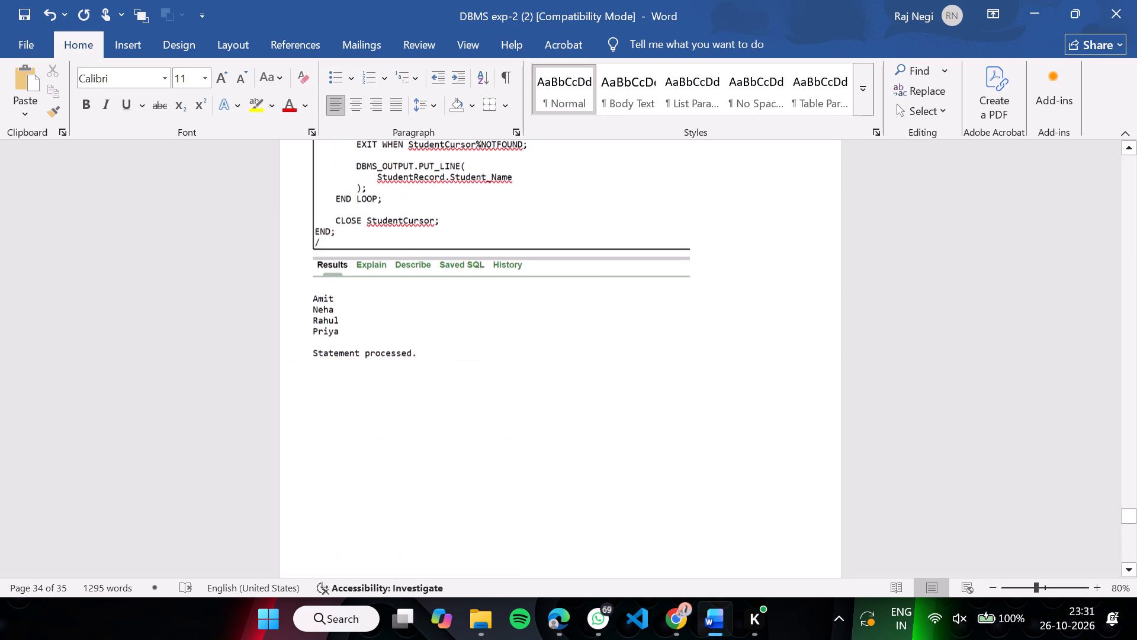
{"action": "scroll", "coordinate": [525, 263], "scroll_direction": "up", "scroll_amount": 10}
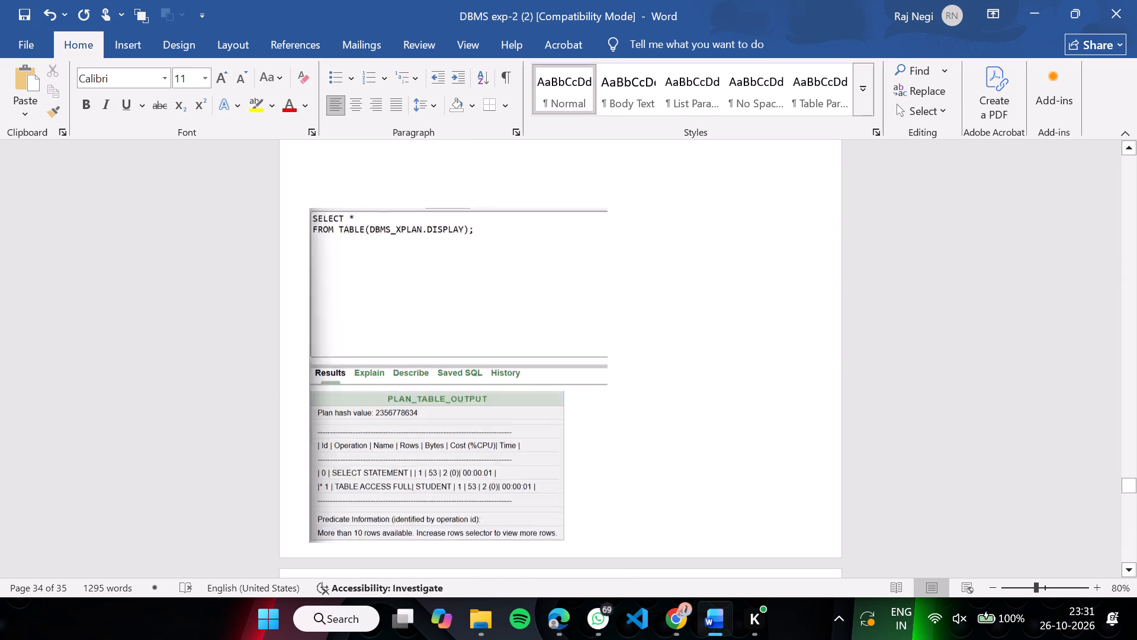
{"action": "scroll", "coordinate": [525, 263], "scroll_direction": "up", "scroll_amount": 8}
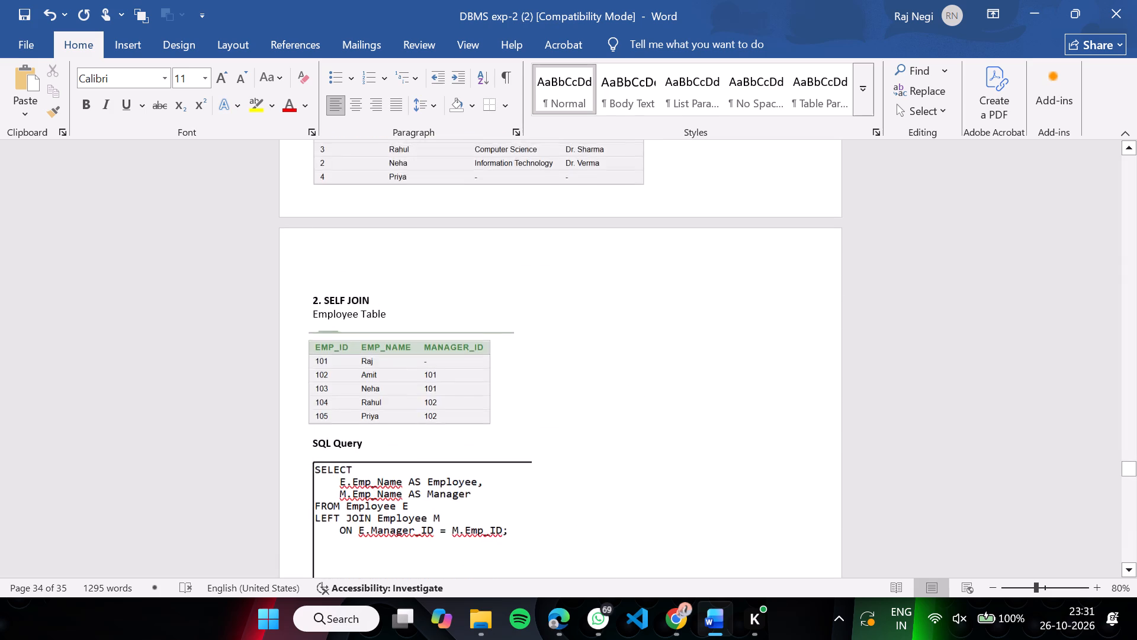
{"action": "scroll", "coordinate": [525, 263], "scroll_direction": "up", "scroll_amount": 9}
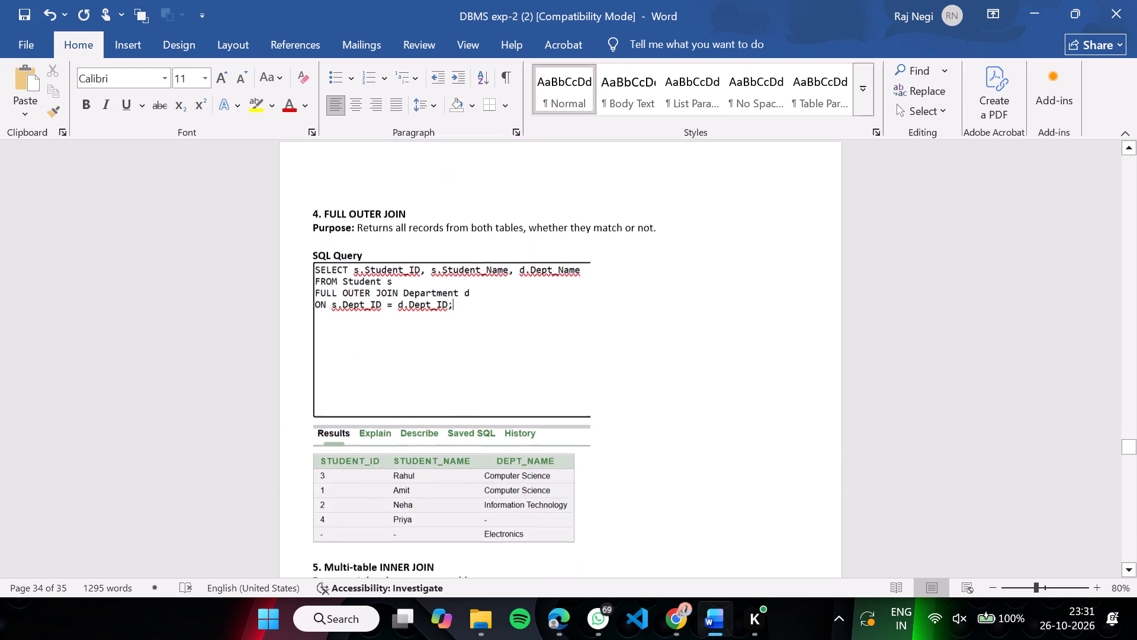
{"action": "scroll", "coordinate": [525, 263], "scroll_direction": "up", "scroll_amount": 5}
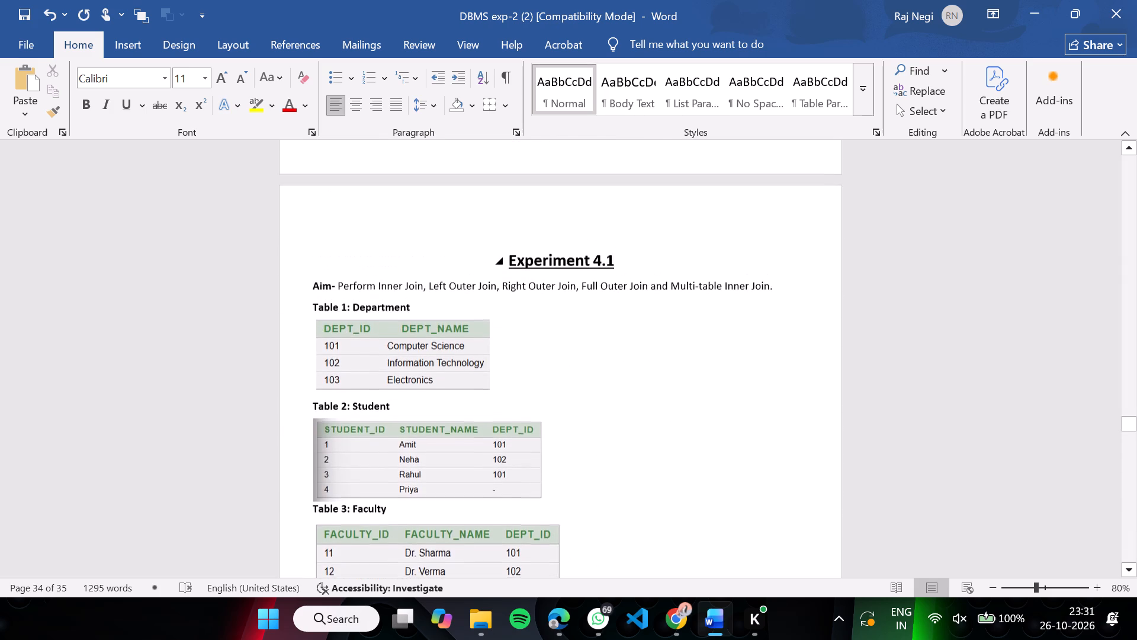
{"action": "scroll", "coordinate": [525, 263], "scroll_direction": "up", "scroll_amount": 1}
{"action": "left_click", "coordinate": [580, 380]}
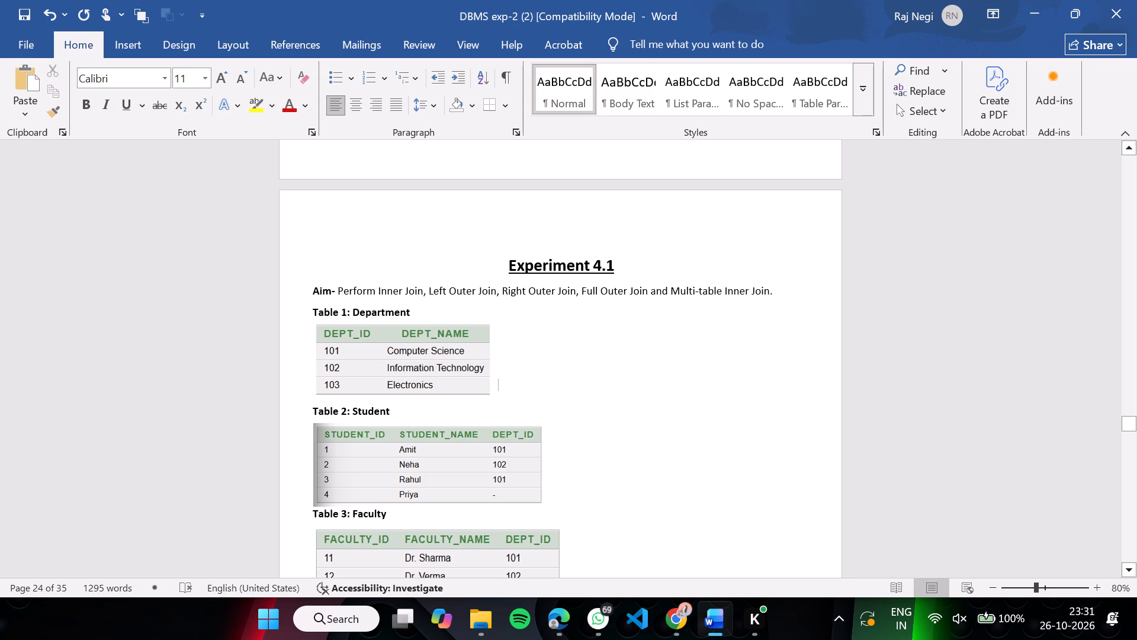
Print the report with Microsoft Print to PDF, entering 24- as the page range.
{"action": "left_click", "coordinate": [13, 50]}
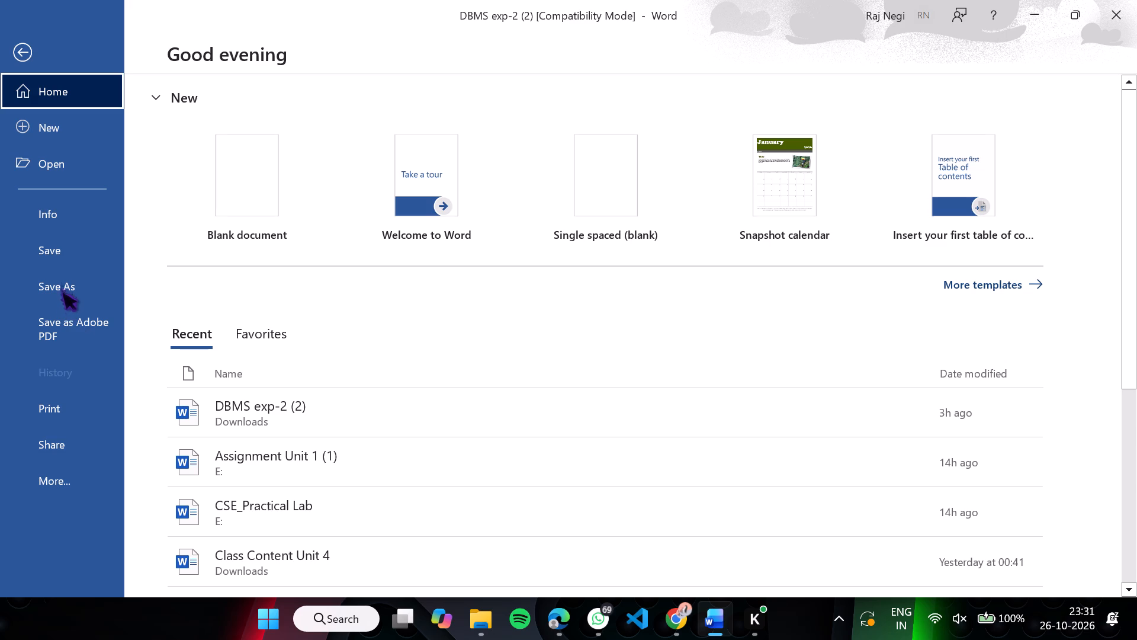
{"action": "left_click", "coordinate": [61, 409]}
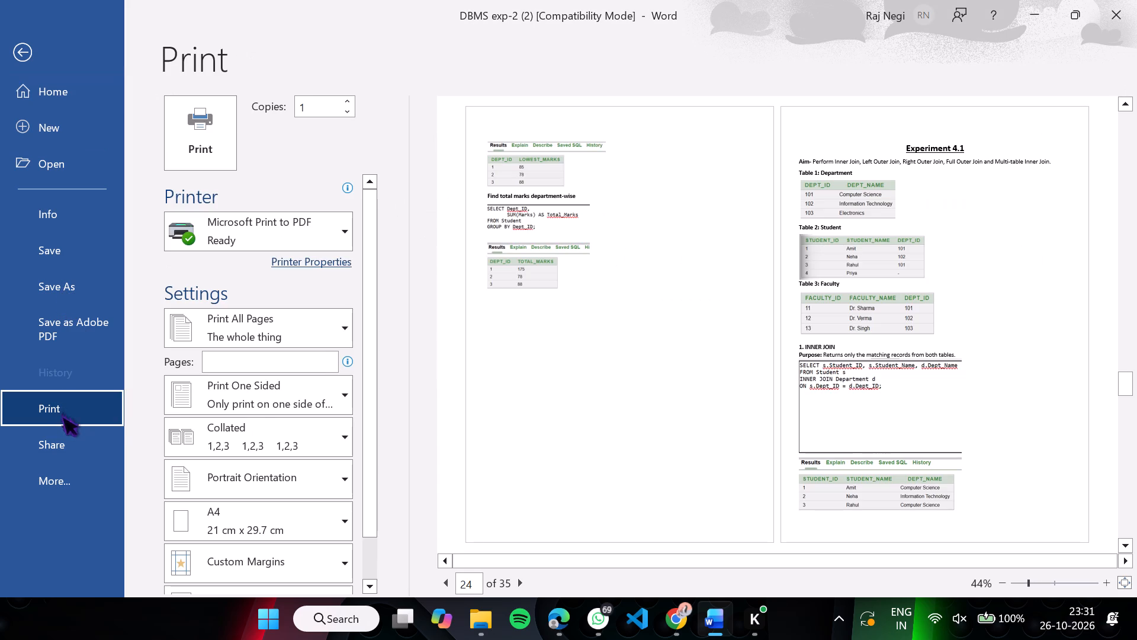
{"action": "left_click", "coordinate": [236, 360]}
{"action": "type", "text": "24-"}
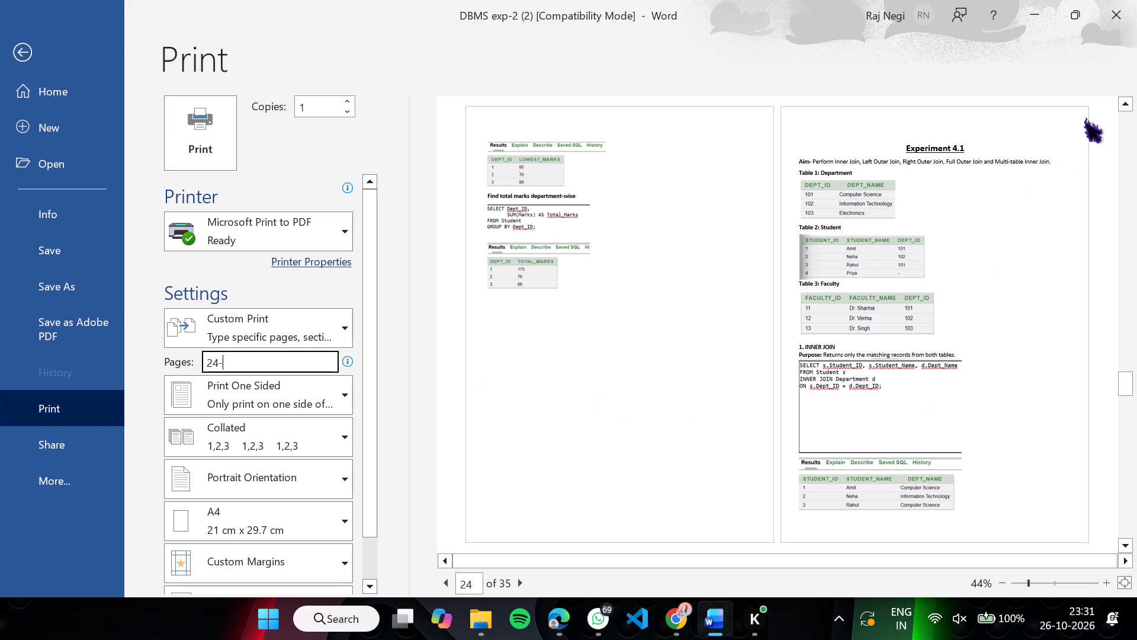
{"action": "left_click", "coordinate": [5, 55]}
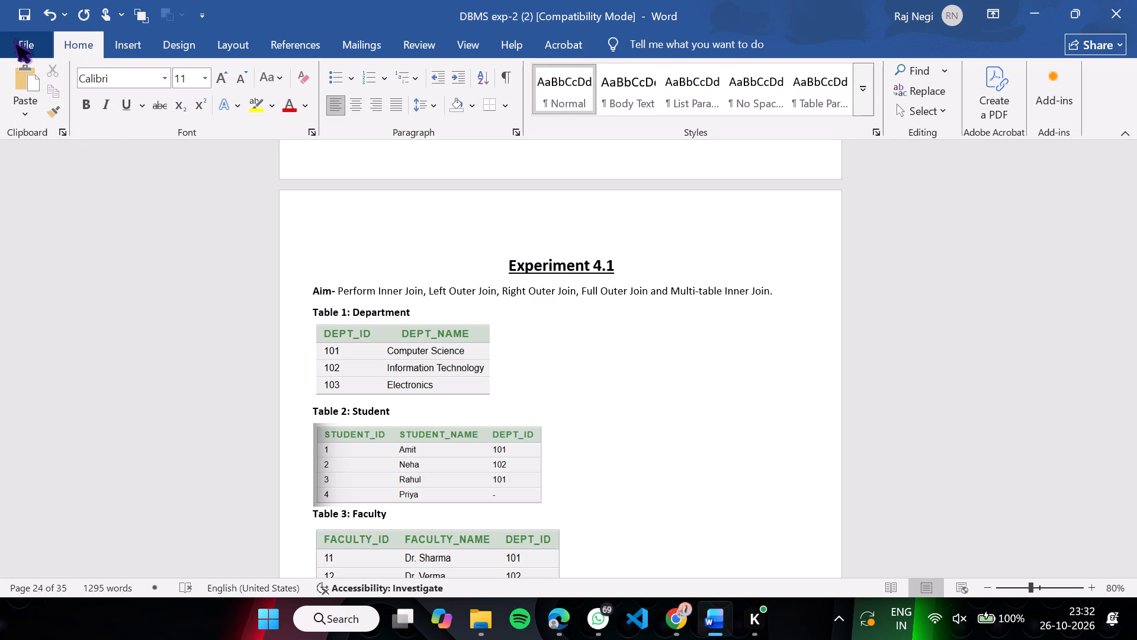
{"action": "left_click", "coordinate": [14, 36]}
{"action": "left_click", "coordinate": [86, 398]}
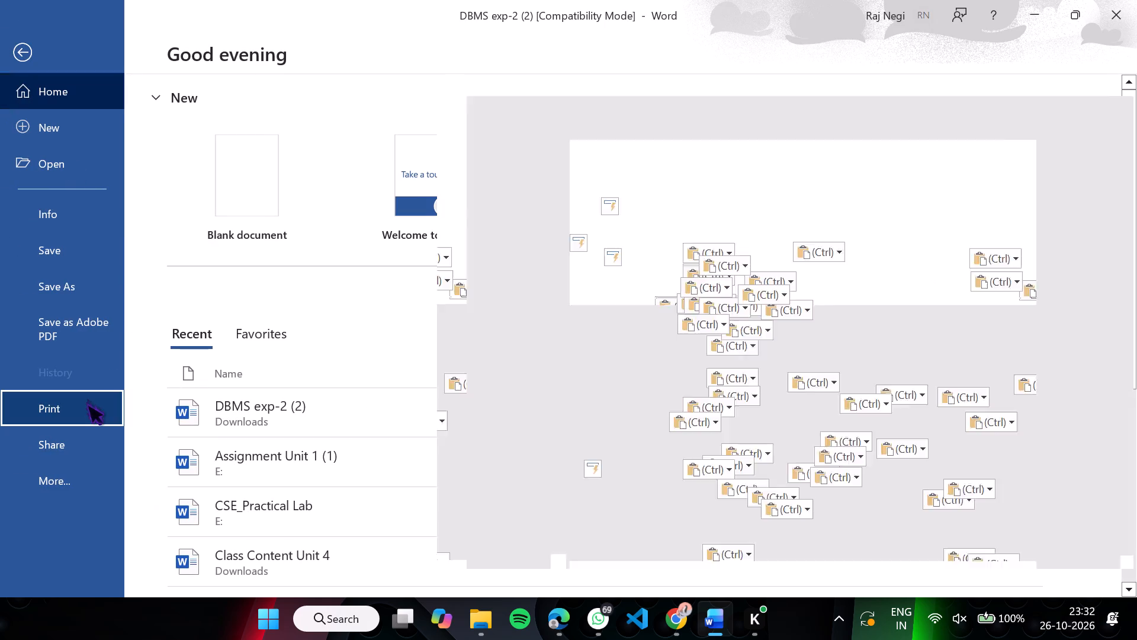
{"action": "left_click", "coordinate": [245, 364]}
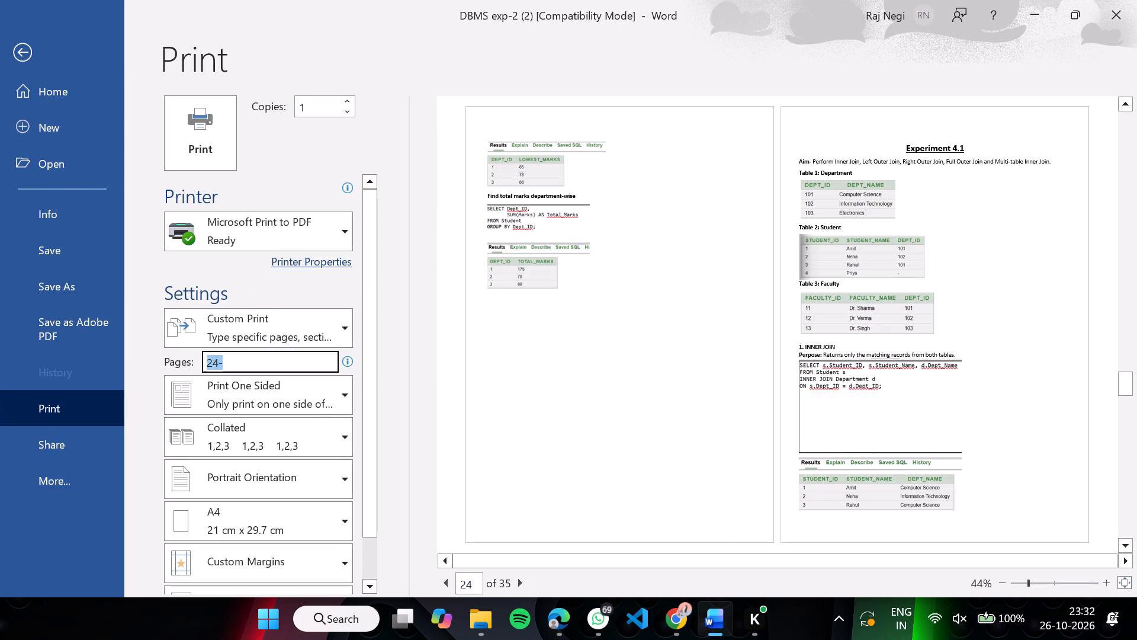
{"action": "left_click", "coordinate": [245, 364]}
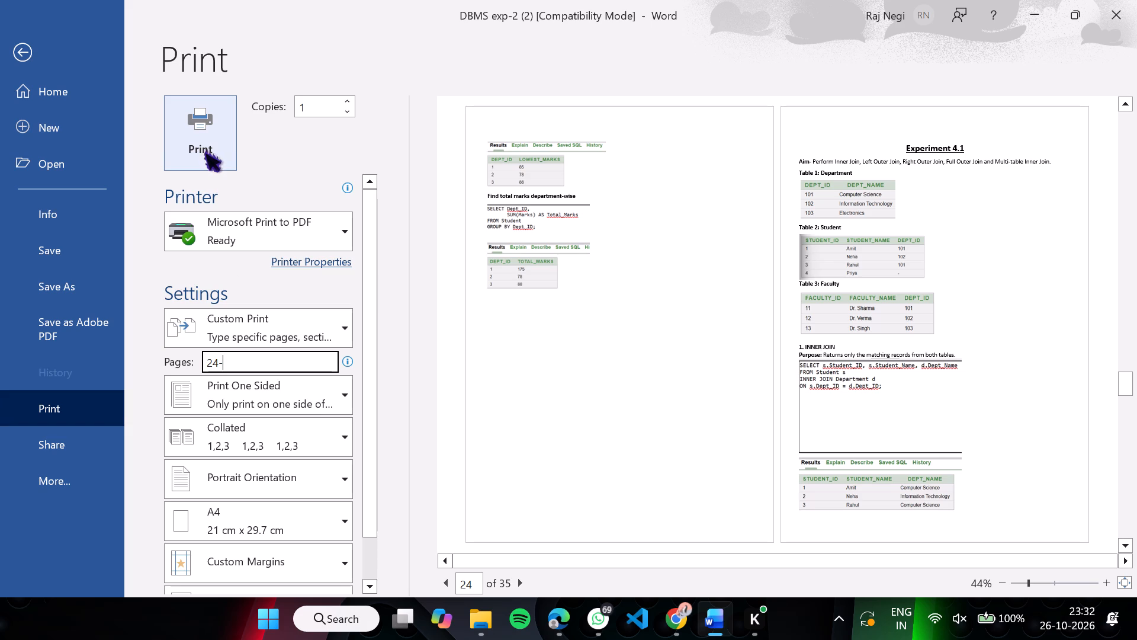
{"action": "left_click", "coordinate": [204, 145]}
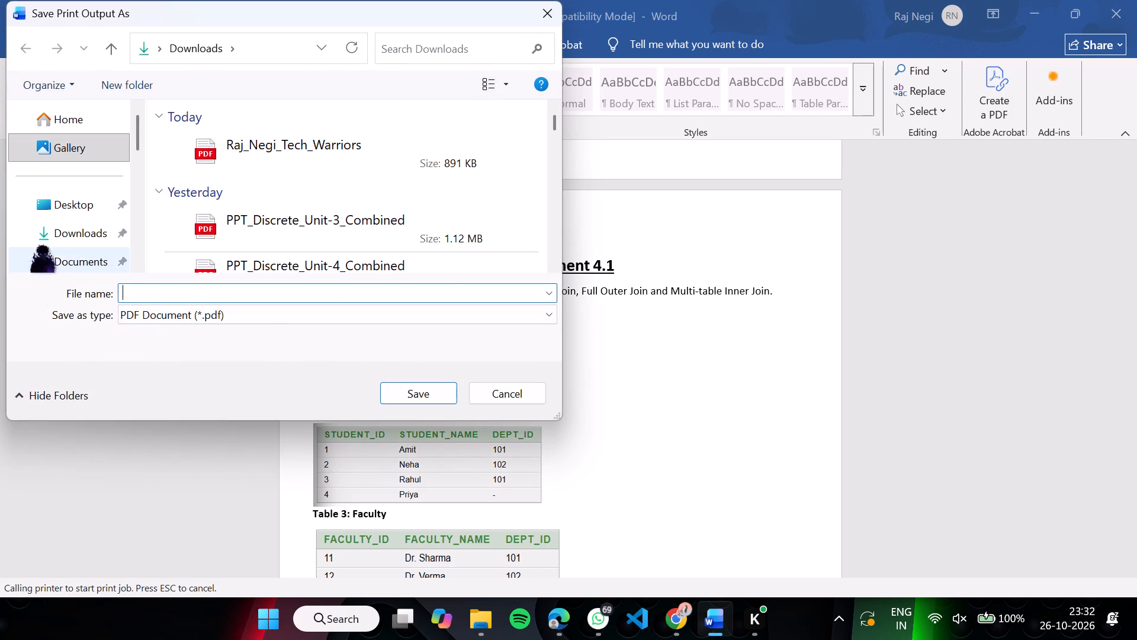
Save the print output as a PDF named DBMS FILE in the Downloads folder.
{"action": "left_click", "coordinate": [66, 239]}
{"action": "left_click", "coordinate": [408, 397]}
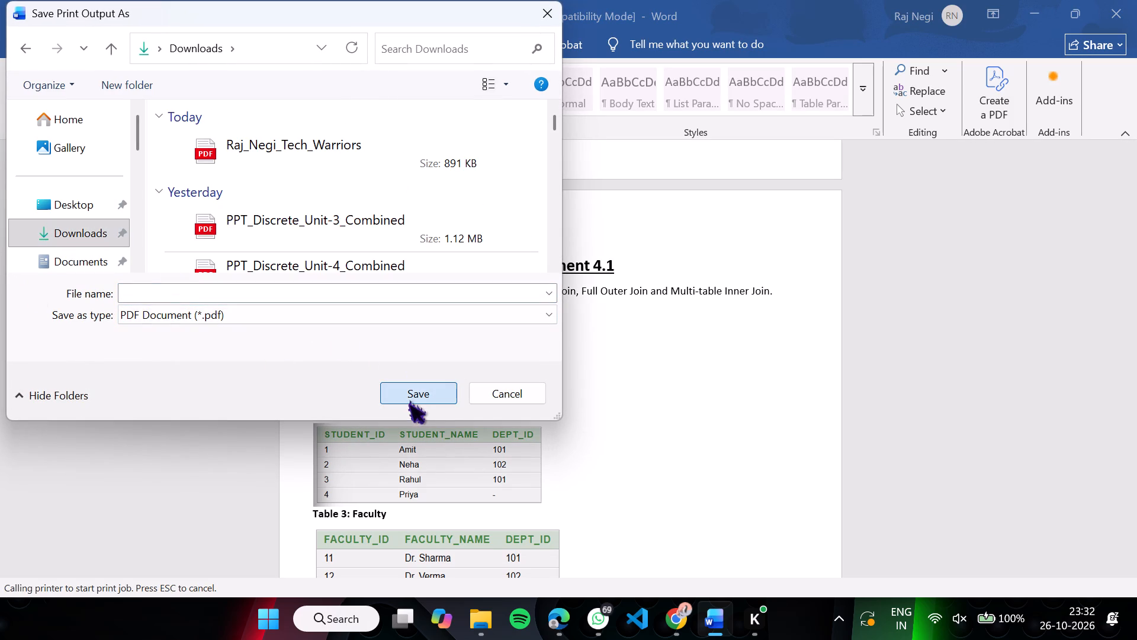
{"action": "left_click", "coordinate": [274, 293]}
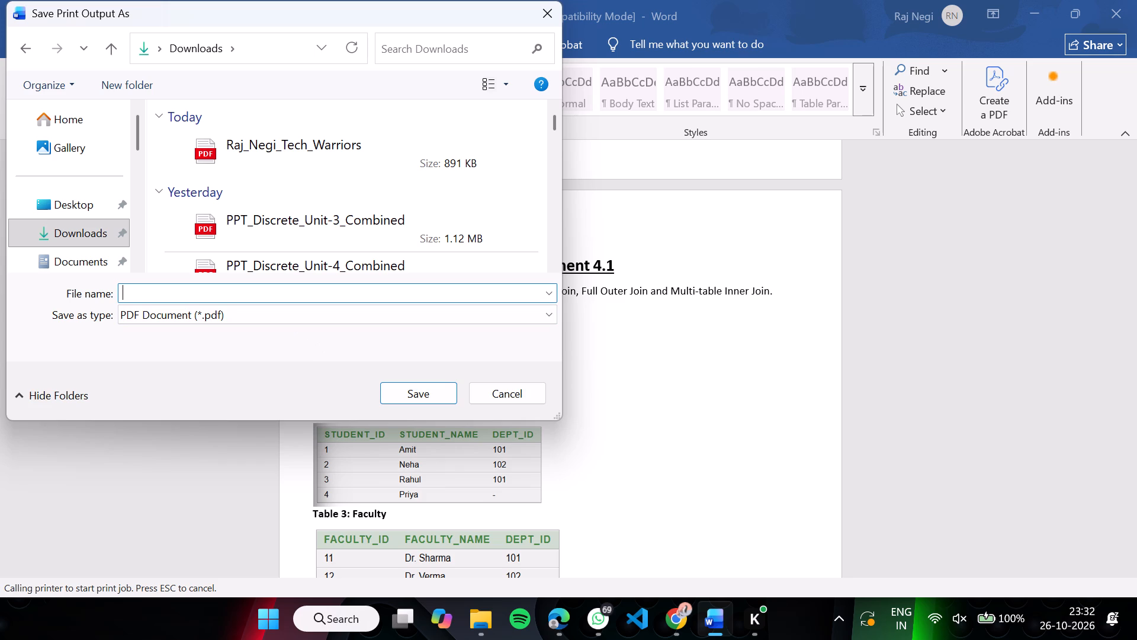
{"action": "type", "text": "4.1"}
{"action": "key", "text": "BackSpace"}
{"action": "key", "text": "BackSpace"}
{"action": "key", "text": "BackSpace"}
{"action": "key", "text": "e"}
{"action": "key", "text": "x"}
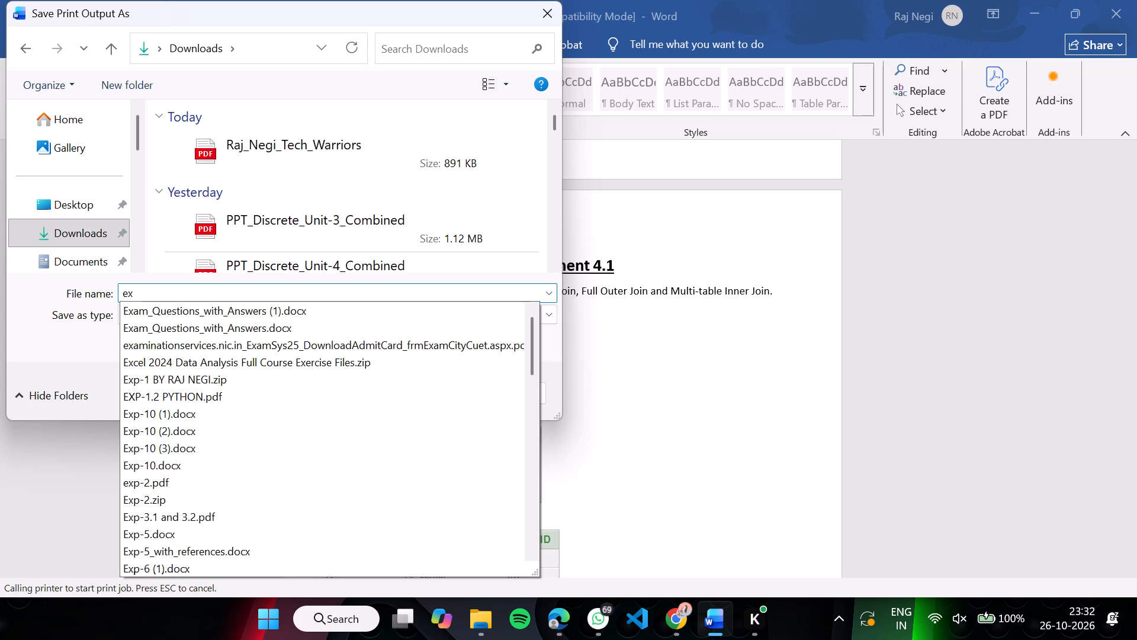
{"action": "key", "text": "BackSpace"}
{"action": "key", "text": "BackSpace"}
{"action": "key", "text": "BackSpace"}
{"action": "type", "text": "DBM"}
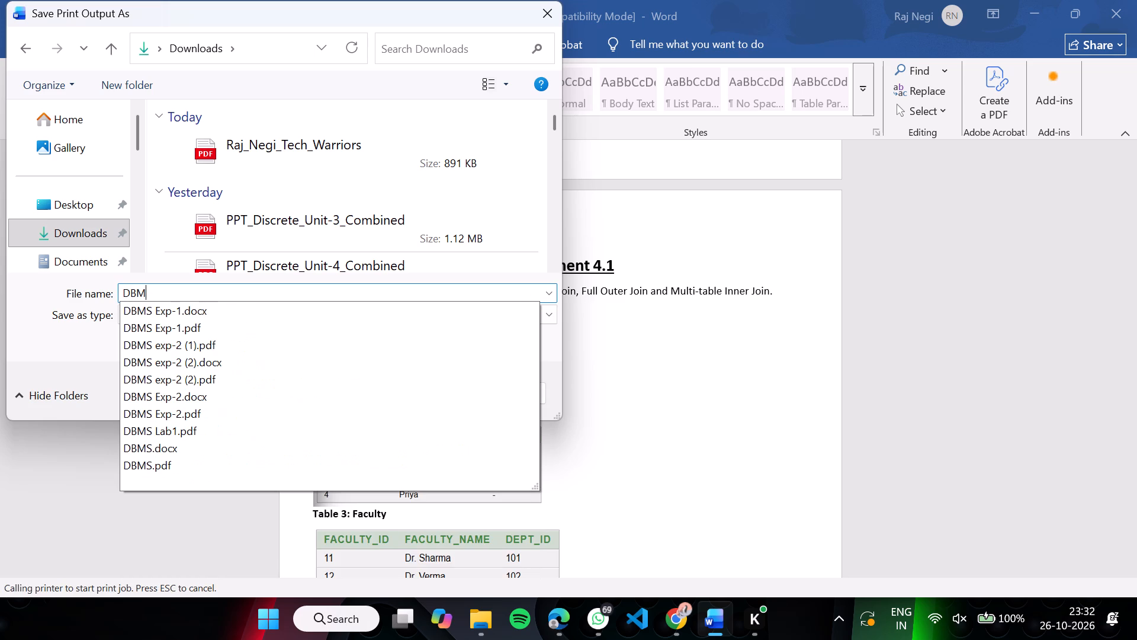
{"action": "key", "text": "s"}
{"action": "key", "text": "space"}
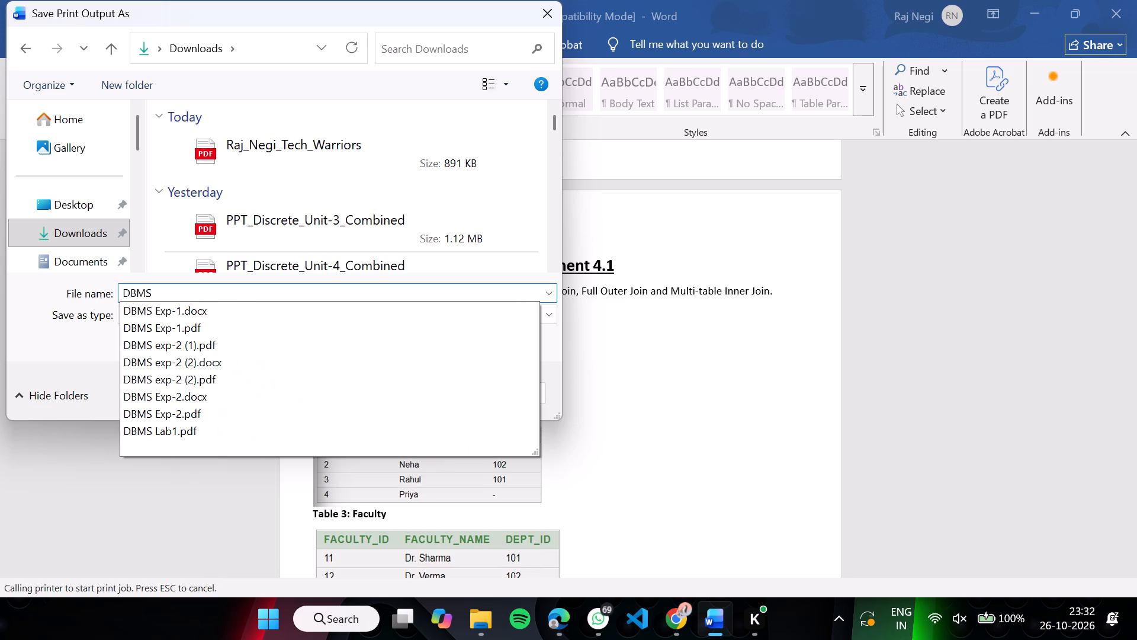
{"action": "type", "text": "FILE"}
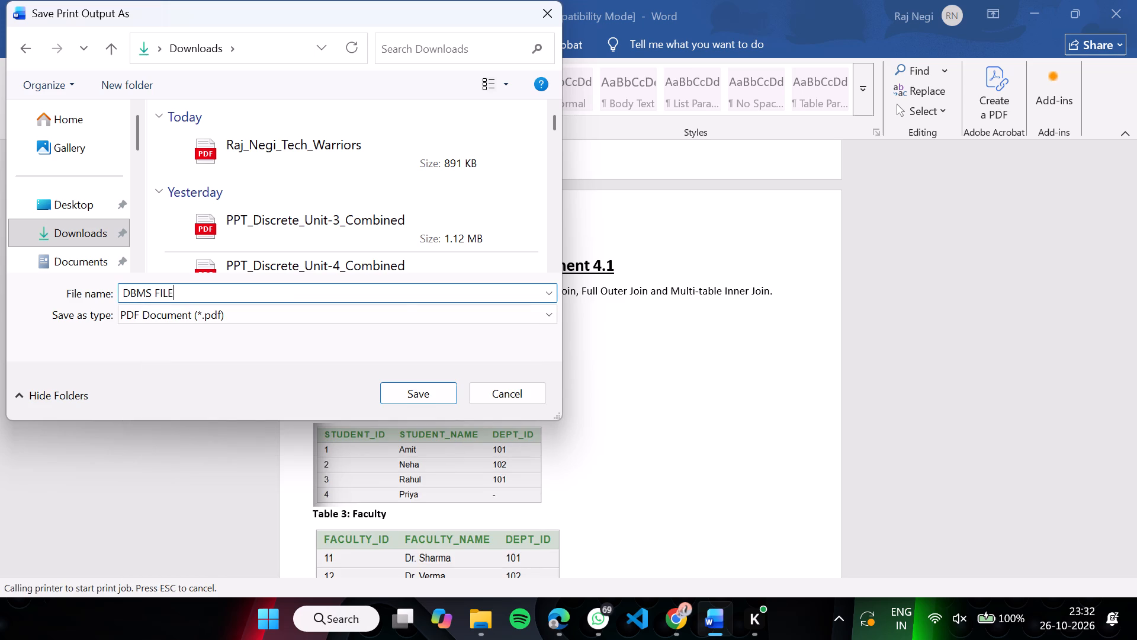
{"action": "key", "text": "Return"}
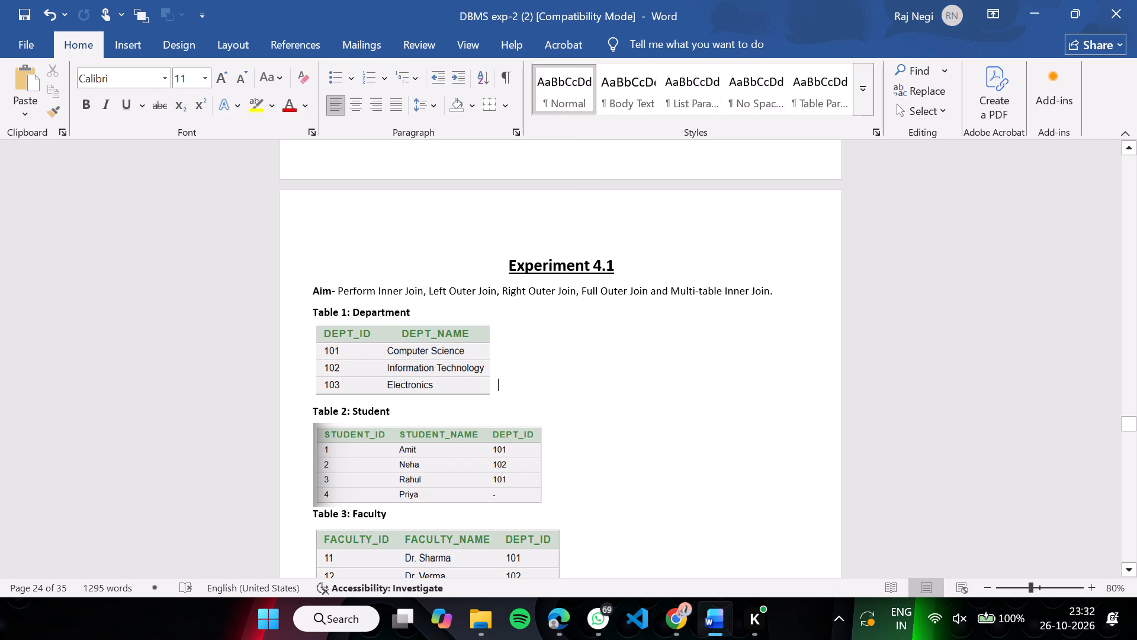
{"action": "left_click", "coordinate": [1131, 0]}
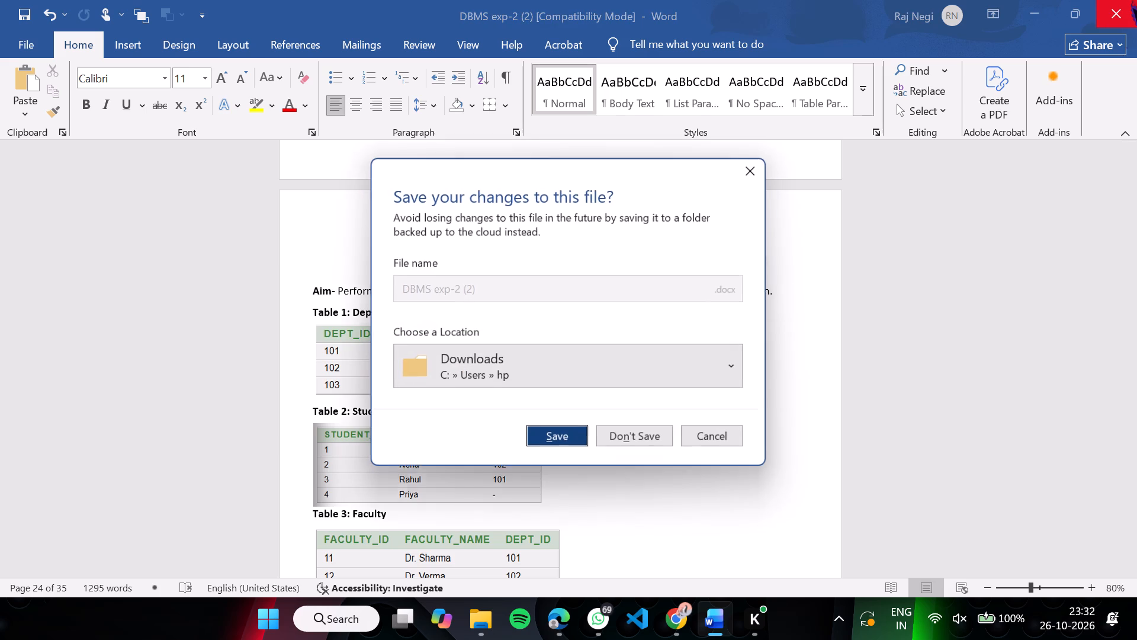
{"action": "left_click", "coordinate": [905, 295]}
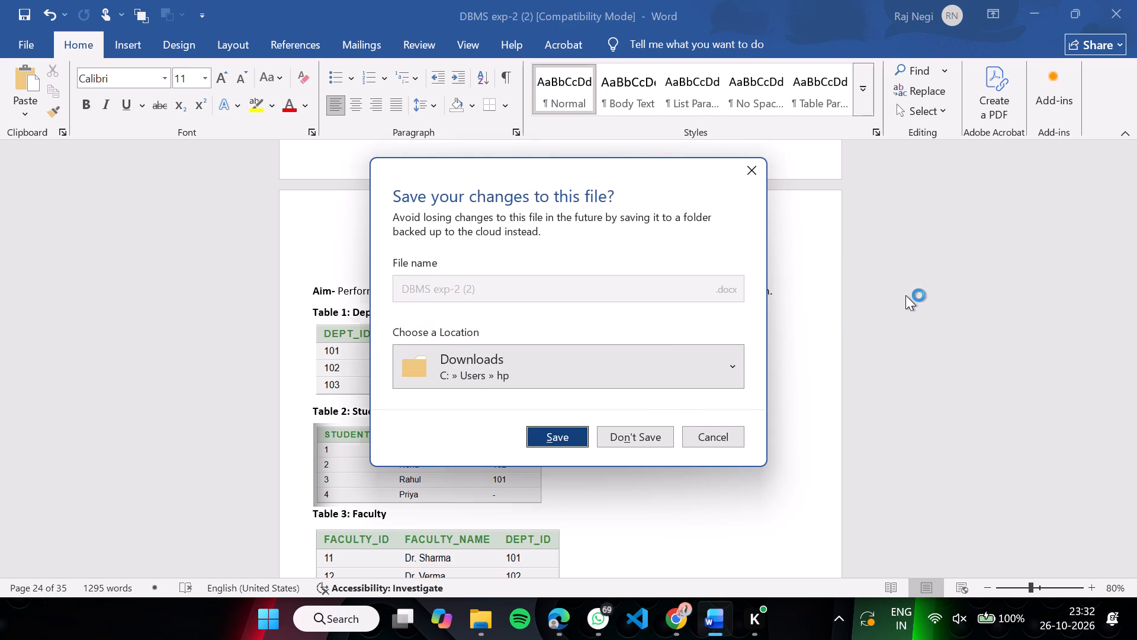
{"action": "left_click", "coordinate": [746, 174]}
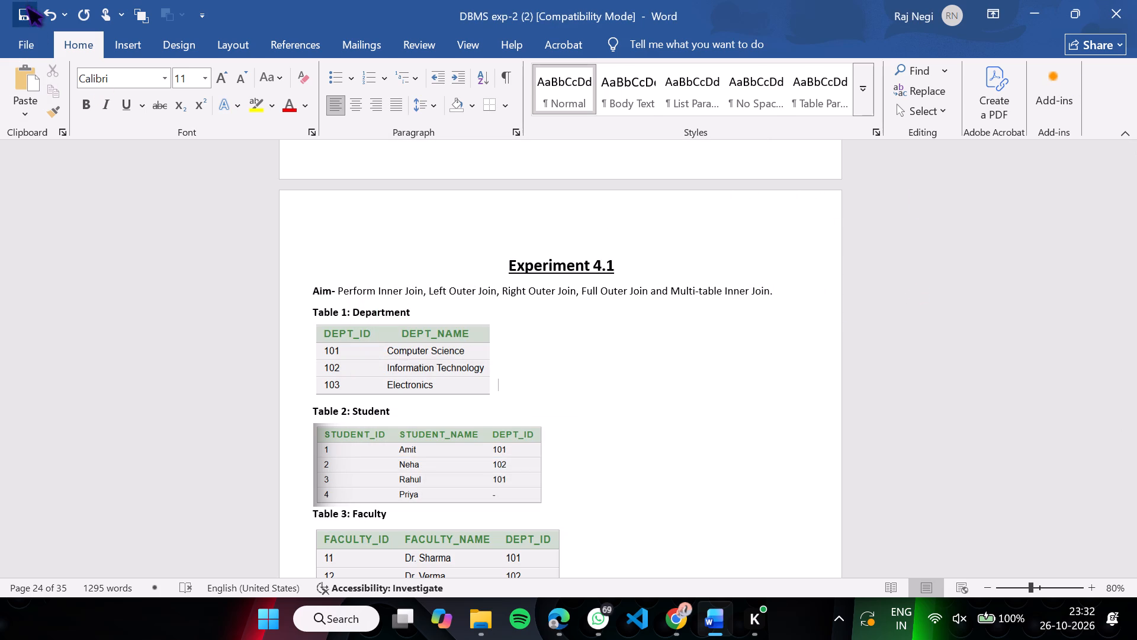
Save the DBMS exp-2 (2) report and close the exported PDF in Acrobat.
{"action": "left_click", "coordinate": [23, 11]}
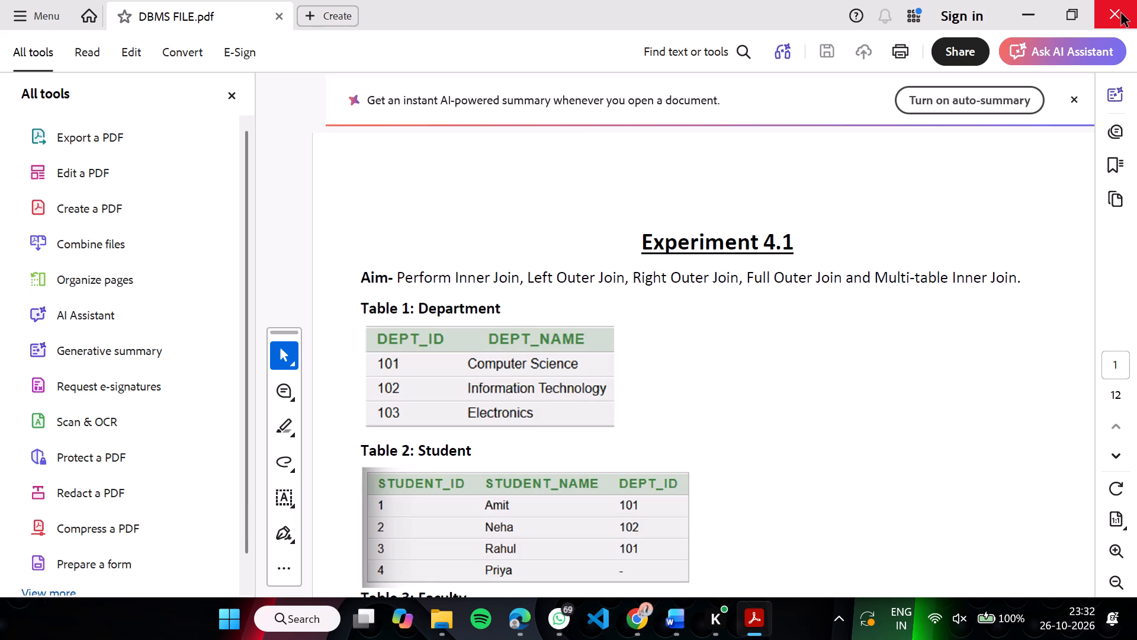
{"action": "left_click", "coordinate": [1122, 14]}
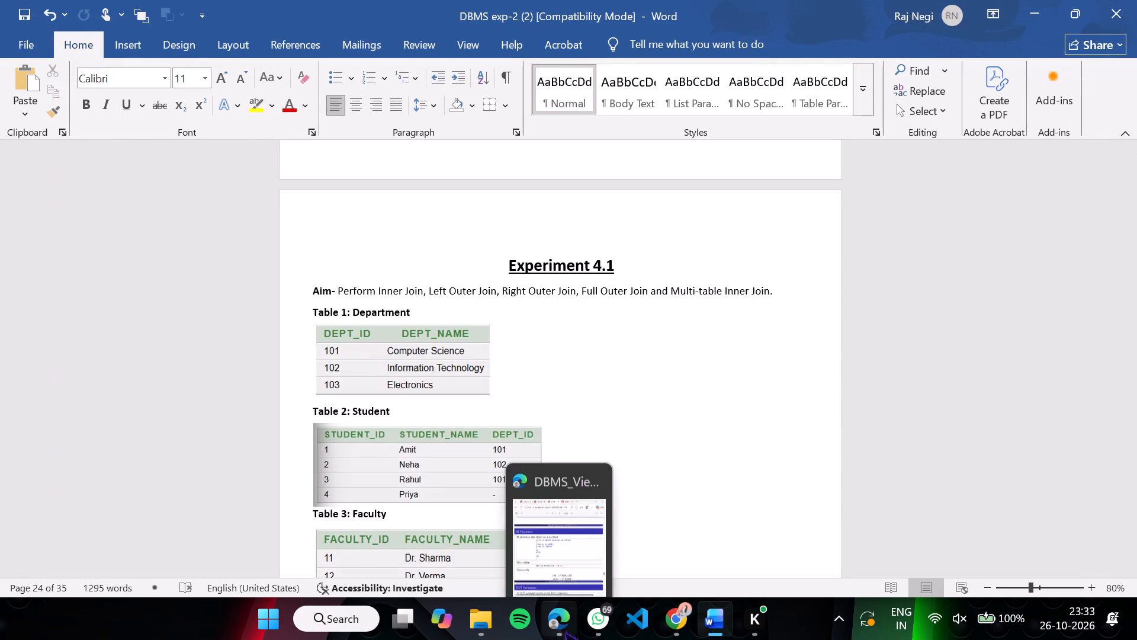
Open the DBMS FILE PDF from the Downloads folder in File Explorer and maximize its window.
{"action": "left_click", "coordinate": [482, 622]}
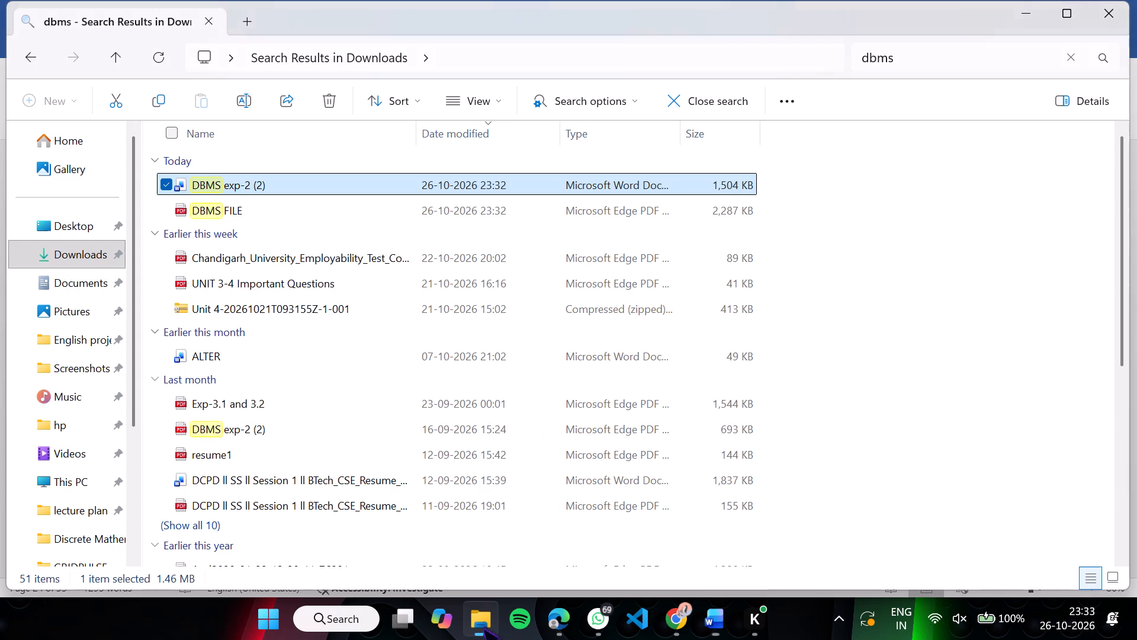
{"action": "left_click", "coordinate": [63, 261]}
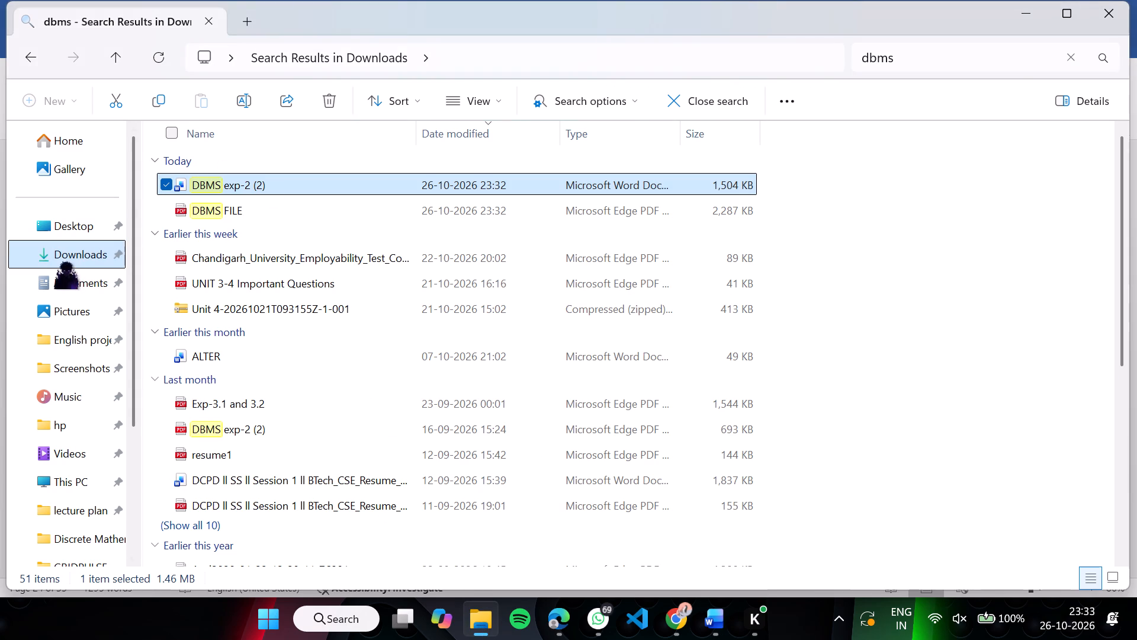
{"action": "left_click", "coordinate": [293, 179]}
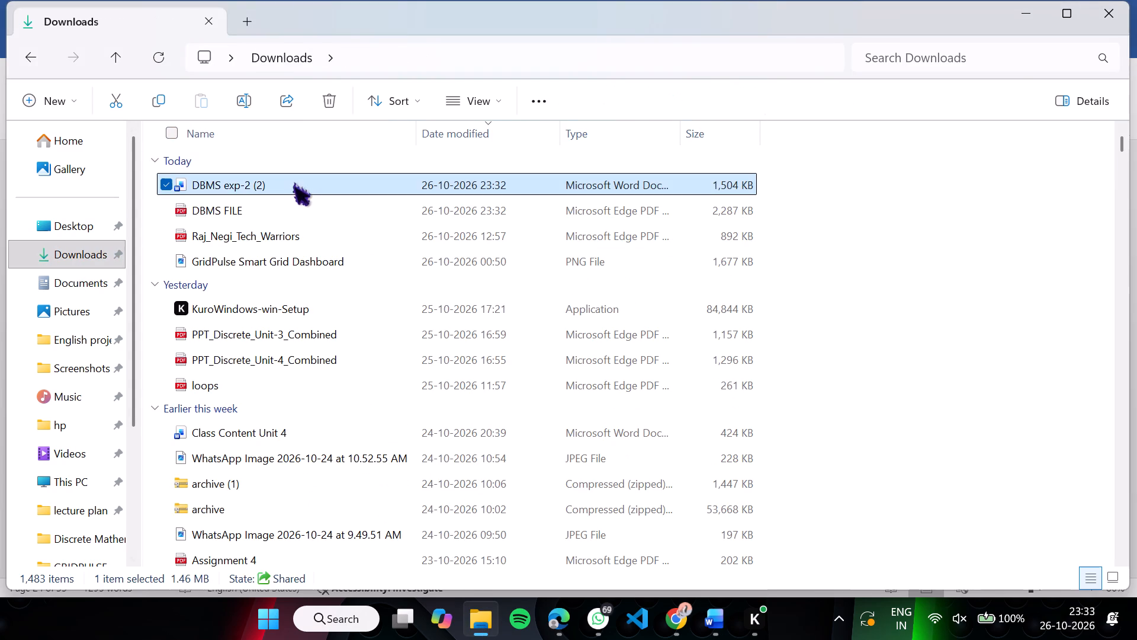
{"action": "double_click", "coordinate": [275, 201]}
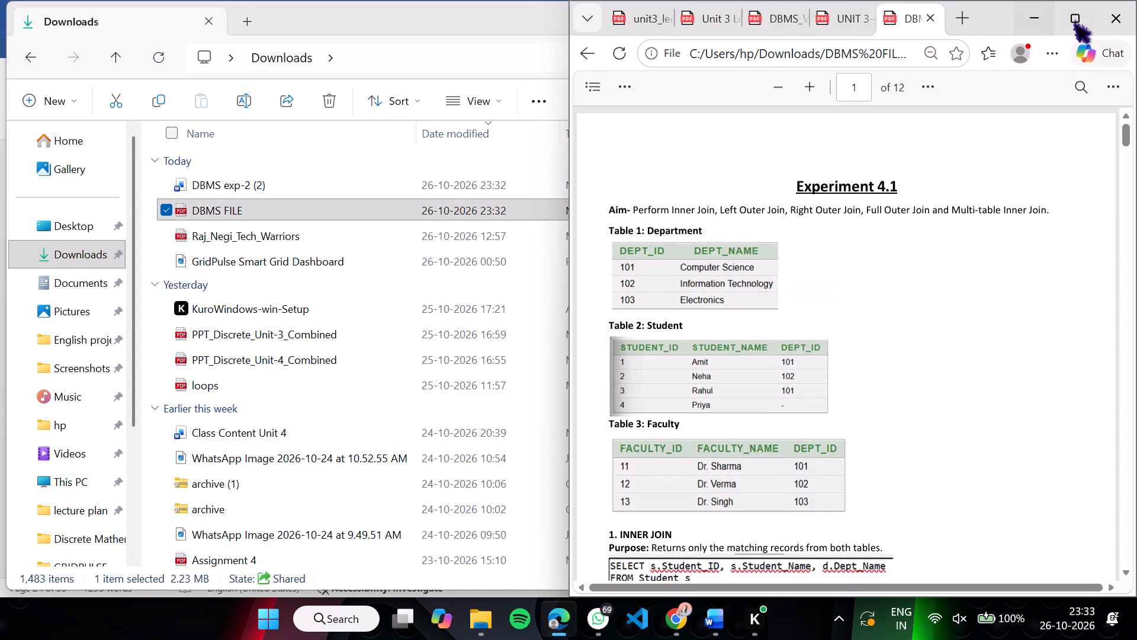
{"action": "left_click", "coordinate": [1073, 17]}
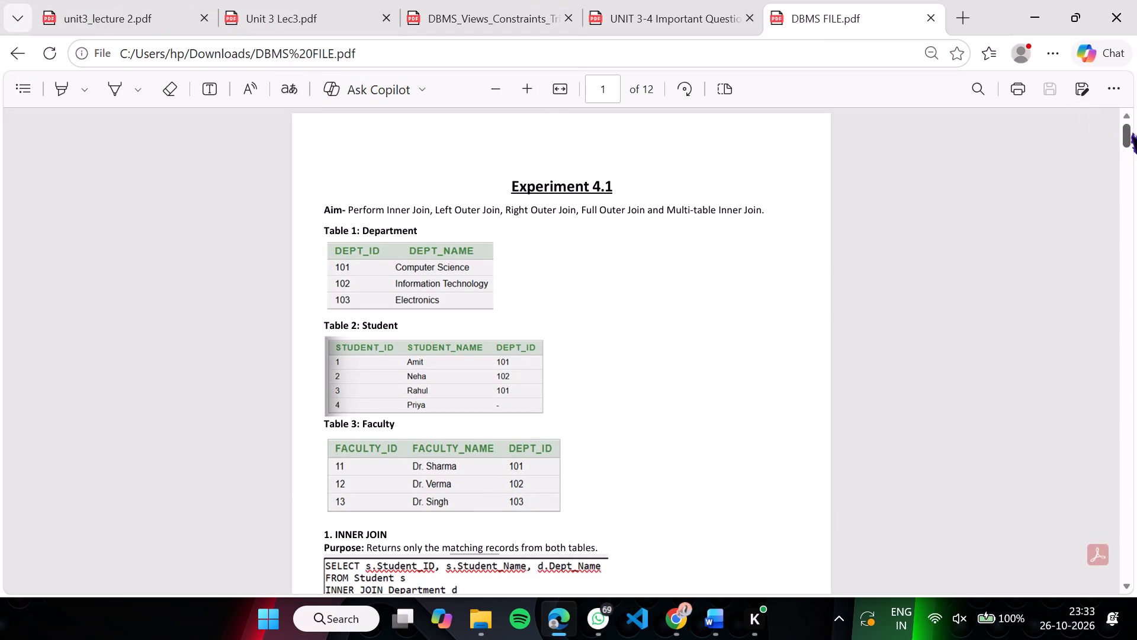
Check the exported PDF from Experiment 4.1 through its last page, then close it and minimize the browser.
{"action": "left_click_drag", "start_coordinate": [1130, 129], "coordinate": [1131, 187]}
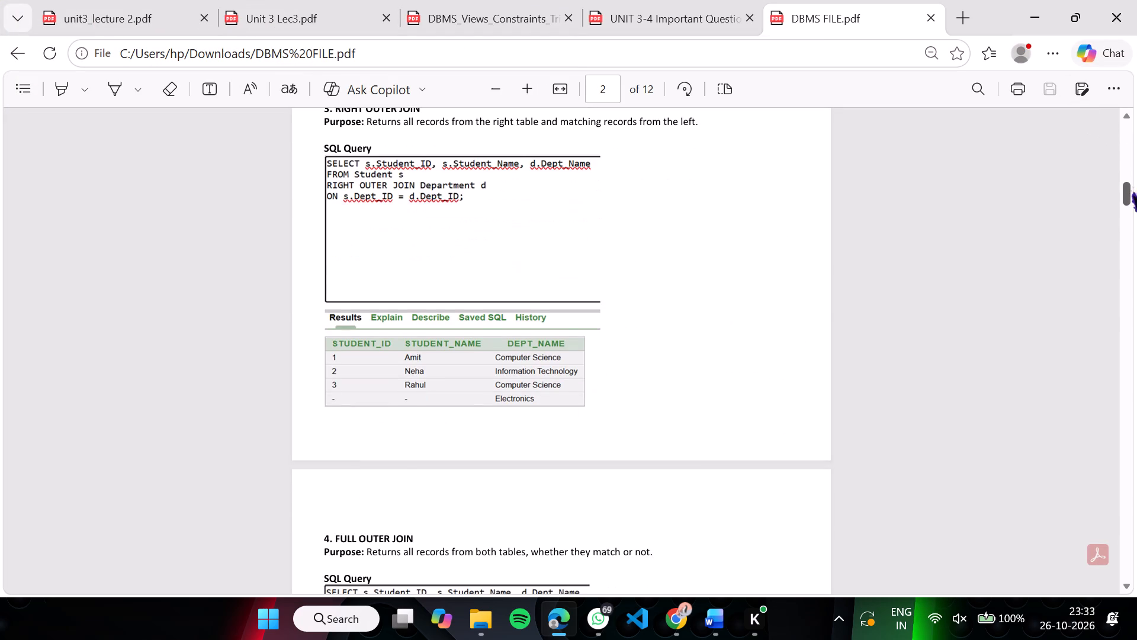
{"action": "left_click_drag", "start_coordinate": [1131, 187], "coordinate": [1130, 244]}
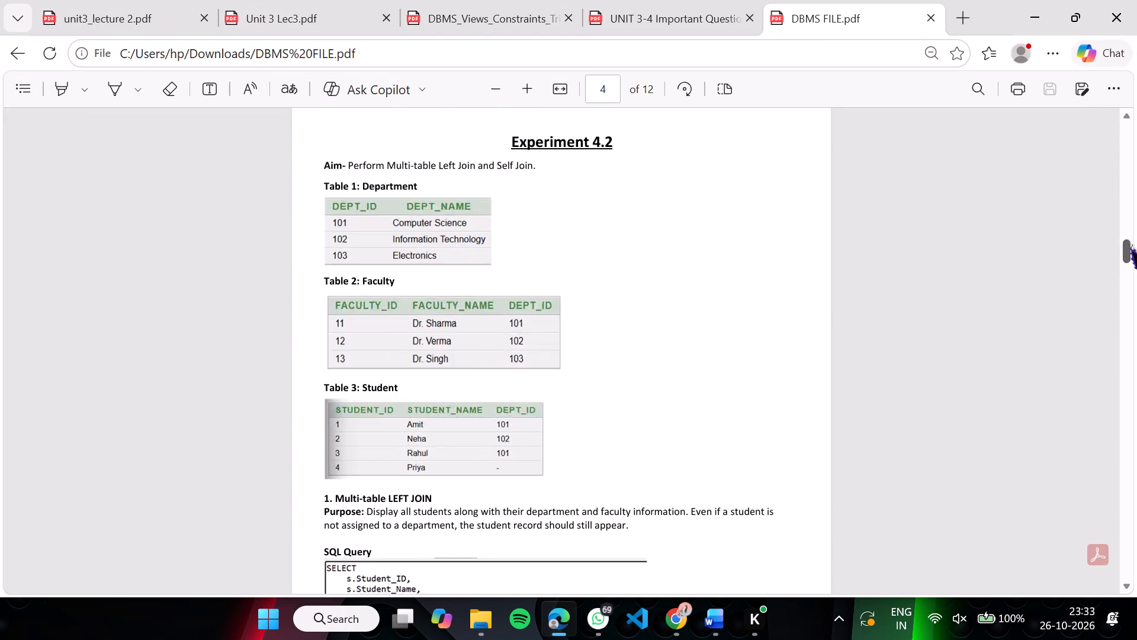
{"action": "left_click_drag", "start_coordinate": [1130, 244], "coordinate": [1127, 344]}
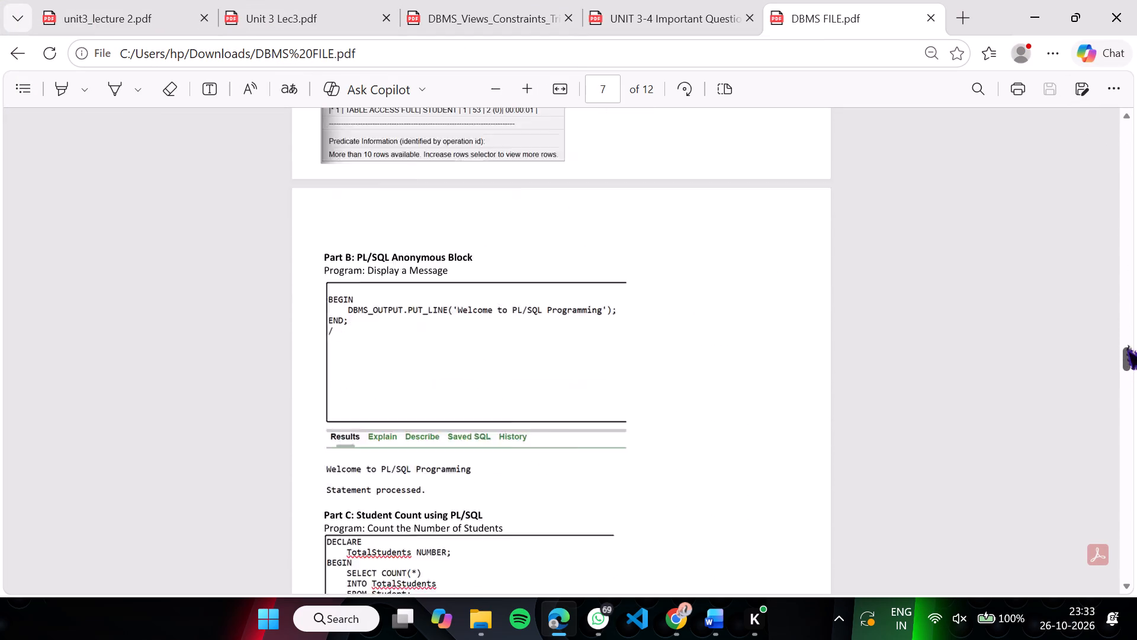
{"action": "left_click_drag", "start_coordinate": [1127, 344], "coordinate": [1125, 321]}
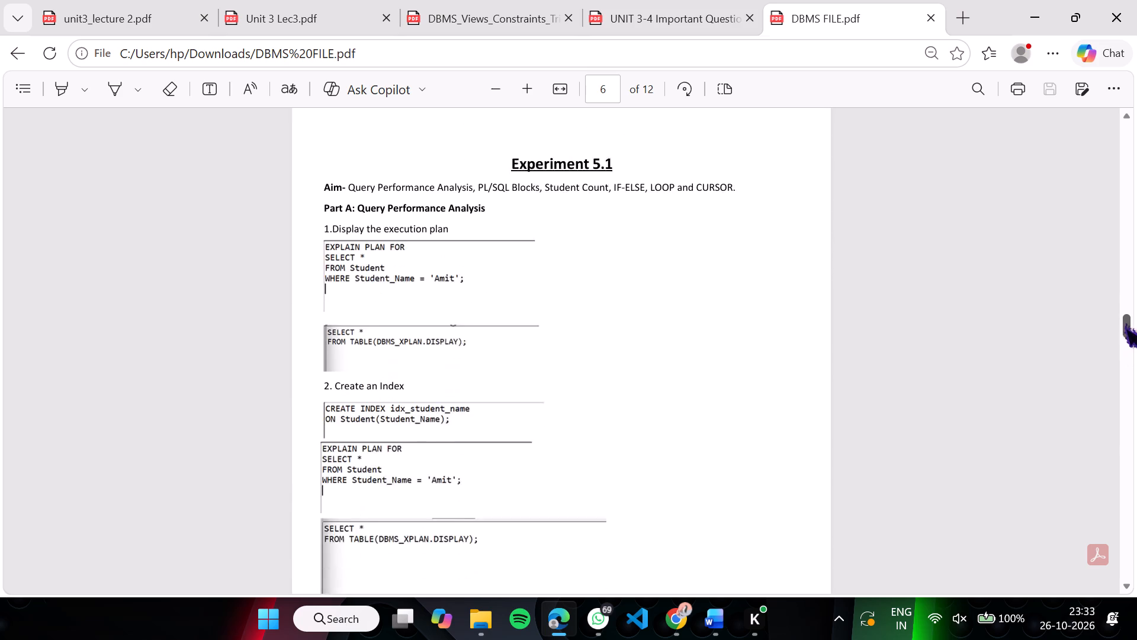
{"action": "left_click_drag", "start_coordinate": [1125, 321], "coordinate": [1124, 329]}
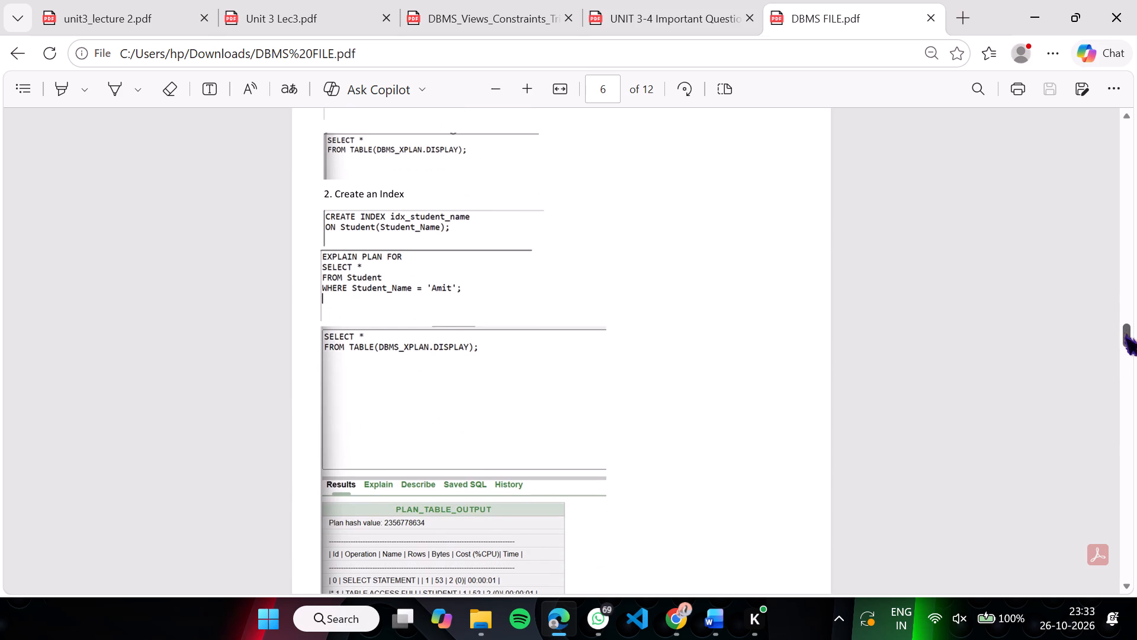
{"action": "left_click_drag", "start_coordinate": [1124, 329], "coordinate": [1122, 331]}
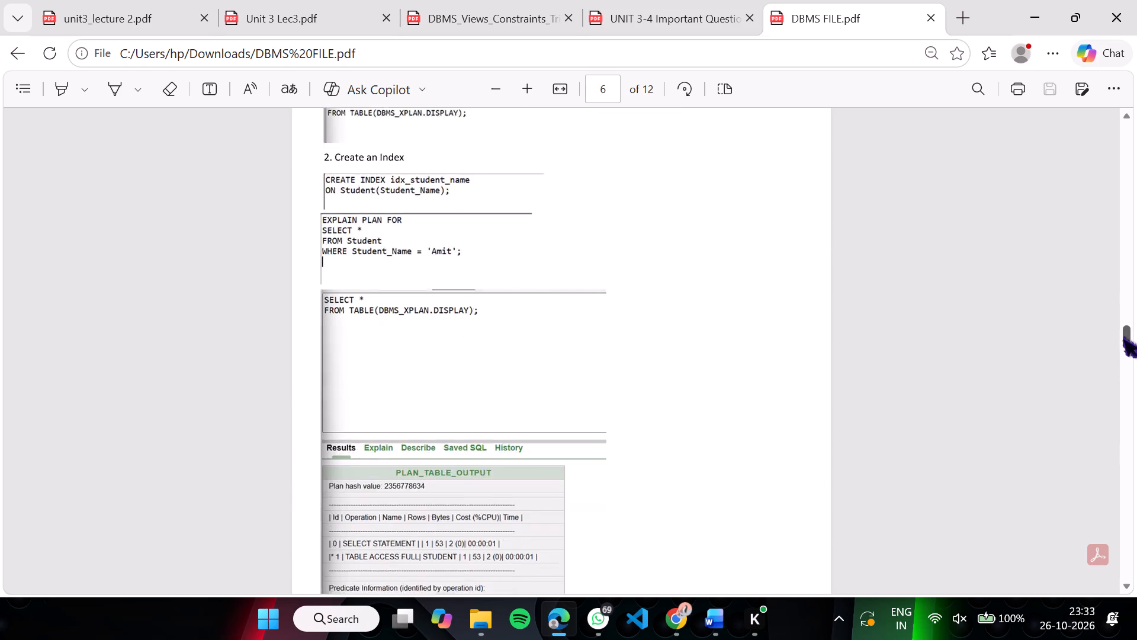
{"action": "left_click_drag", "start_coordinate": [1122, 331], "coordinate": [1121, 359]}
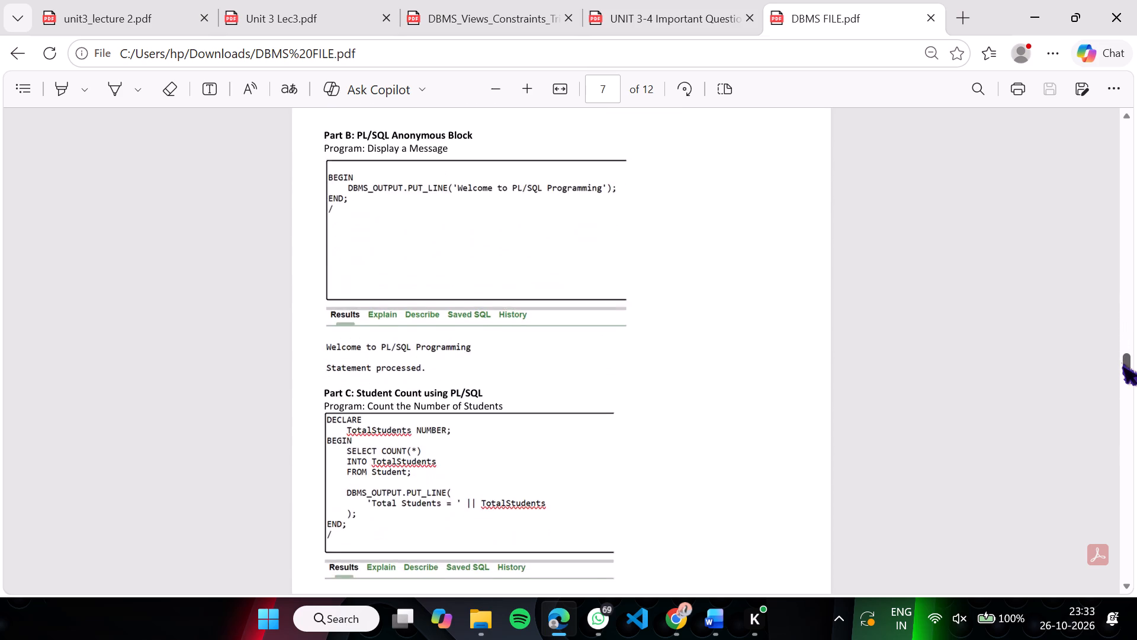
{"action": "left_click_drag", "start_coordinate": [1121, 359], "coordinate": [1121, 427]}
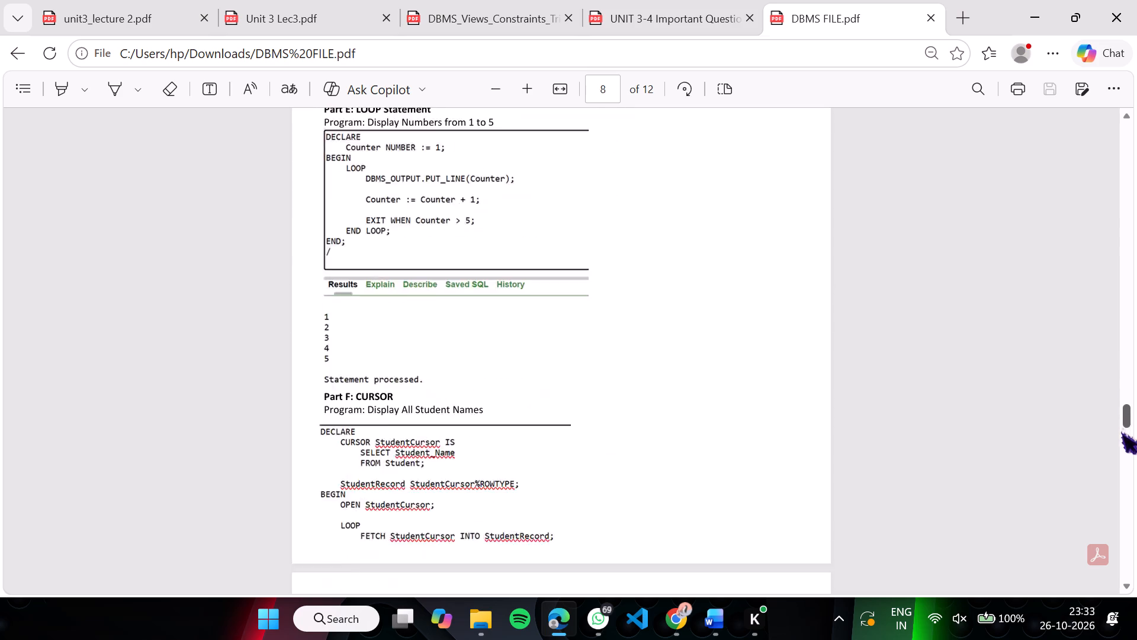
{"action": "left_click_drag", "start_coordinate": [1121, 427], "coordinate": [1119, 476]}
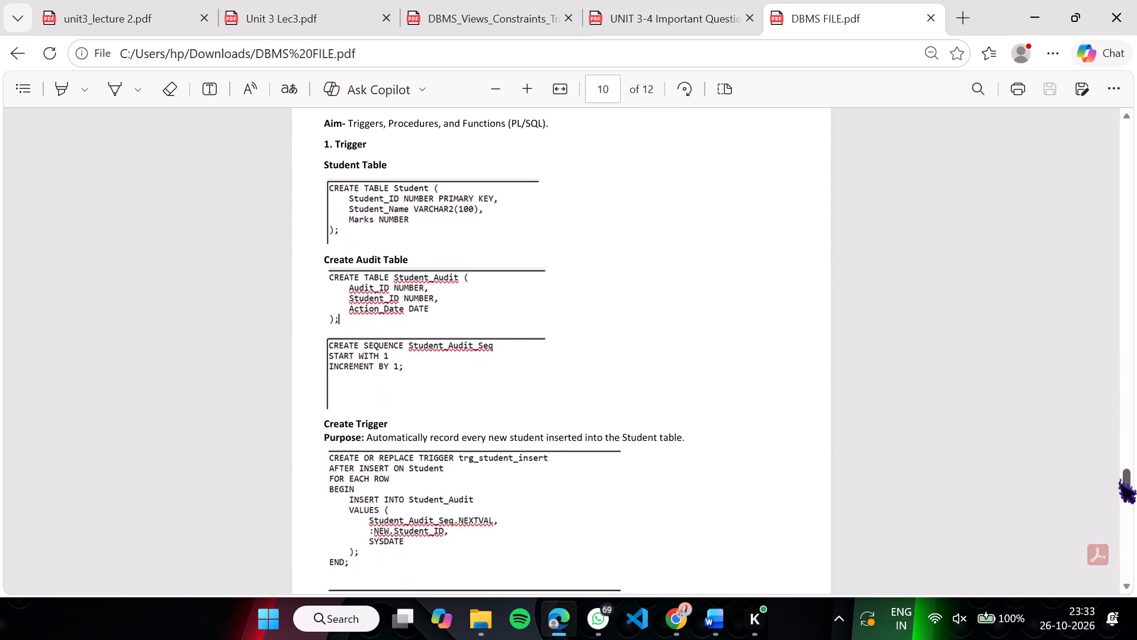
{"action": "left_click_drag", "start_coordinate": [1119, 476], "coordinate": [1117, 618]}
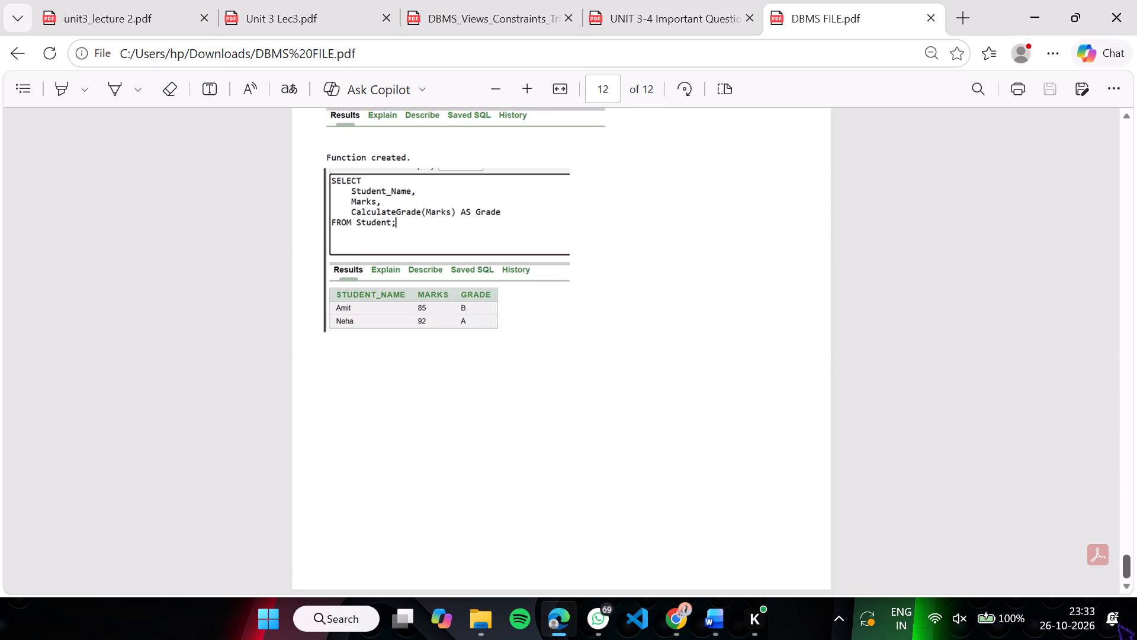
{"action": "left_click_drag", "start_coordinate": [1117, 618], "coordinate": [1117, 609]}
{"action": "left_click", "coordinate": [927, 18]}
{"action": "left_click", "coordinate": [1020, 23]}
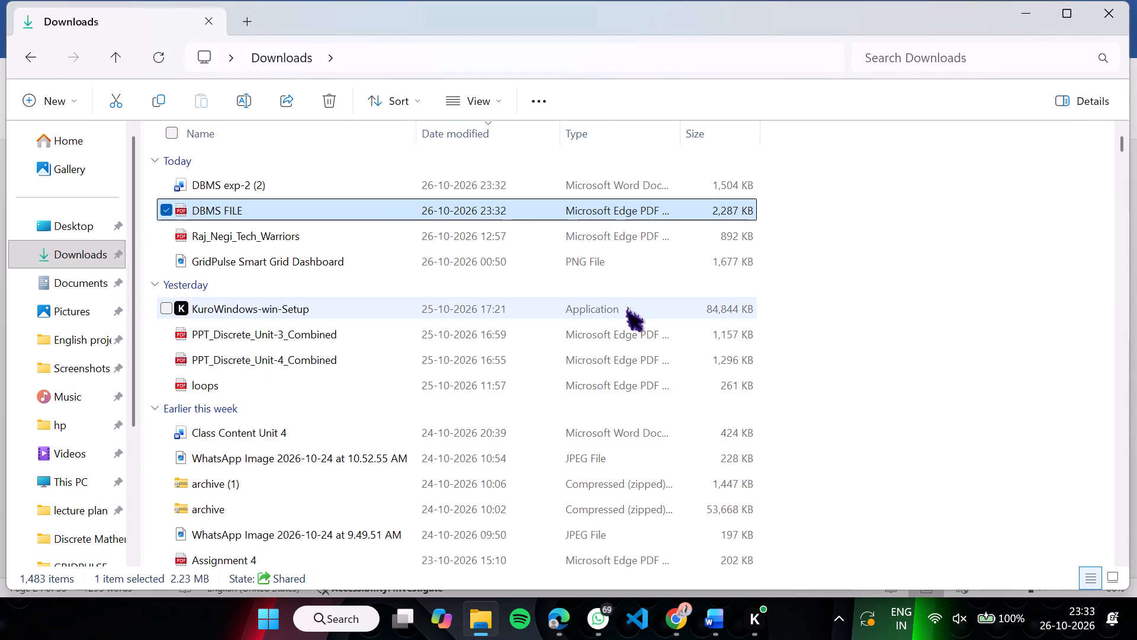
Search the Downloads folder for LAB INDEX.
{"action": "left_click", "coordinate": [909, 44]}
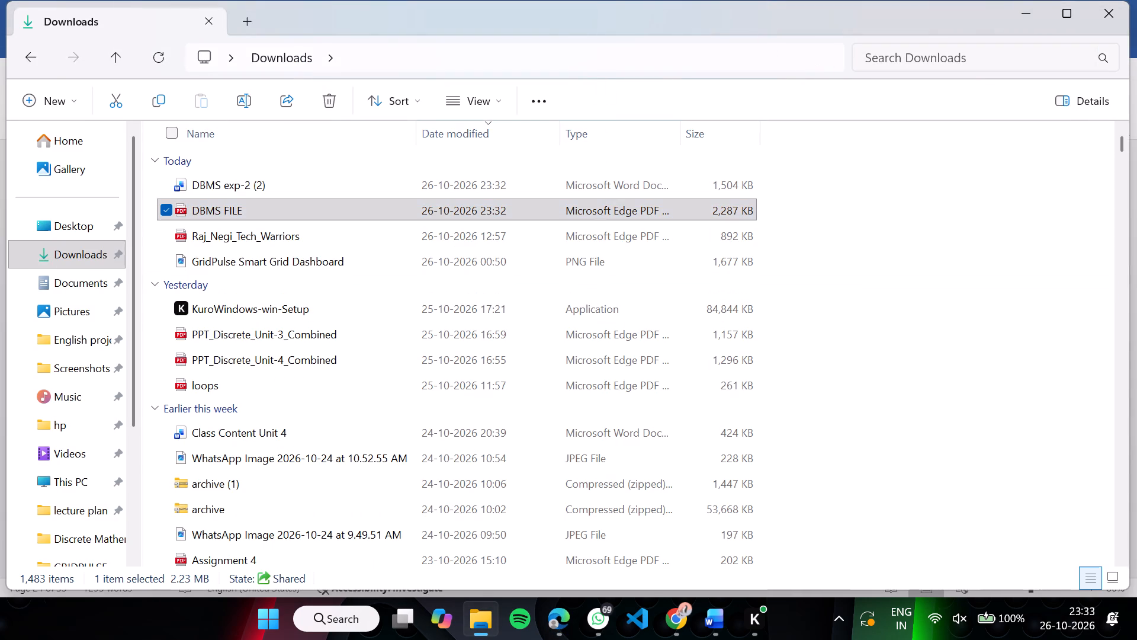
{"action": "type", "text": "LAB INDEX"}
{"action": "key", "text": "Return"}
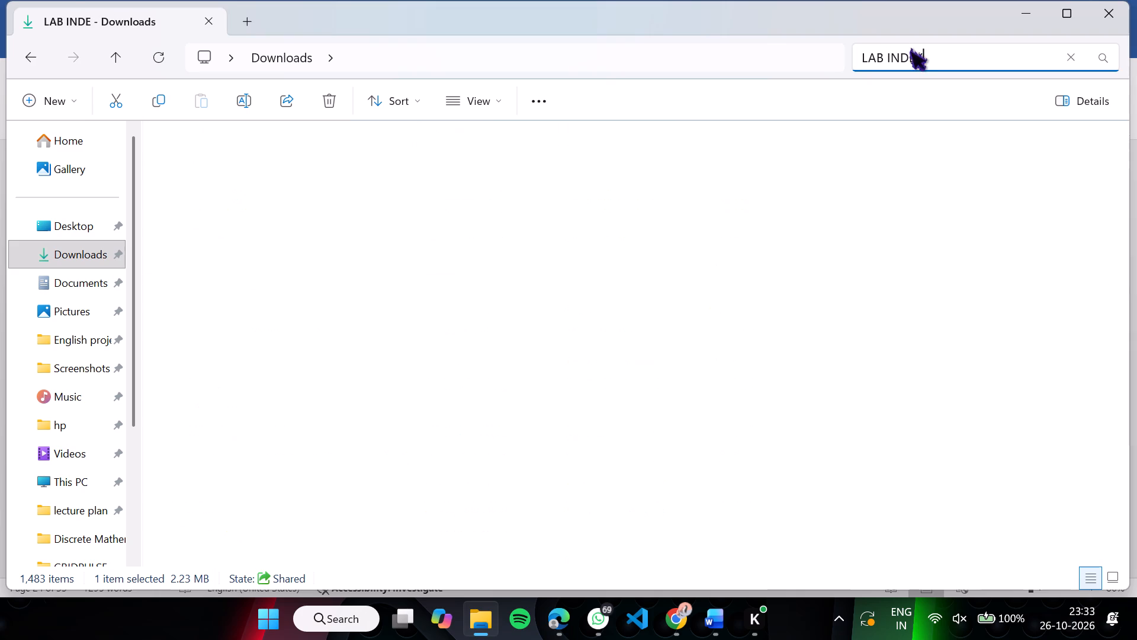
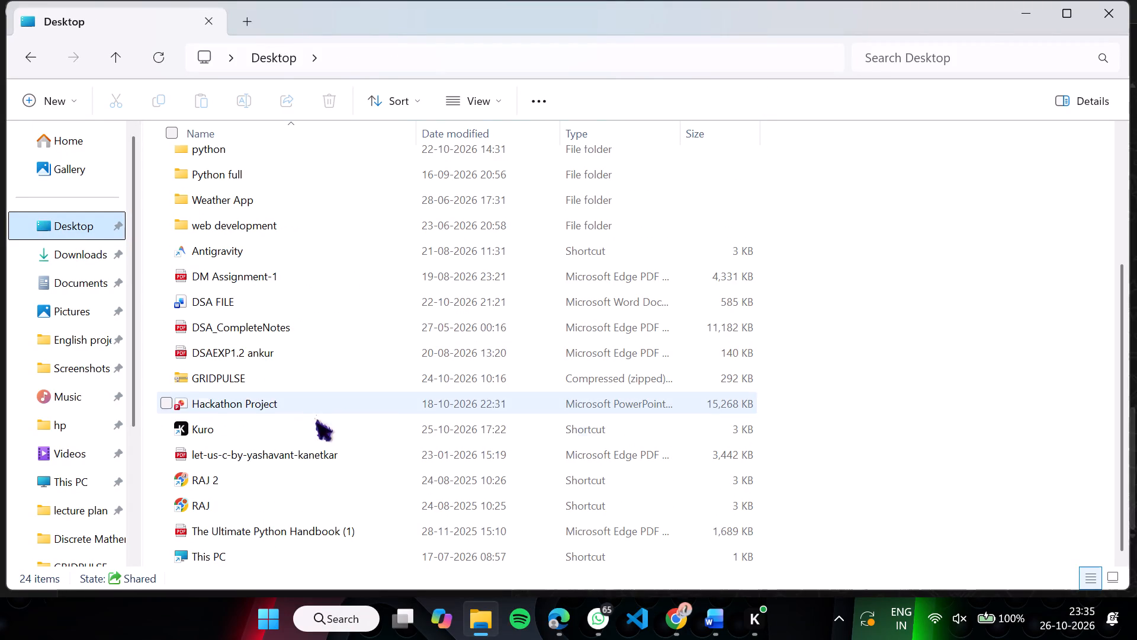
Open the DSA FILE Word document from the Desktop folder, go to Experiment 3.2, and snap its window to the right half of the screen.
{"action": "scroll", "coordinate": [300, 435], "scroll_direction": "down", "scroll_amount": 3}
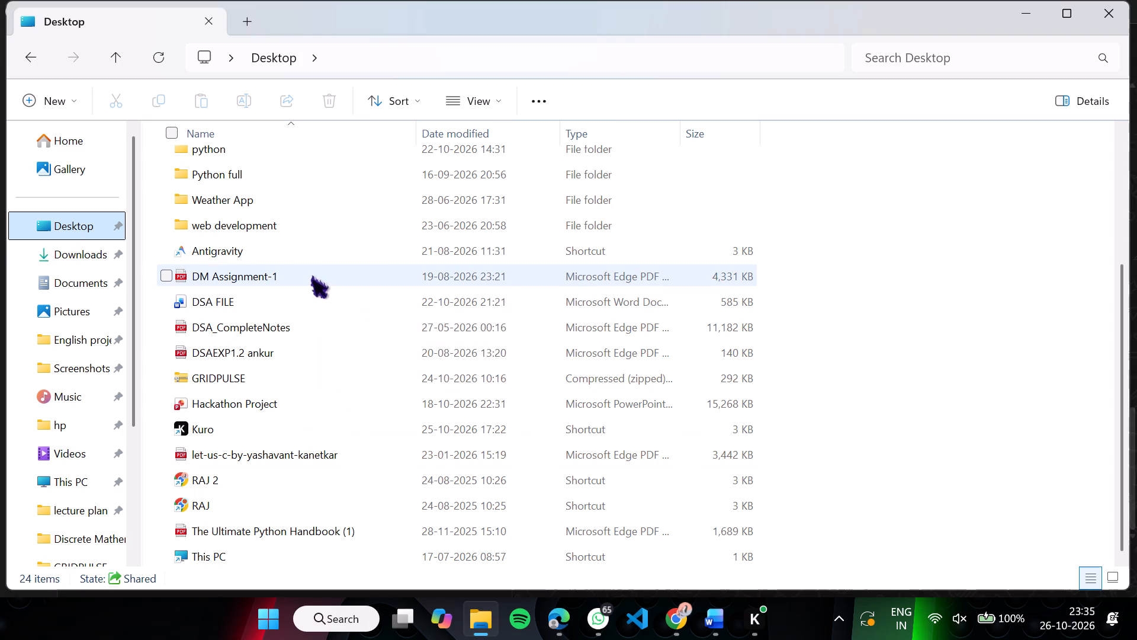
{"action": "scroll", "coordinate": [320, 209], "scroll_direction": "up", "scroll_amount": 1}
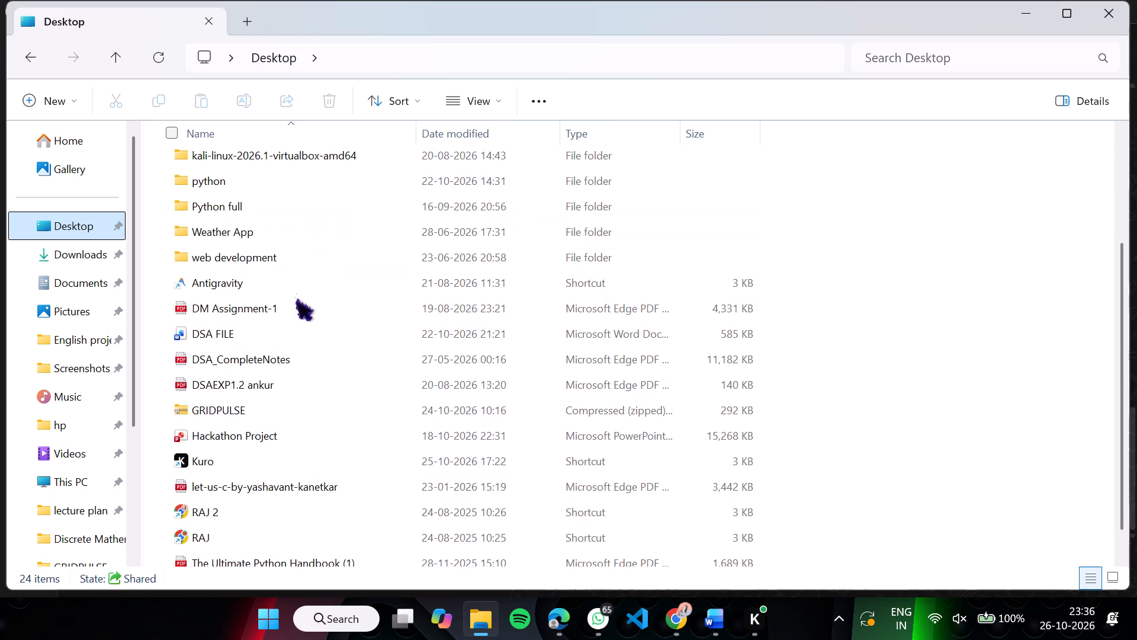
{"action": "double_click", "coordinate": [265, 334]}
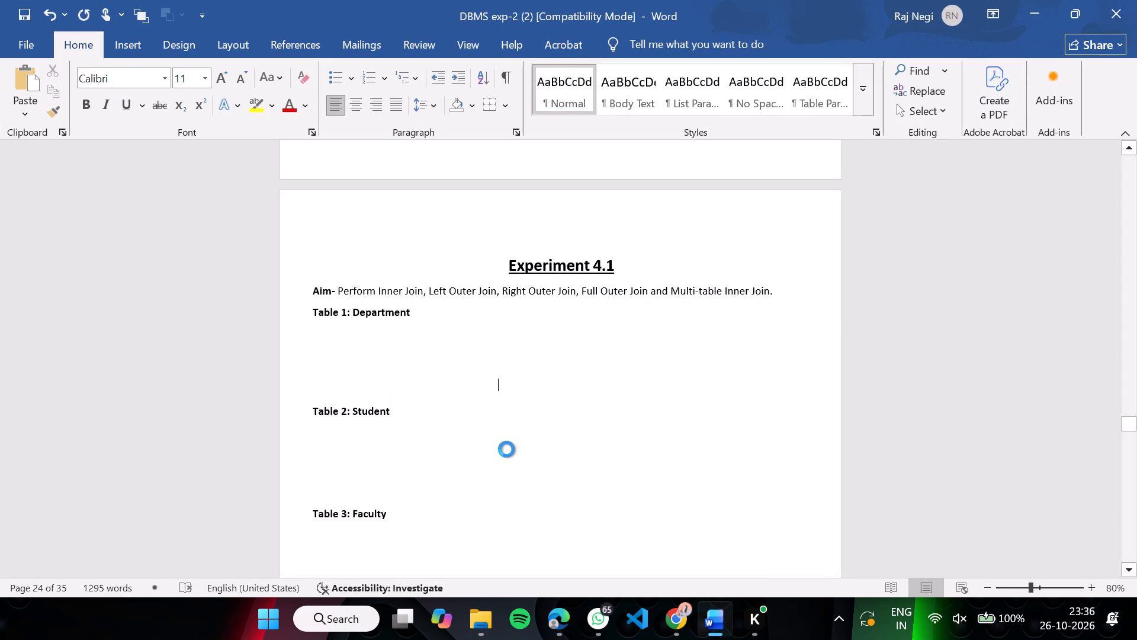
{"action": "scroll", "coordinate": [576, 451], "scroll_direction": "down", "scroll_amount": 9}
{"action": "scroll", "coordinate": [576, 451], "scroll_direction": "down", "scroll_amount": 20}
{"action": "scroll", "coordinate": [576, 451], "scroll_direction": "down", "scroll_amount": 18}
{"action": "left_click_drag", "start_coordinate": [1128, 323], "coordinate": [1116, 585]}
{"action": "scroll", "coordinate": [977, 424], "scroll_direction": "up", "scroll_amount": 3}
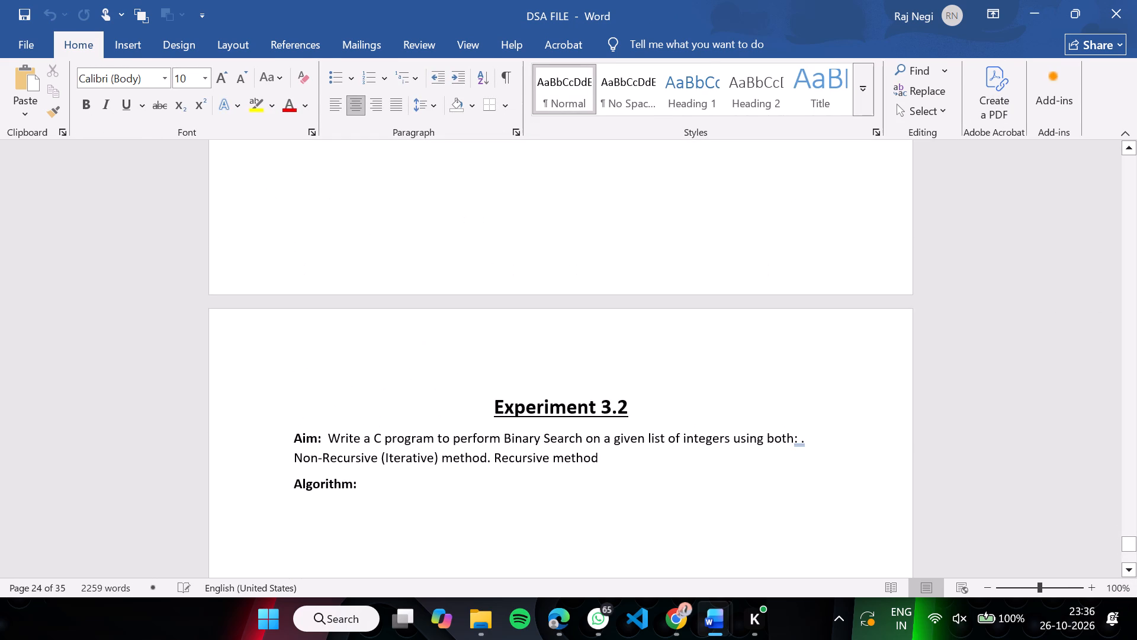
{"action": "key", "text": "super+Right"}
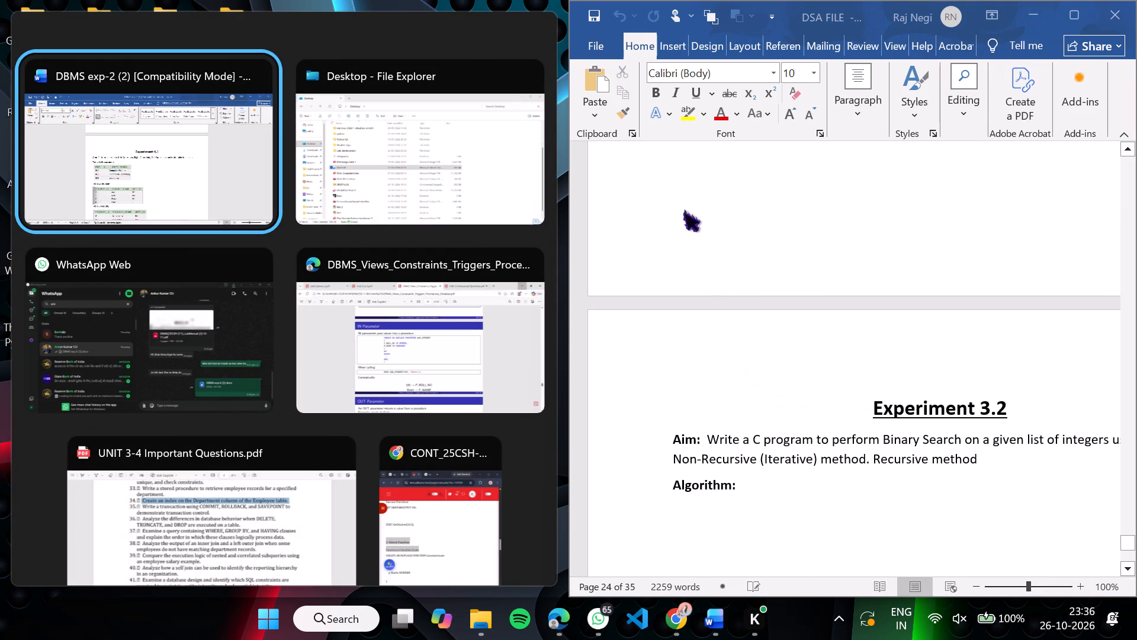
Delete the spacing between the full stop after "using both:" and "Non-Recursive" in Experiment 3.2's aim.
{"action": "scroll", "coordinate": [765, 317], "scroll_direction": "down", "scroll_amount": 3, "text": "ctrl"}
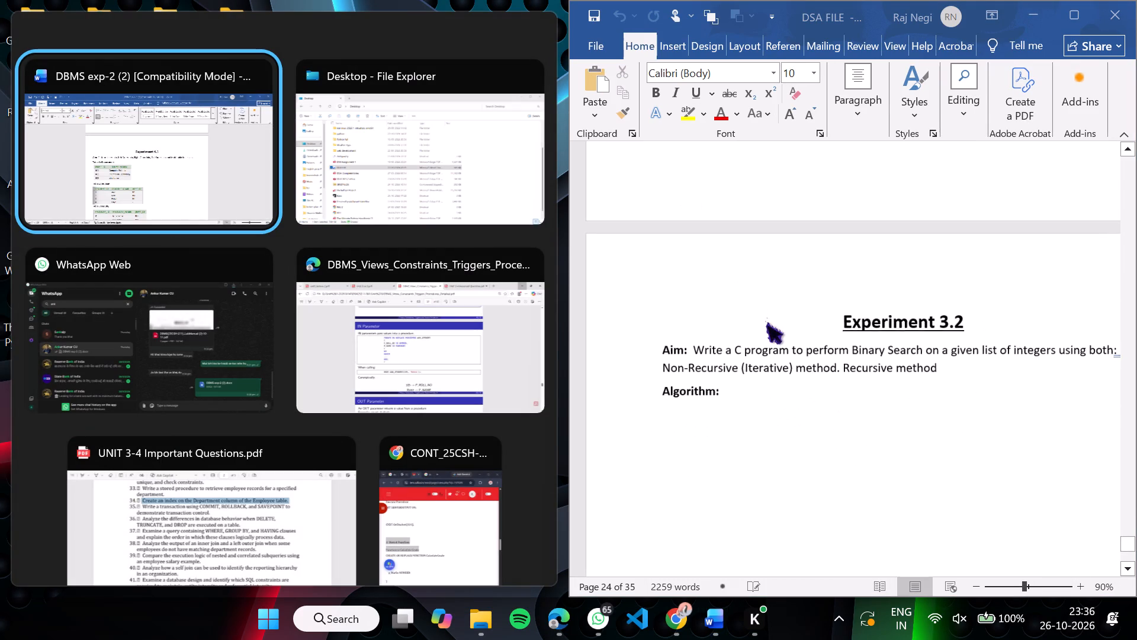
{"action": "scroll", "coordinate": [765, 317], "scroll_direction": "down", "scroll_amount": 1, "text": "ctrl"}
{"action": "scroll", "coordinate": [765, 317], "scroll_direction": "left", "scroll_amount": 1}
{"action": "scroll", "coordinate": [765, 317], "scroll_direction": "down", "scroll_amount": 1, "text": "ctrl"}
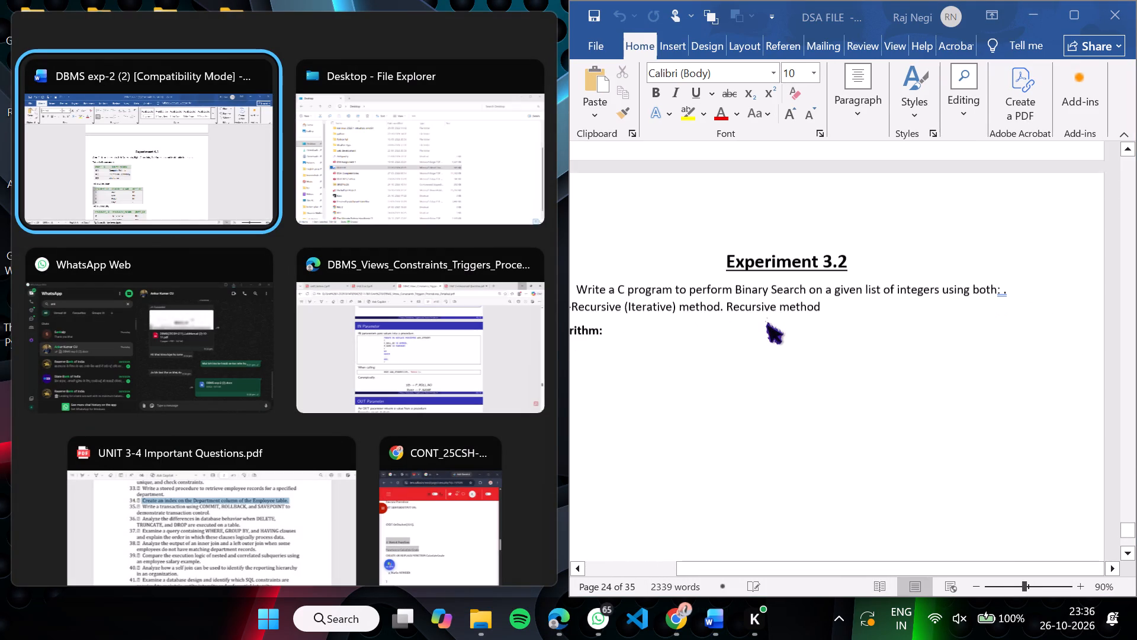
{"action": "left_click", "coordinate": [1026, 273]}
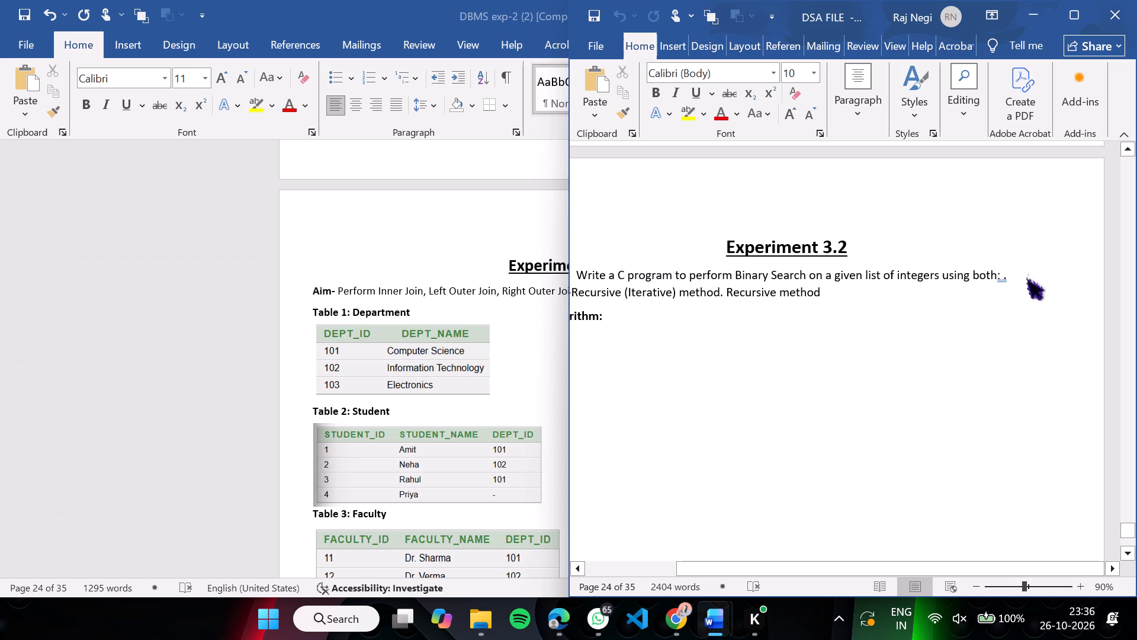
{"action": "left_click", "coordinate": [1014, 280]}
{"action": "key", "text": "BackSpace"}
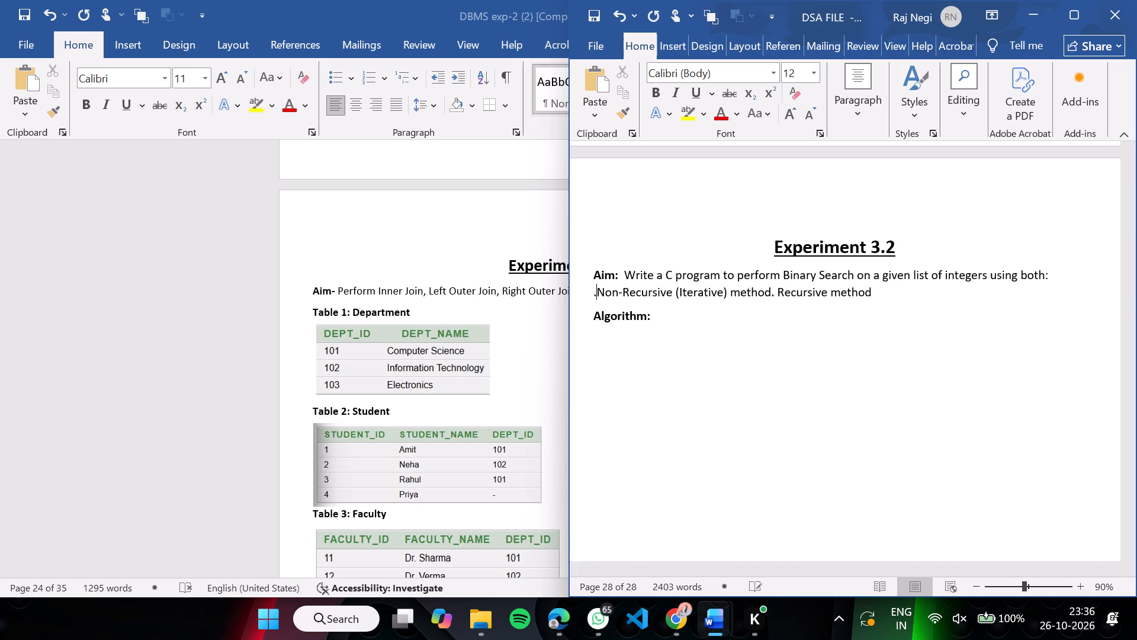
Examine Experiment 3.1's algorithm, code and output, and the queue output screenshots before it, with the page zoomed out to 70%.
{"action": "scroll", "coordinate": [1014, 280], "scroll_direction": "up", "scroll_amount": 5}
{"action": "scroll", "coordinate": [1014, 280], "scroll_direction": "down", "scroll_amount": 1}
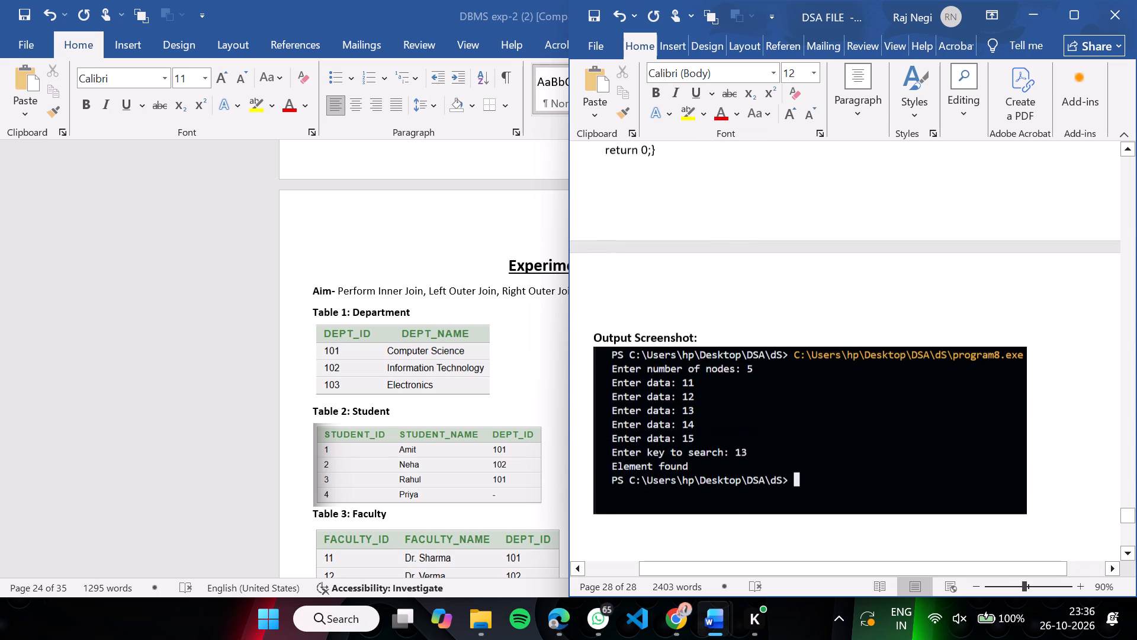
{"action": "scroll", "coordinate": [1014, 280], "scroll_direction": "down", "scroll_amount": 1}
{"action": "scroll", "coordinate": [1014, 280], "scroll_direction": "up", "scroll_amount": 2}
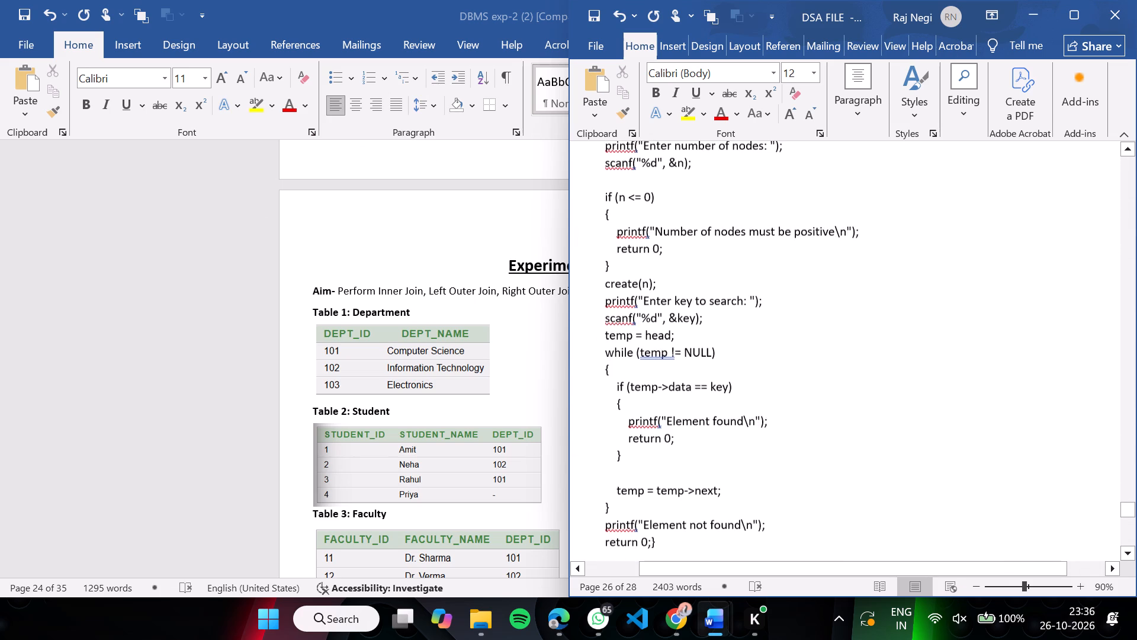
{"action": "scroll", "coordinate": [1014, 280], "scroll_direction": "down", "scroll_amount": 2, "text": "ctrl"}
{"action": "scroll", "coordinate": [1014, 280], "scroll_direction": "up", "scroll_amount": 4}
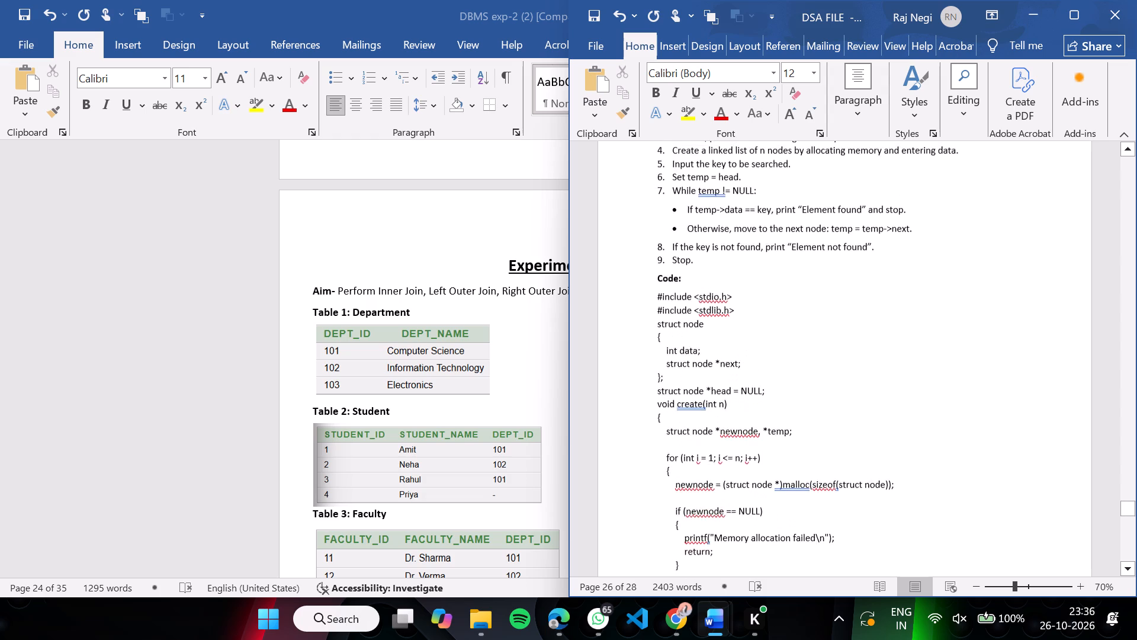
{"action": "scroll", "coordinate": [1014, 280], "scroll_direction": "up", "scroll_amount": 1}
{"action": "scroll", "coordinate": [1014, 280], "scroll_direction": "down", "scroll_amount": 2}
{"action": "scroll", "coordinate": [1014, 280], "scroll_direction": "right", "scroll_amount": 1}
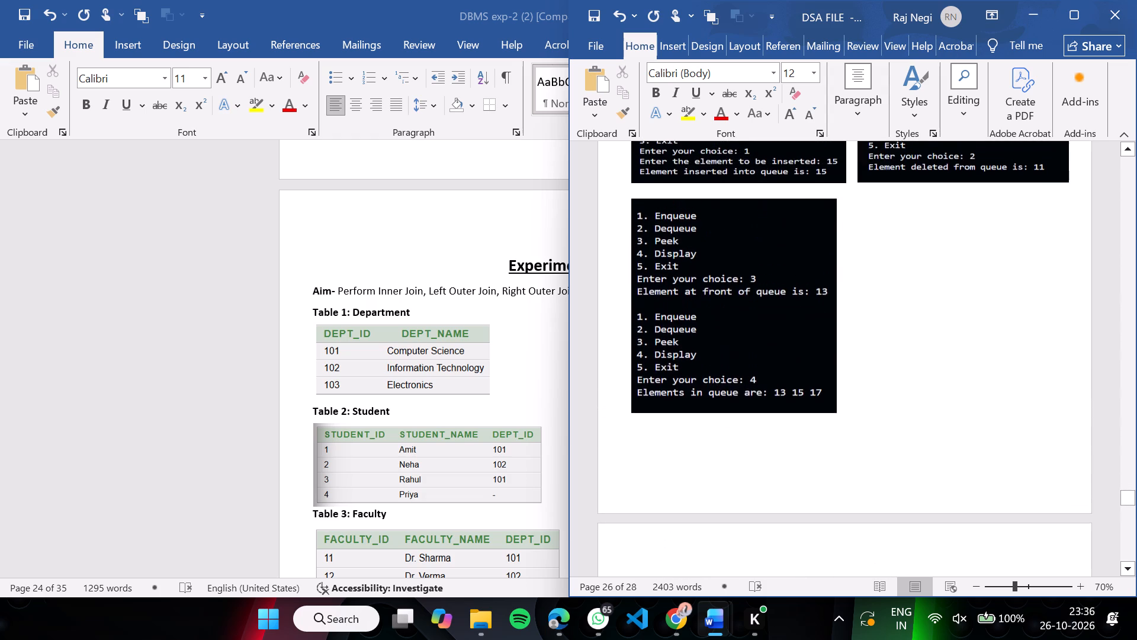
{"action": "scroll", "coordinate": [1014, 280], "scroll_direction": "right", "scroll_amount": 1}
{"action": "scroll", "coordinate": [1014, 280], "scroll_direction": "down", "scroll_amount": 1}
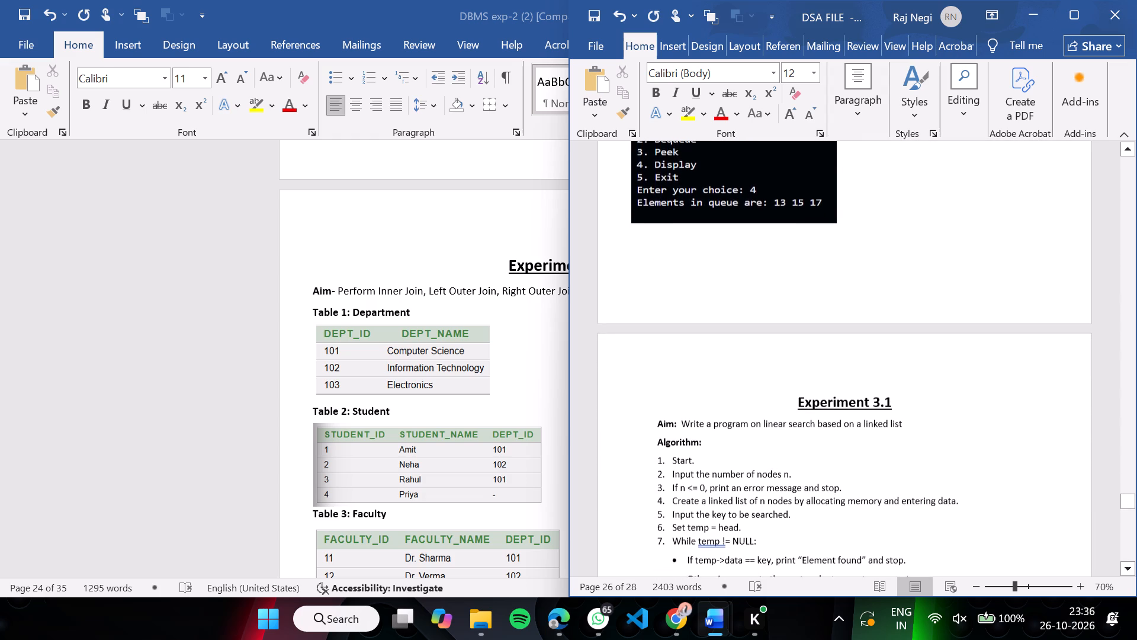
{"action": "scroll", "coordinate": [1014, 280], "scroll_direction": "up", "scroll_amount": 5}
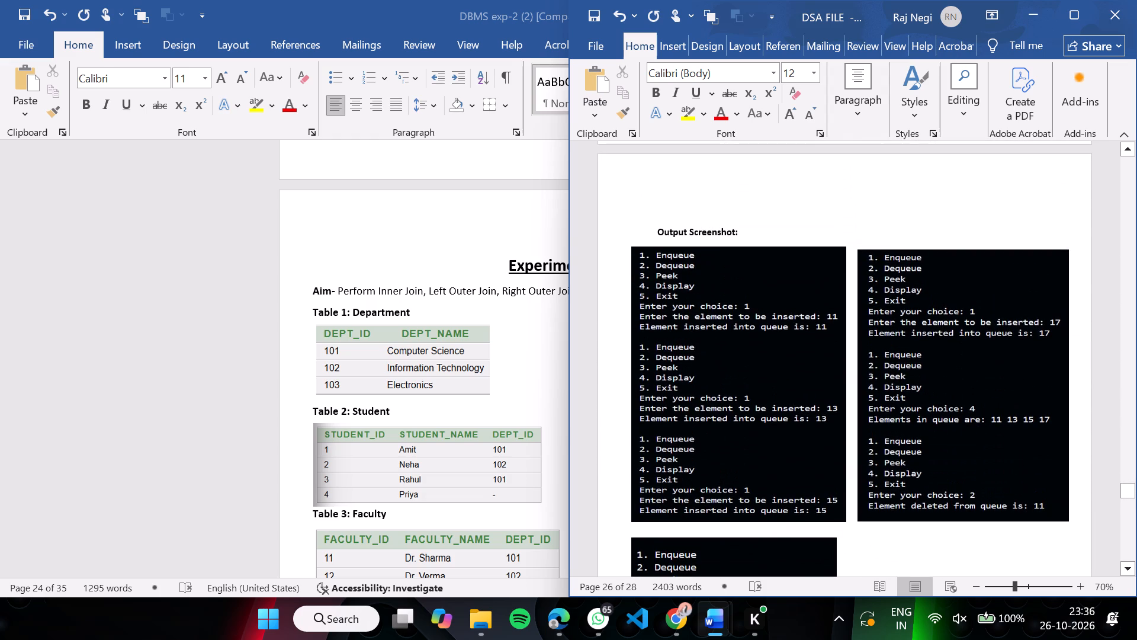
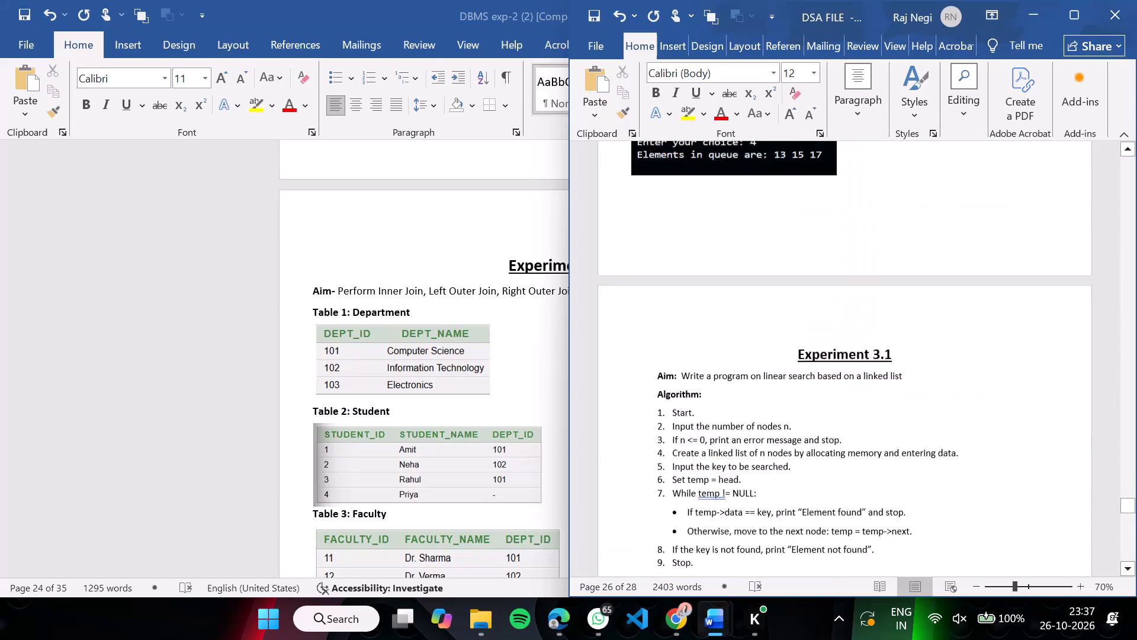
Maximize the DSA FILE document window and look over Experiment 3.1's code and output and the start of Experiment 3.2.
{"action": "left_click", "coordinate": [977, 373]}
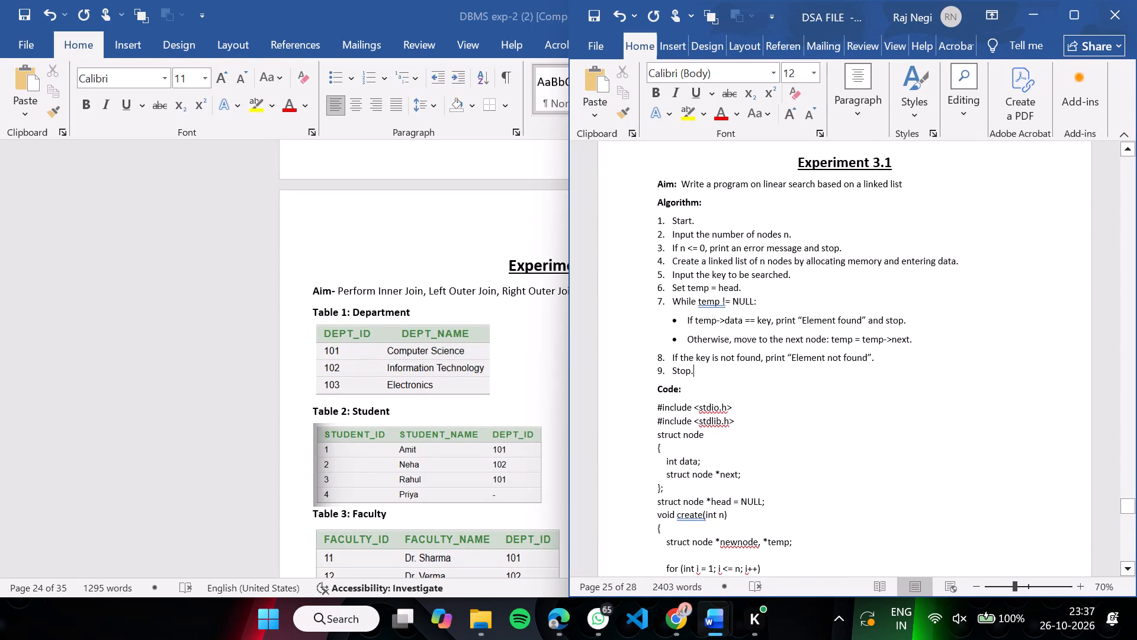
{"action": "left_click", "coordinate": [1071, 2]}
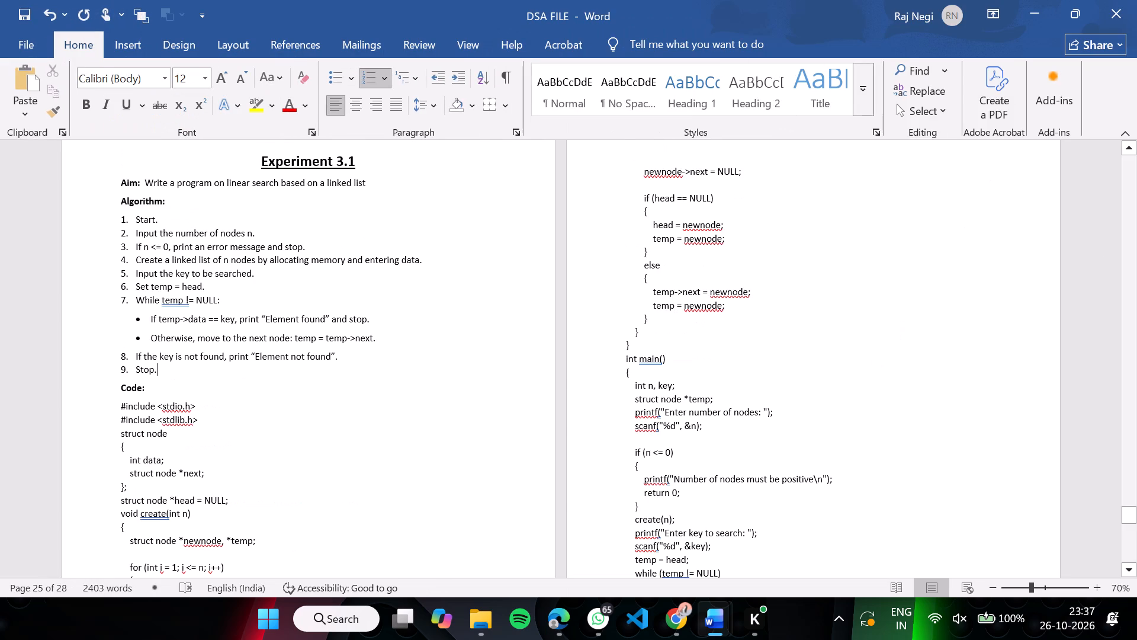
{"action": "scroll", "coordinate": [794, 327], "scroll_direction": "down", "scroll_amount": 4}
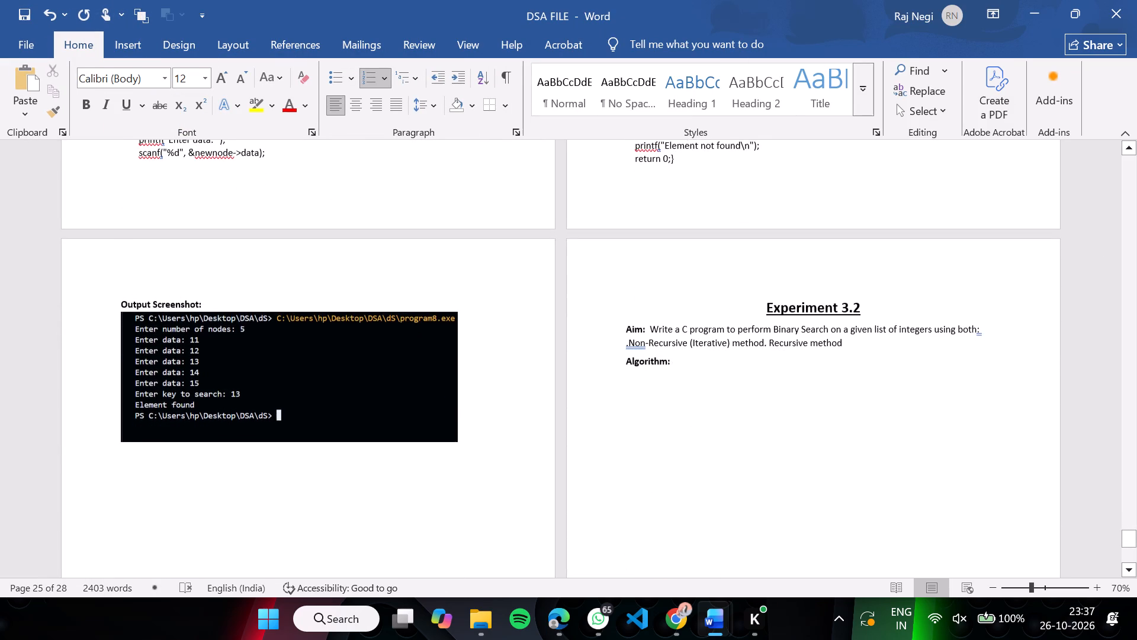
{"action": "scroll", "coordinate": [794, 327], "scroll_direction": "up", "scroll_amount": 1}
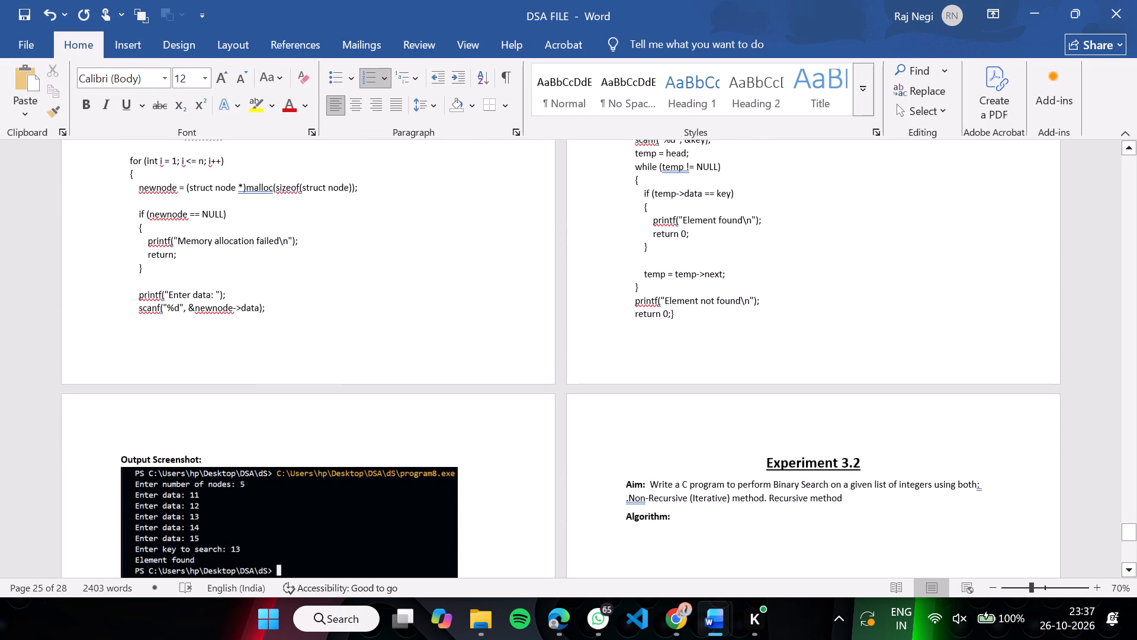
Print only pages 25-27 of the document, containing Experiment 3.1, with Microsoft Print to PDF.
{"action": "scroll", "coordinate": [660, 305], "scroll_direction": "up", "scroll_amount": 3, "text": "ctrl"}
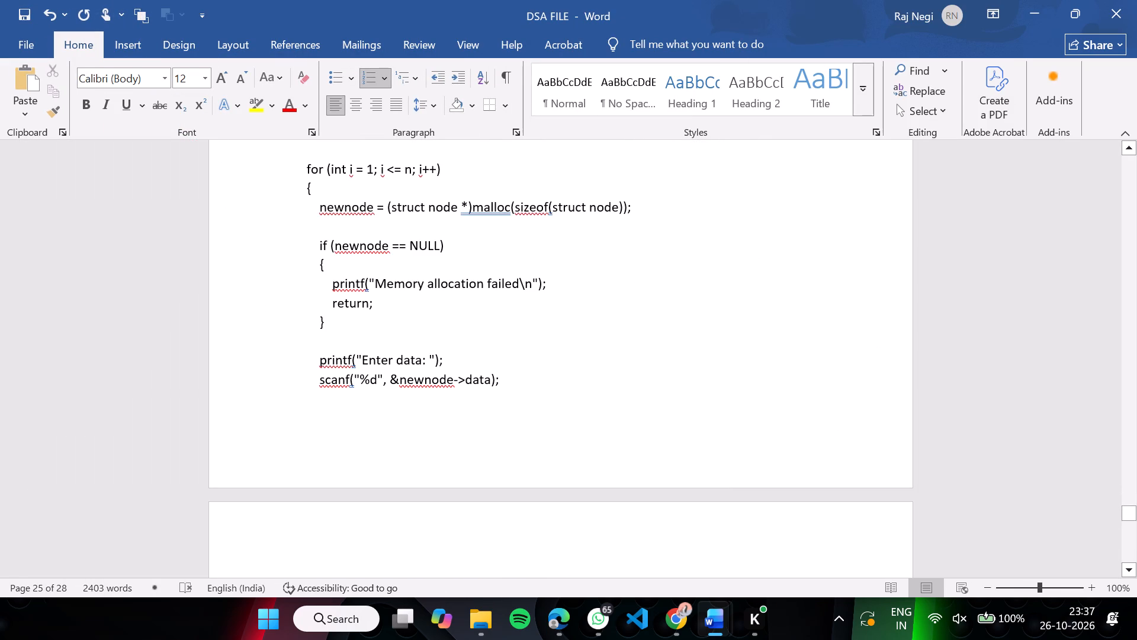
{"action": "left_click", "coordinate": [18, 33]}
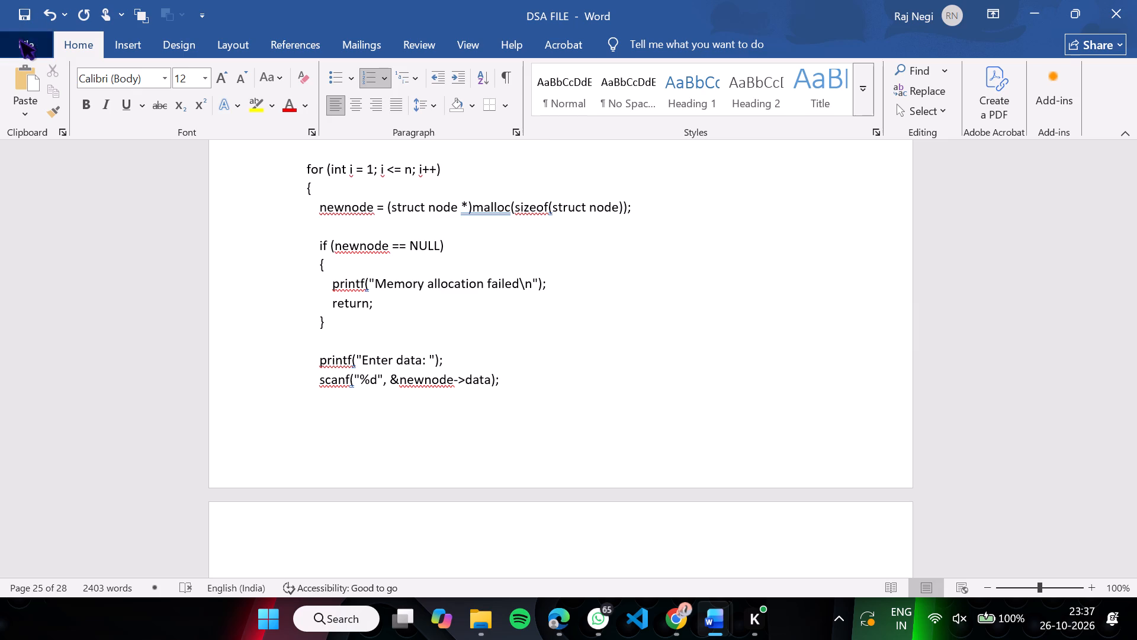
{"action": "left_click", "coordinate": [56, 401]}
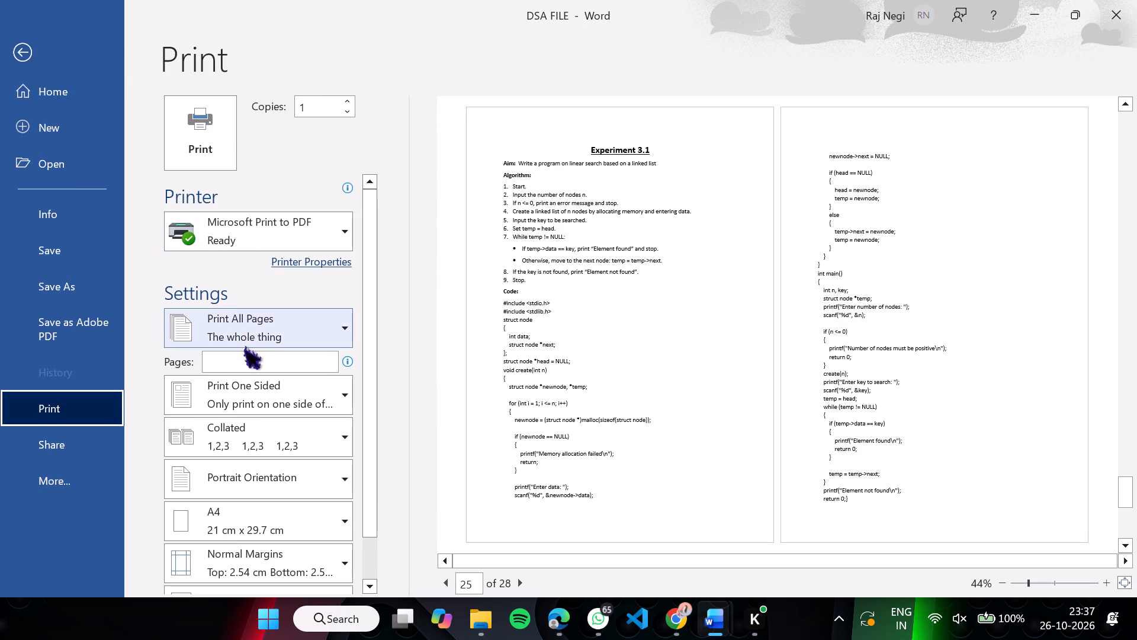
{"action": "left_click", "coordinate": [236, 359]}
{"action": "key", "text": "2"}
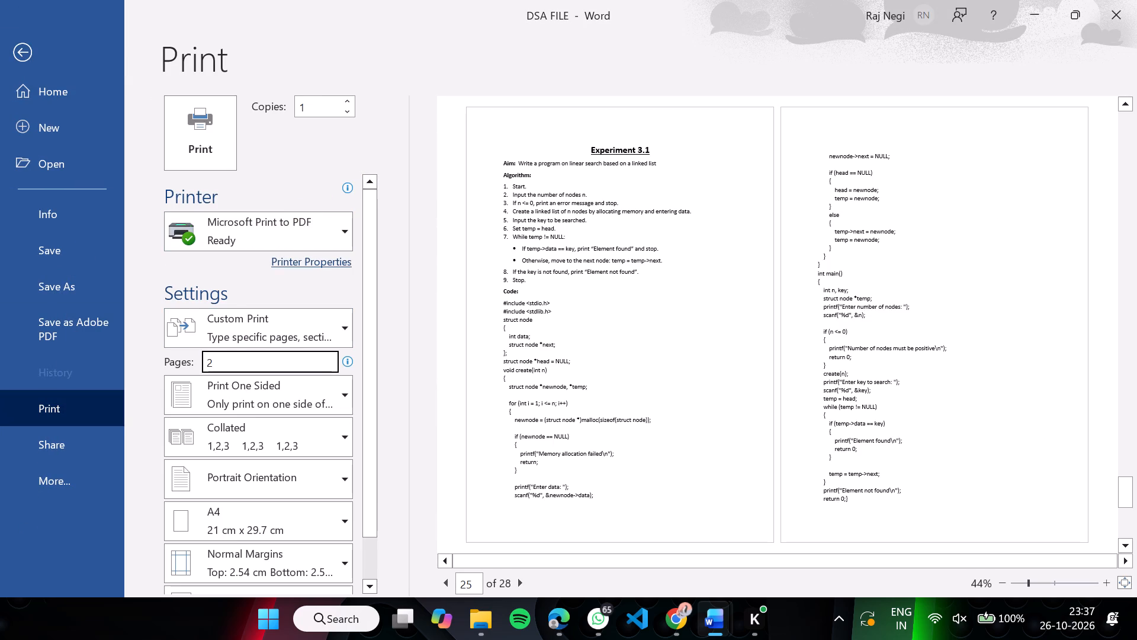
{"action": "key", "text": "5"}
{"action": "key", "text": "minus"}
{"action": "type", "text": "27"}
{"action": "left_click", "coordinate": [210, 135]}
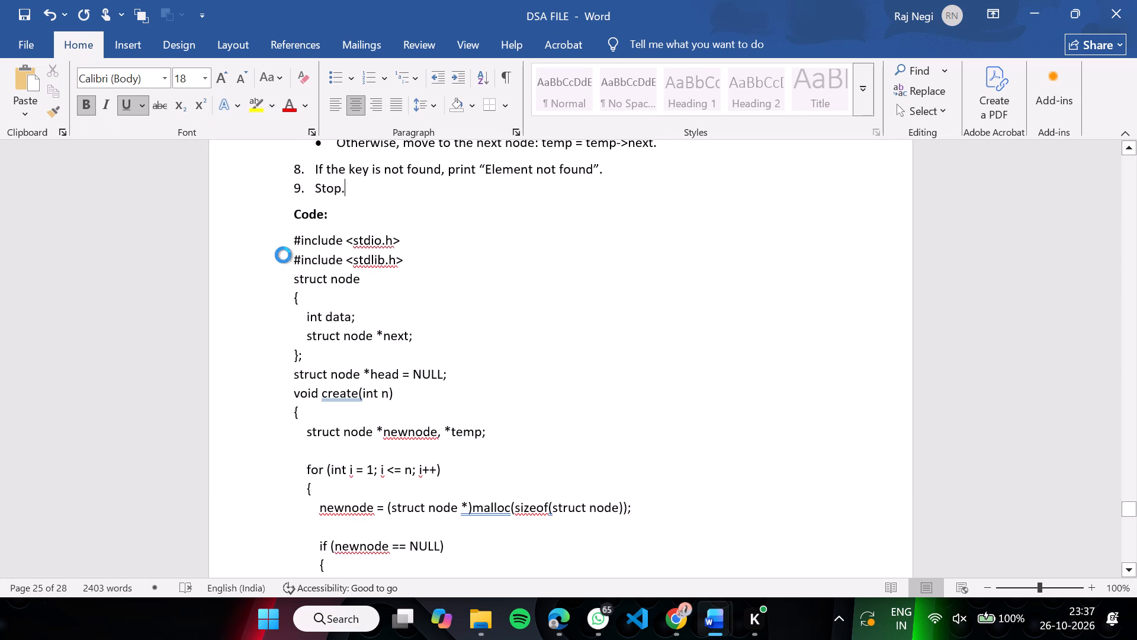
Save the print output as a PDF named 3.1 in the Downloads folder.
{"action": "left_click", "coordinate": [83, 230]}
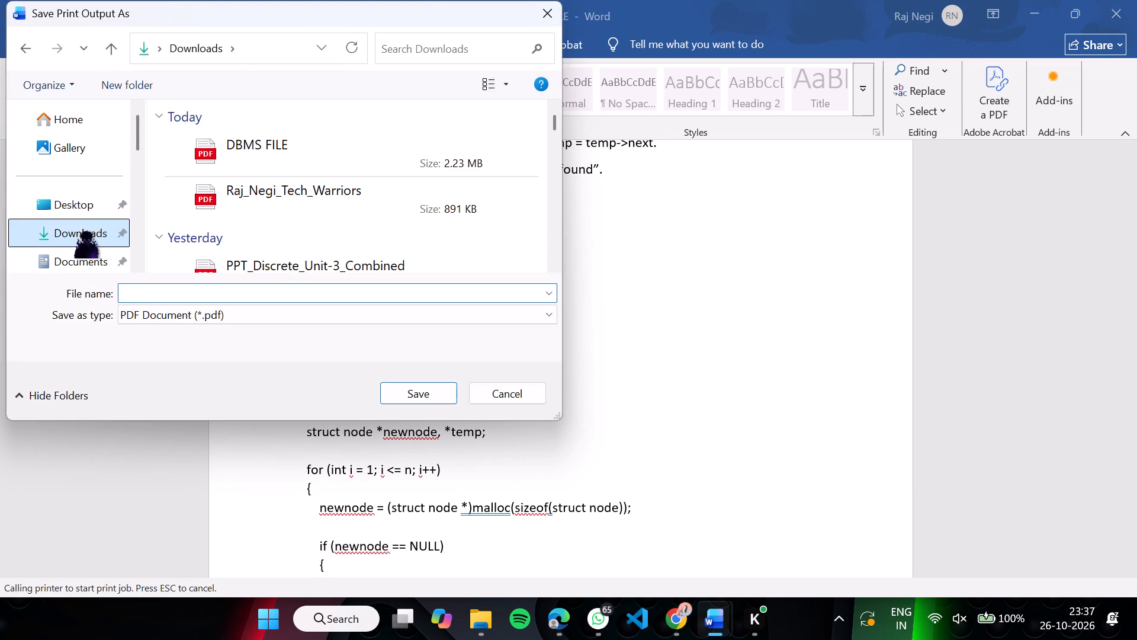
{"action": "left_click", "coordinate": [175, 290]}
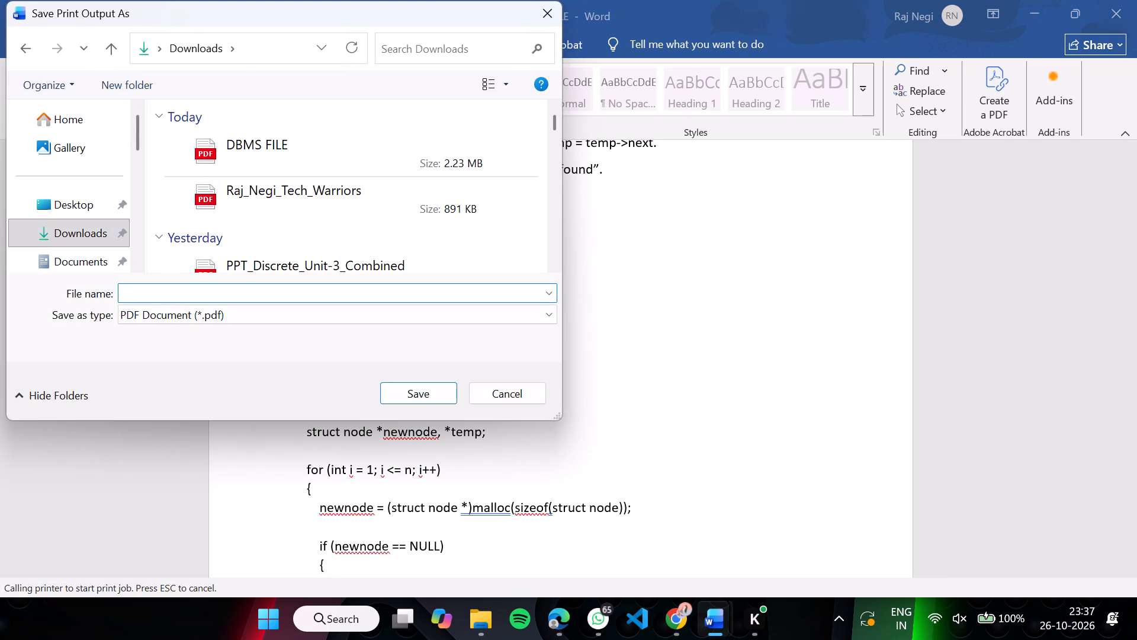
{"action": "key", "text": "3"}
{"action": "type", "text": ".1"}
{"action": "left_click", "coordinate": [408, 383]}
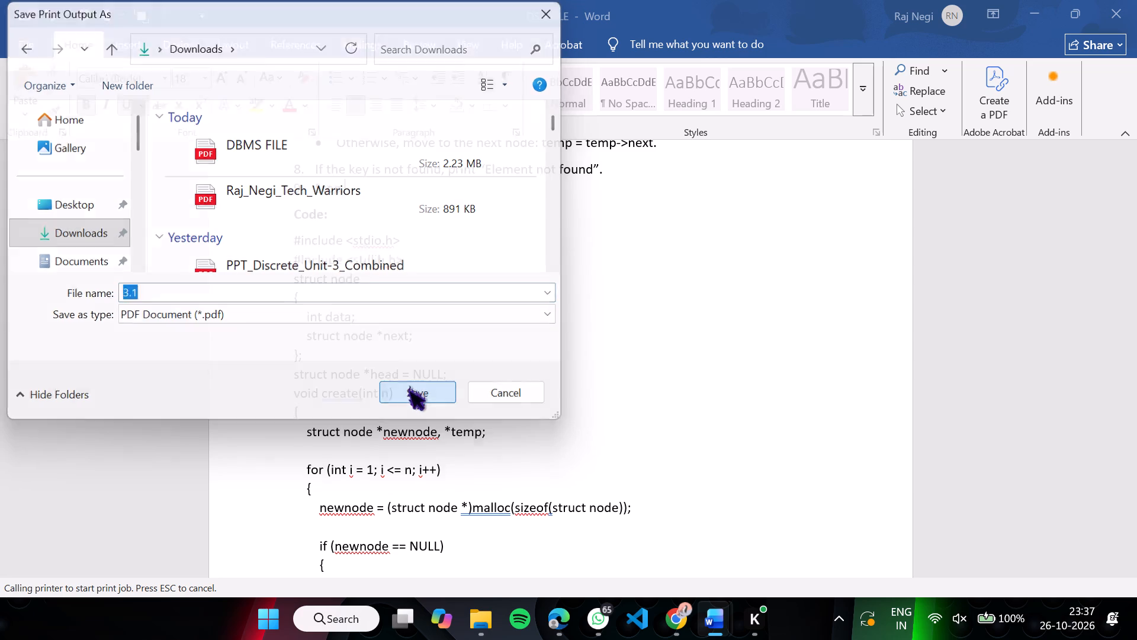